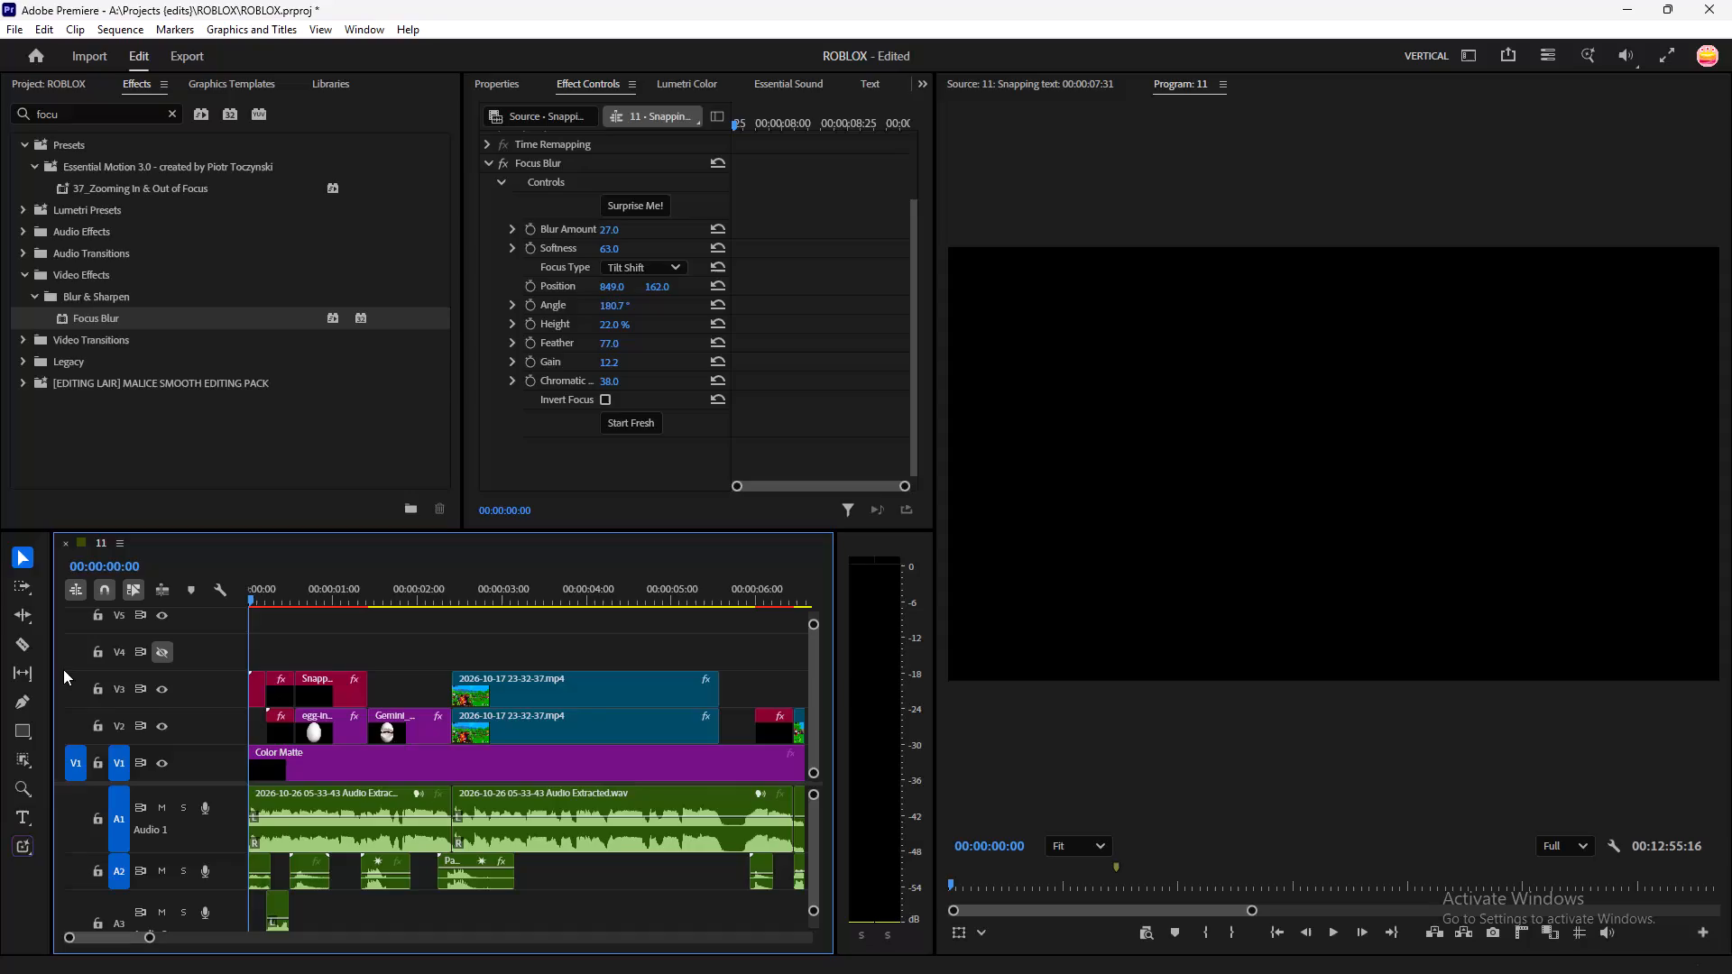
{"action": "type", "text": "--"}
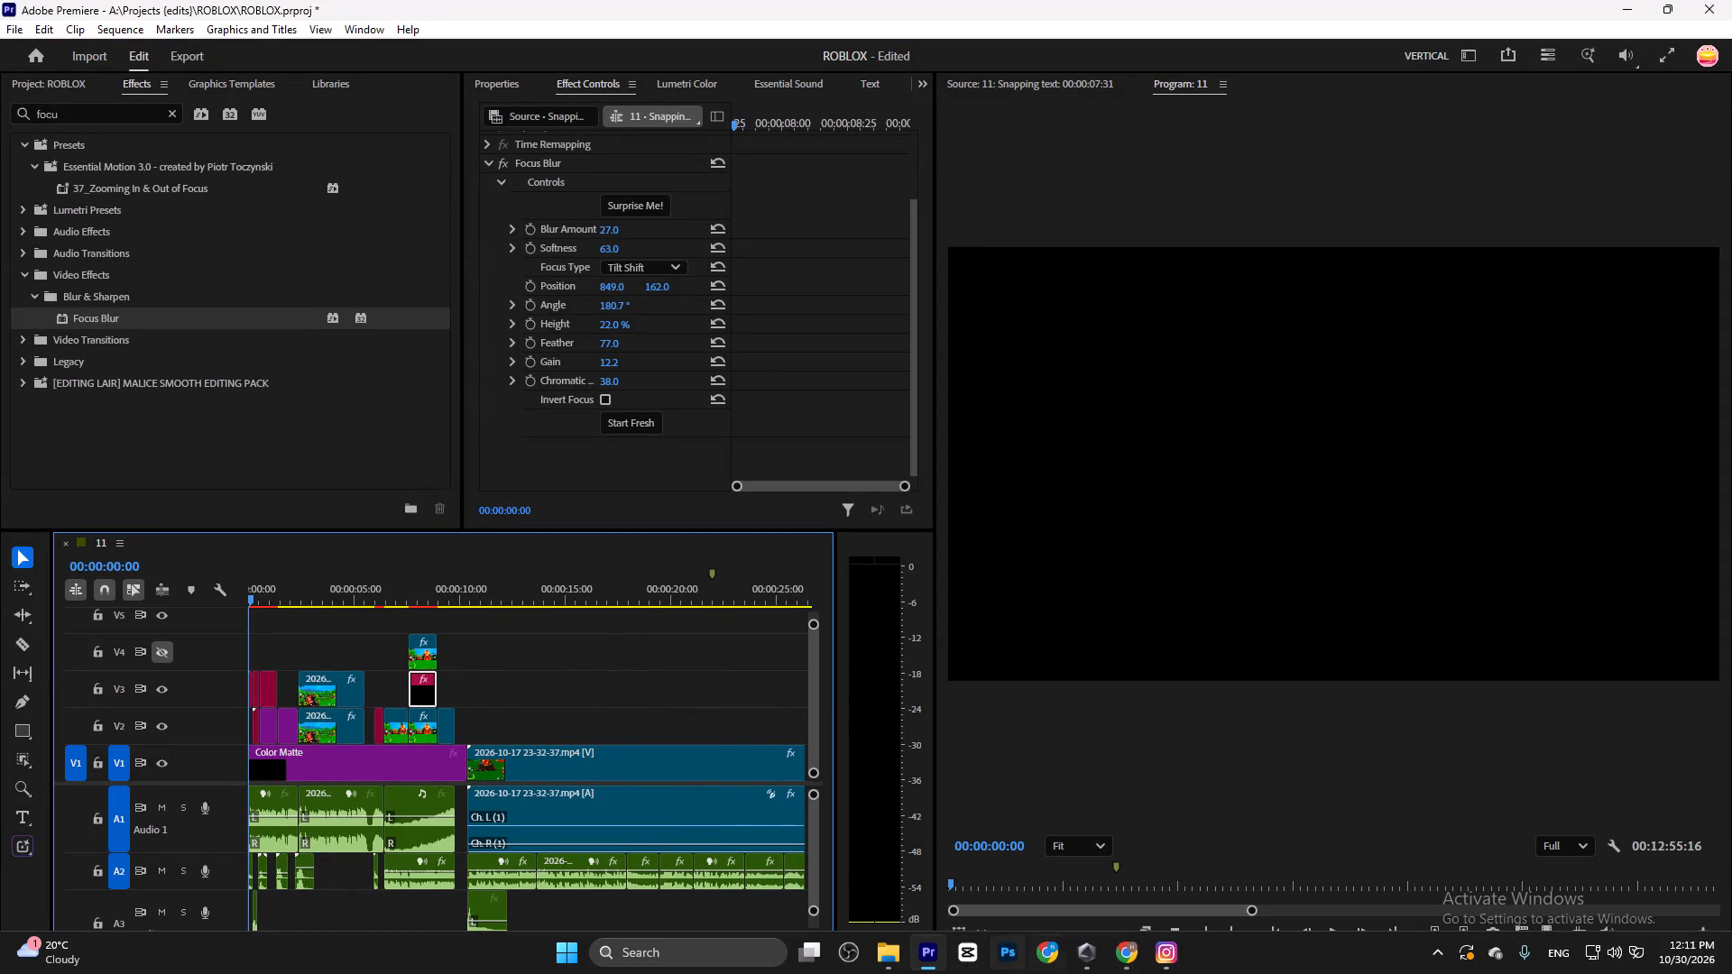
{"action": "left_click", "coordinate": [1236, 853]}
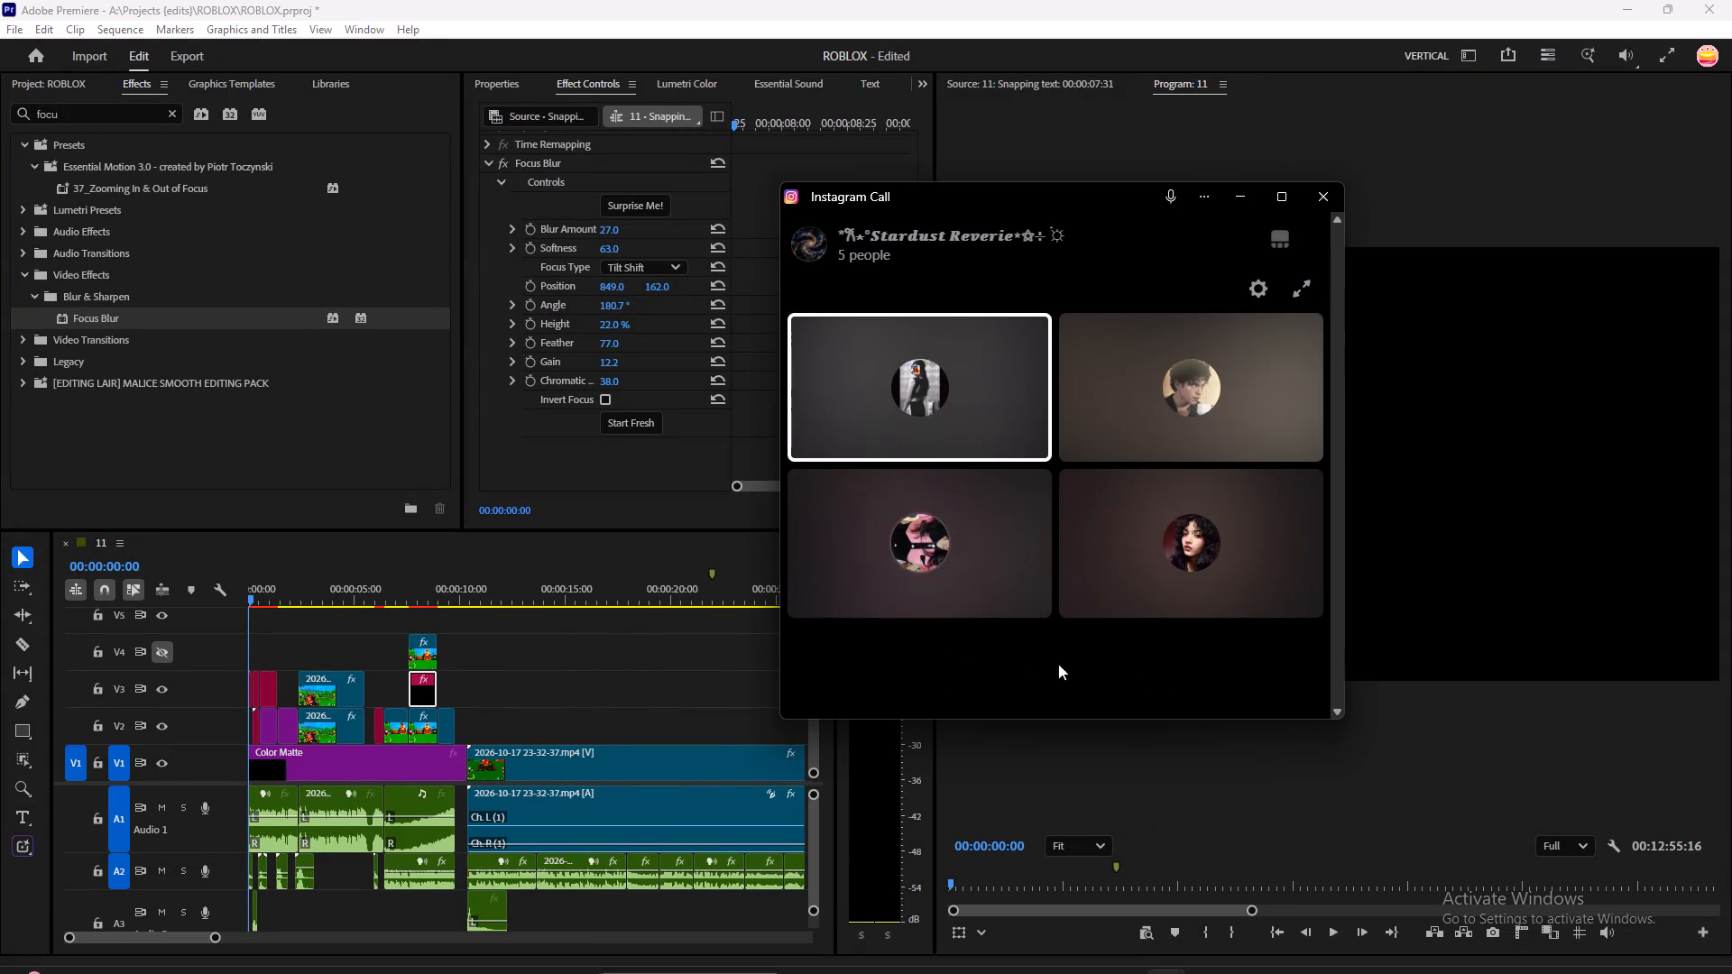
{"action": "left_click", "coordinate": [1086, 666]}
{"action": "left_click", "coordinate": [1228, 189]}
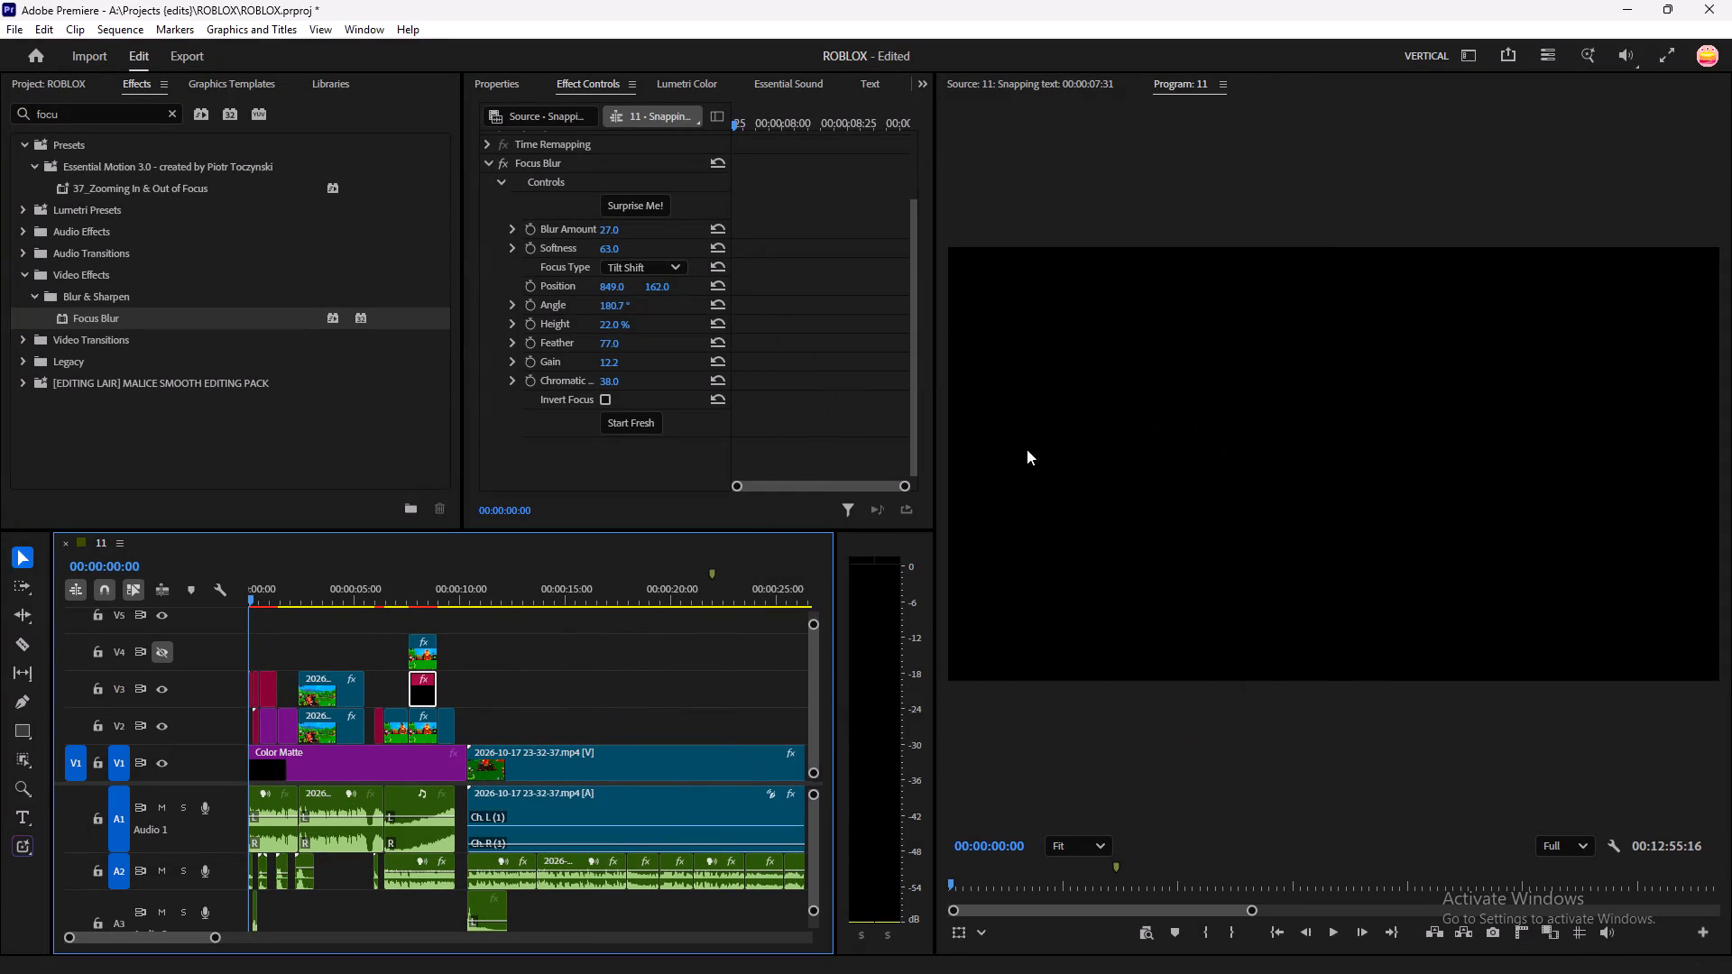
Play back the sequence's opening seconds, and return the playhead to 00:00:02:17, where the stacked gameplay clips begin.
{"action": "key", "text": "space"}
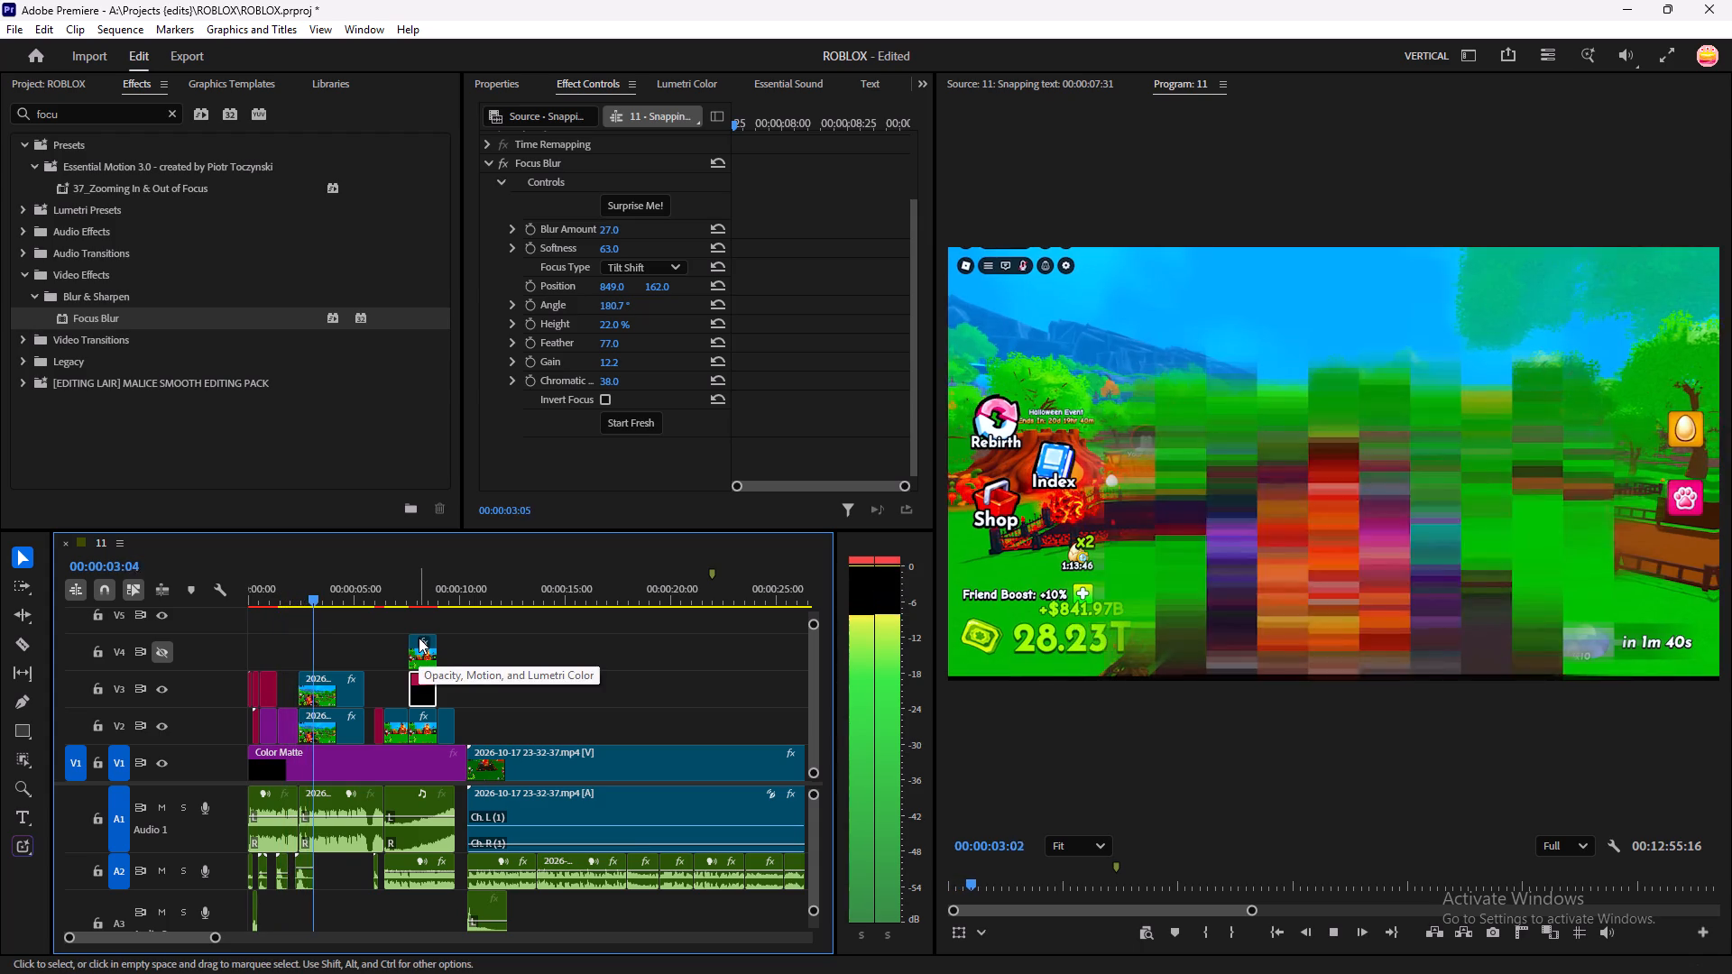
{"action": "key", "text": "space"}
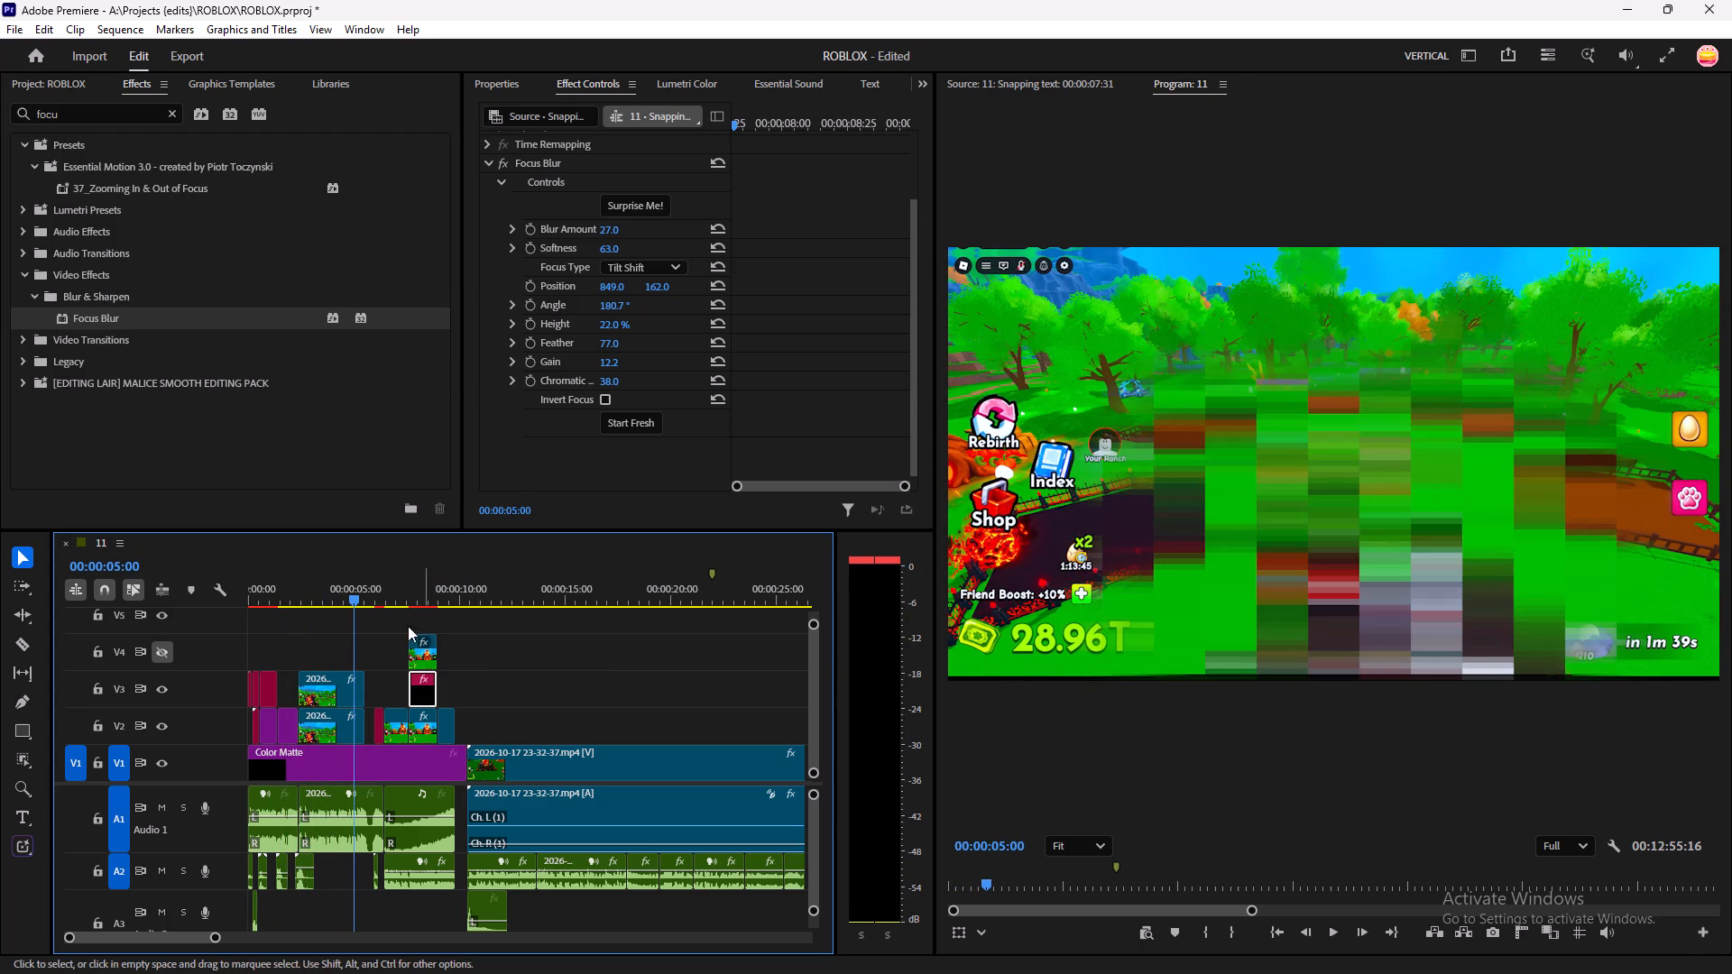
{"action": "left_click_drag", "start_coordinate": [366, 593], "coordinate": [300, 640]}
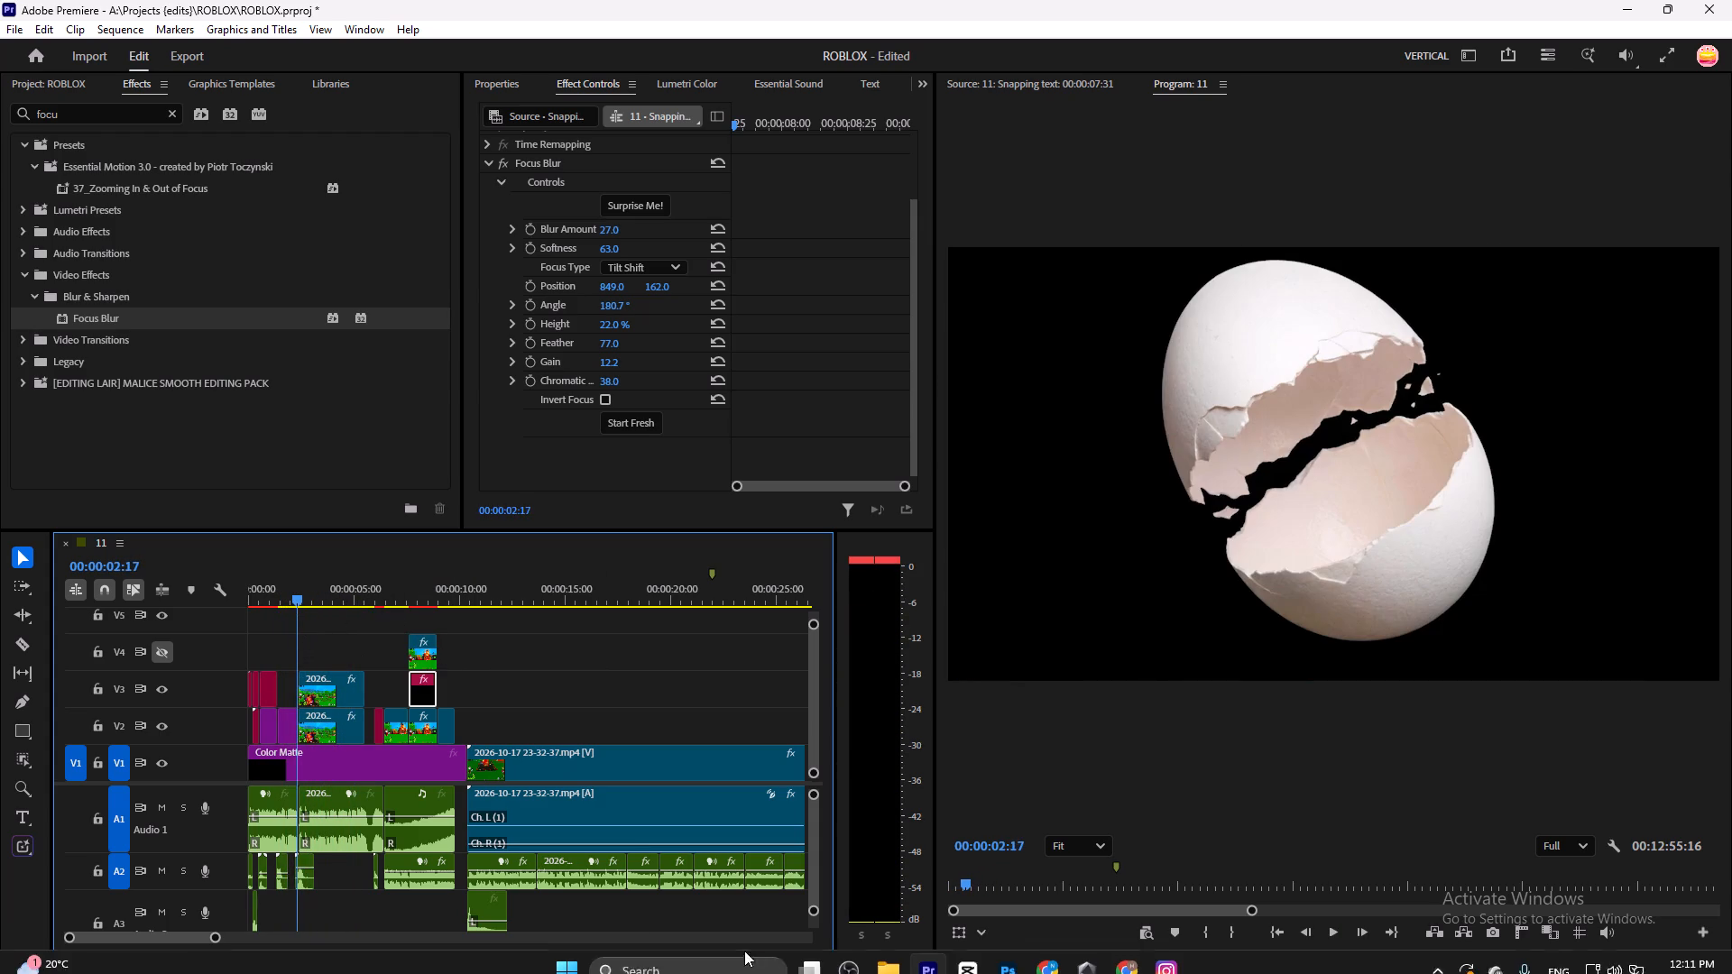
Switch to File Explorer to browse the Transition folder of sound effects.
{"action": "left_click", "coordinate": [880, 948]}
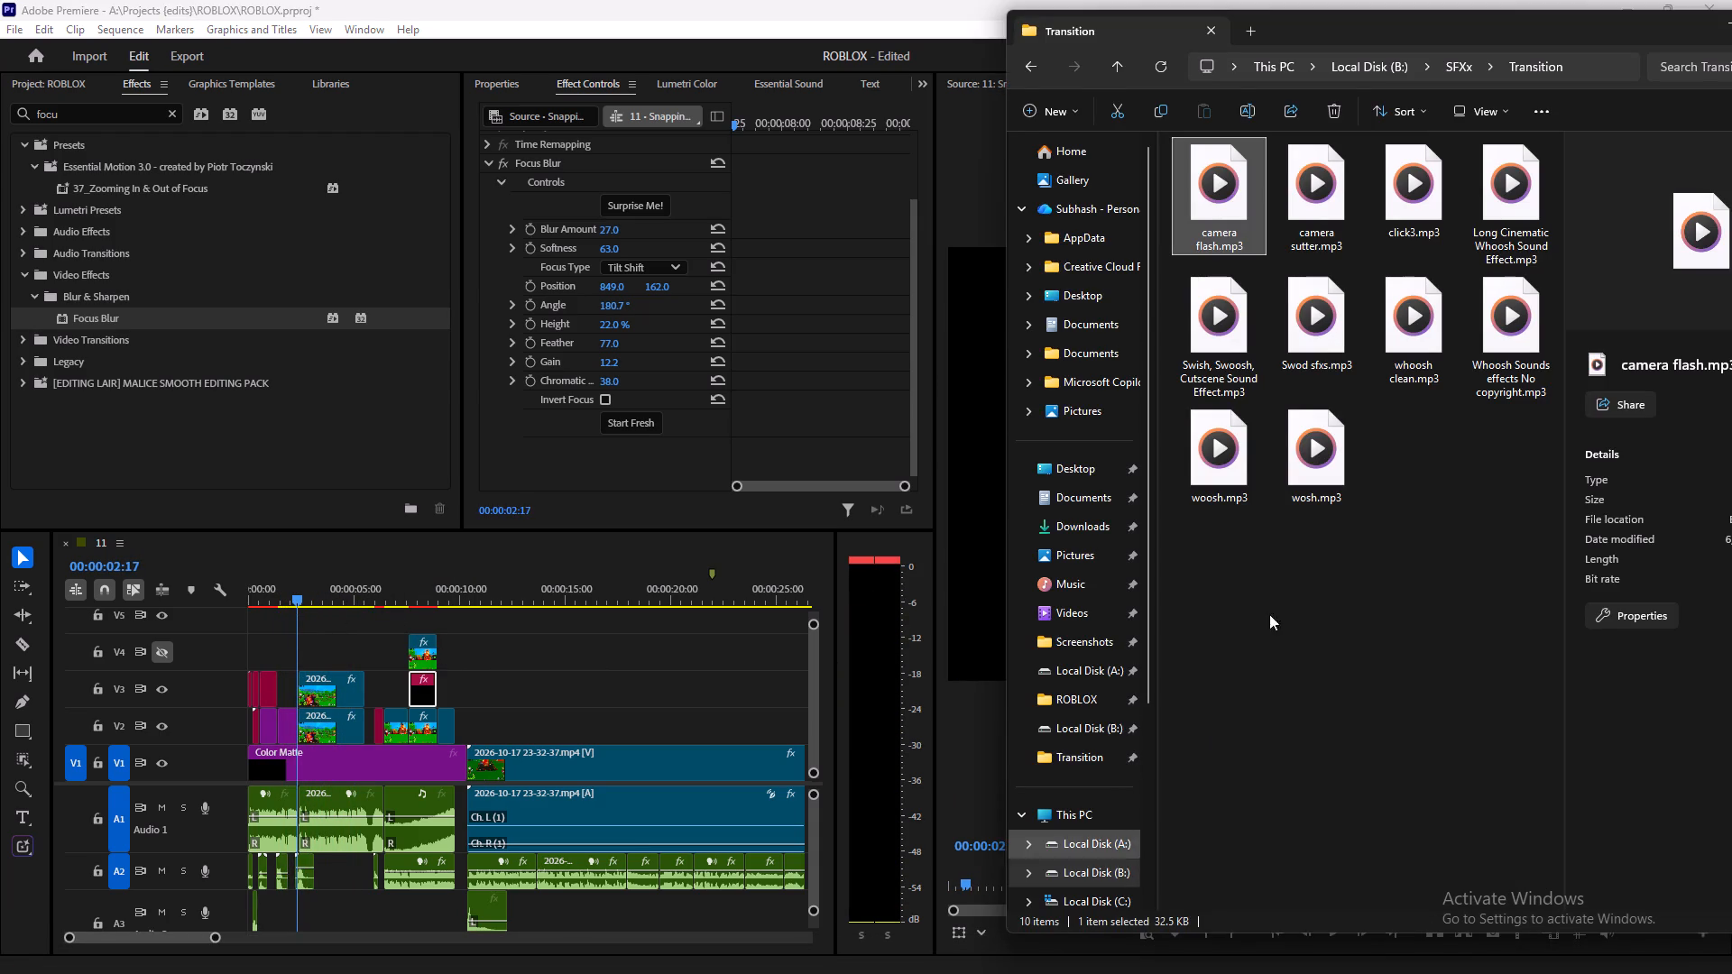
Search the Transition sound effects folder for "magic" and for "glow".
{"action": "left_click", "coordinate": [1669, 60]}
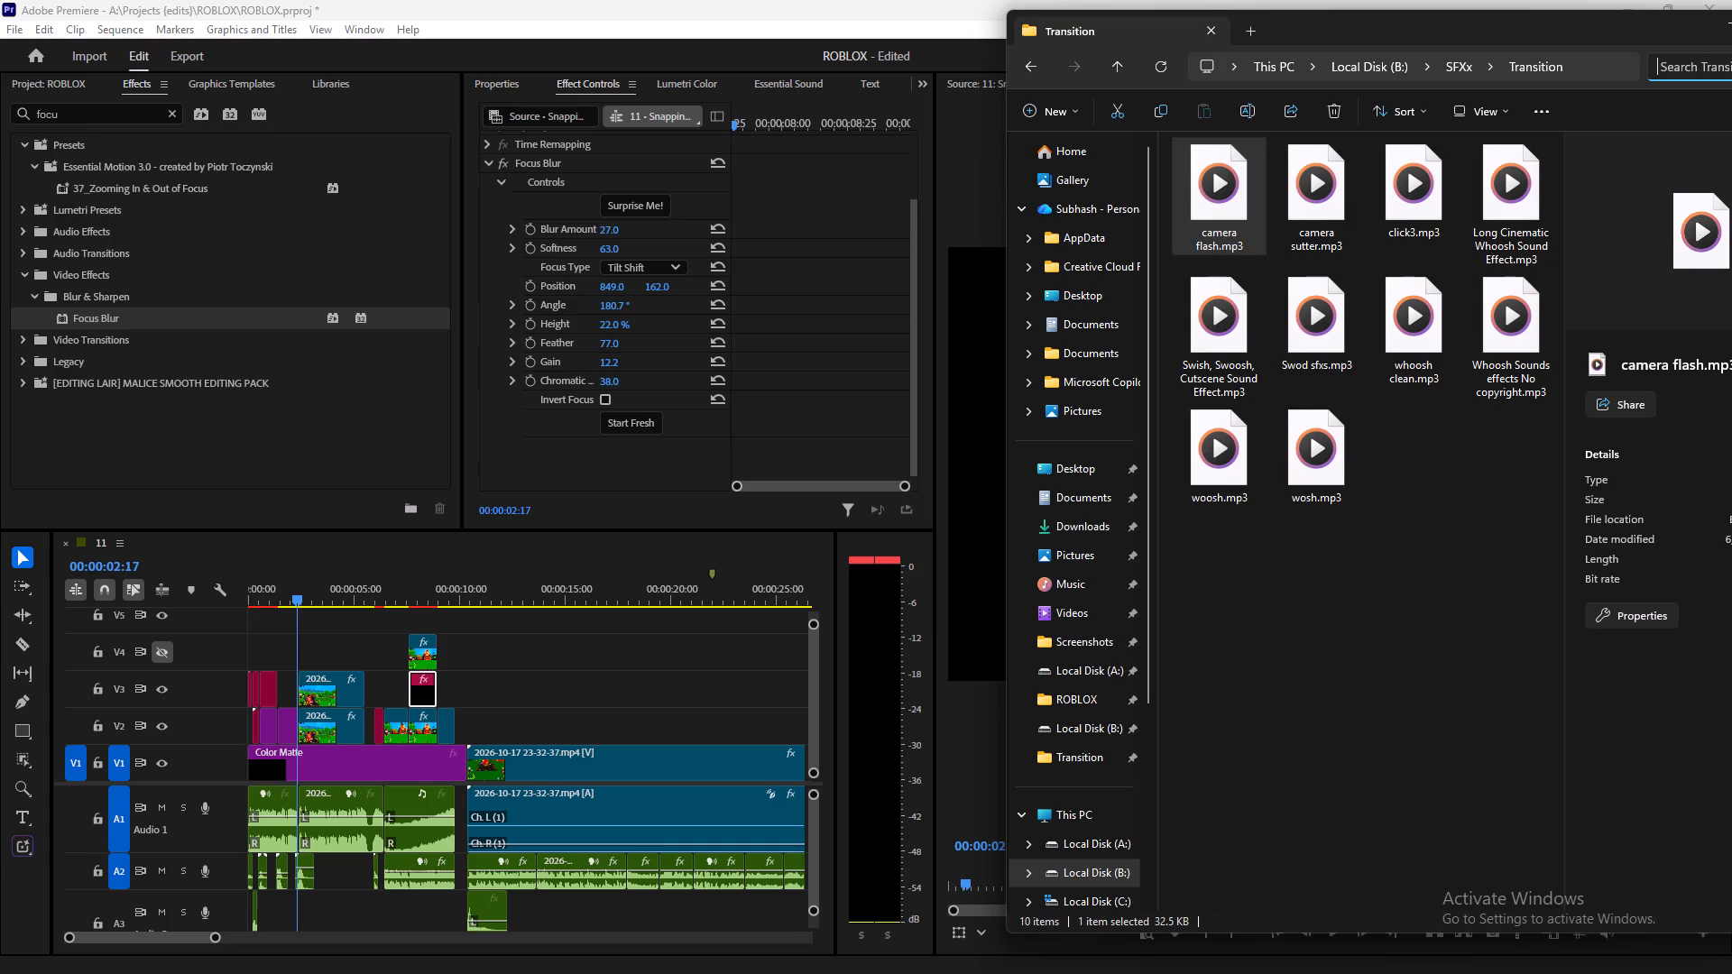
{"action": "type", "text": "magic"}
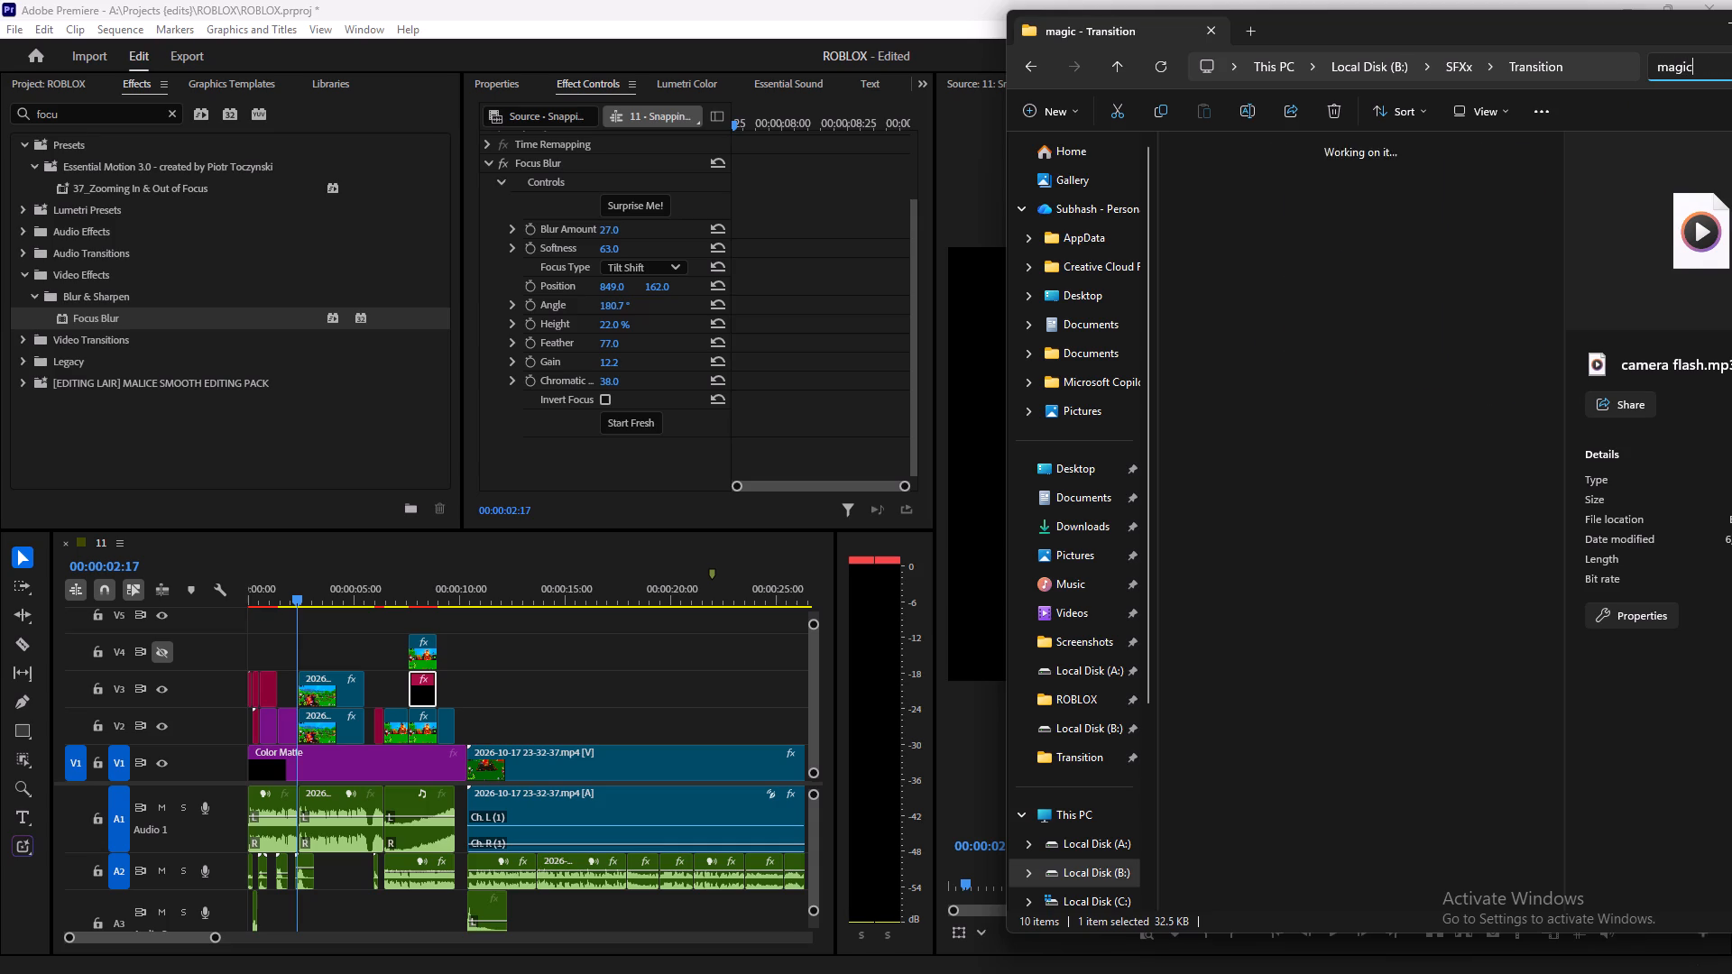
{"action": "key", "text": "BackSpace"}
{"action": "key", "text": "BackSpace"}
{"action": "key", "text": "BackSpace"}
{"action": "key", "text": "BackSpace"}
{"action": "key", "text": "BackSpace"}
{"action": "key", "text": "BackSpace"}
{"action": "key", "text": "BackSpace"}
{"action": "key", "text": "BackSpace"}
{"action": "key", "text": "BackSpace"}
{"action": "key", "text": "BackSpace"}
{"action": "key", "text": "BackSpace"}
{"action": "key", "text": "BackSpace"}
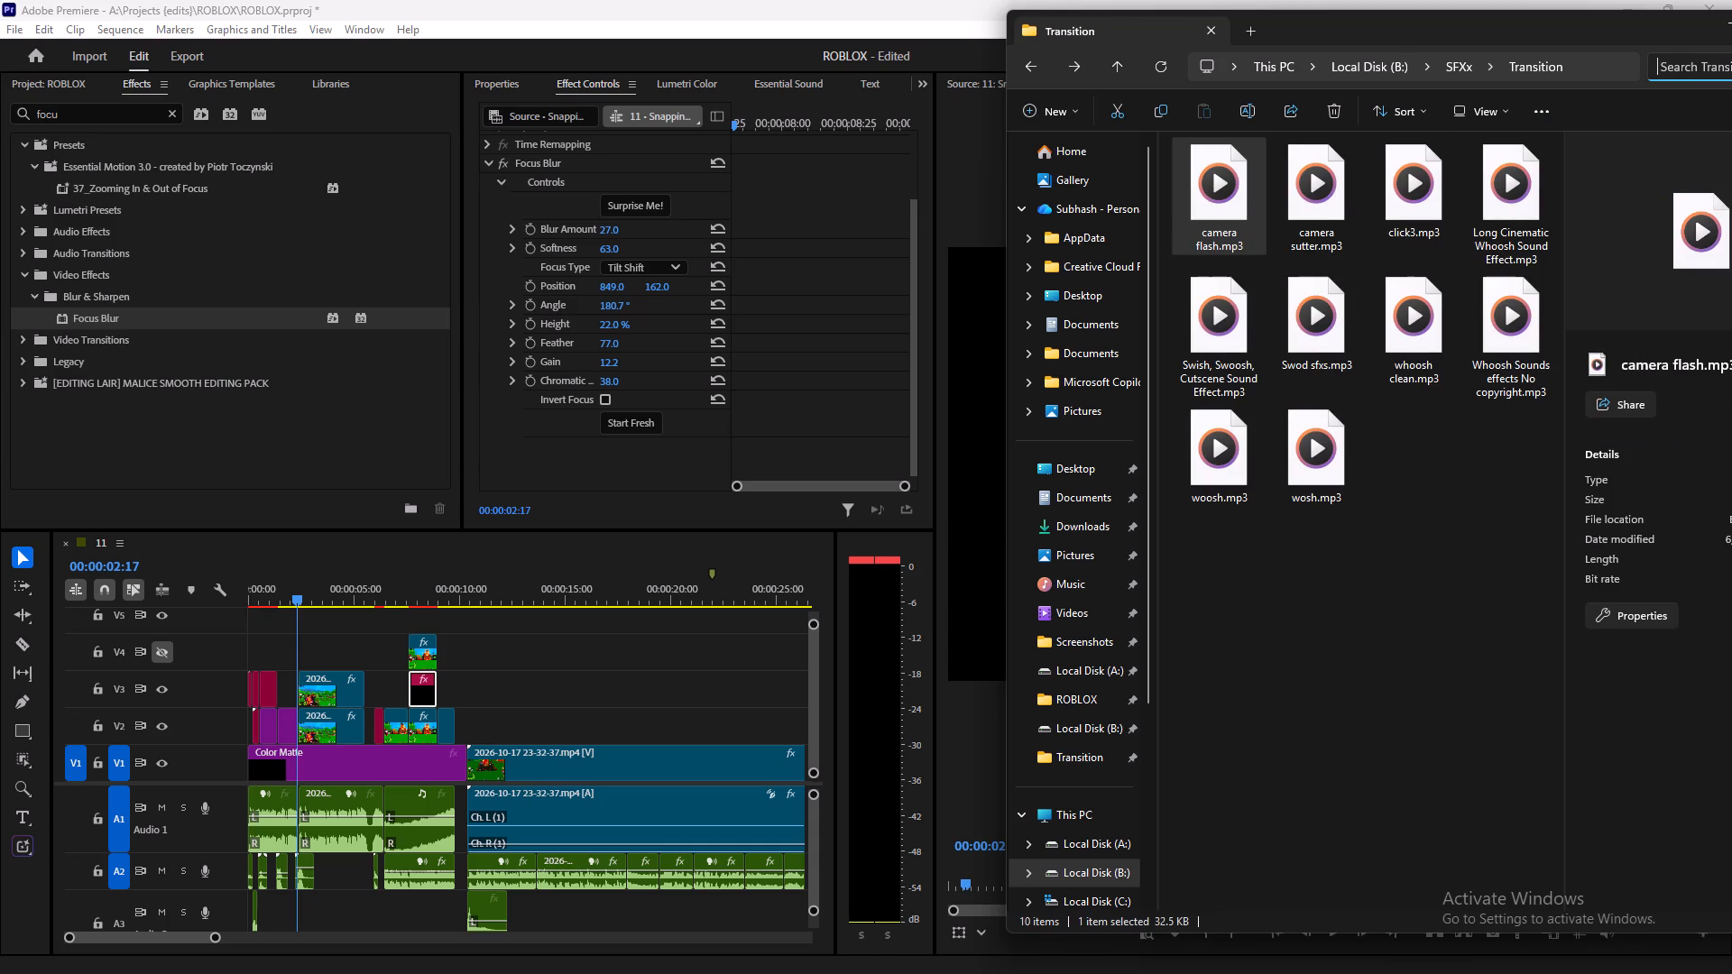
{"action": "type", "text": "glow"}
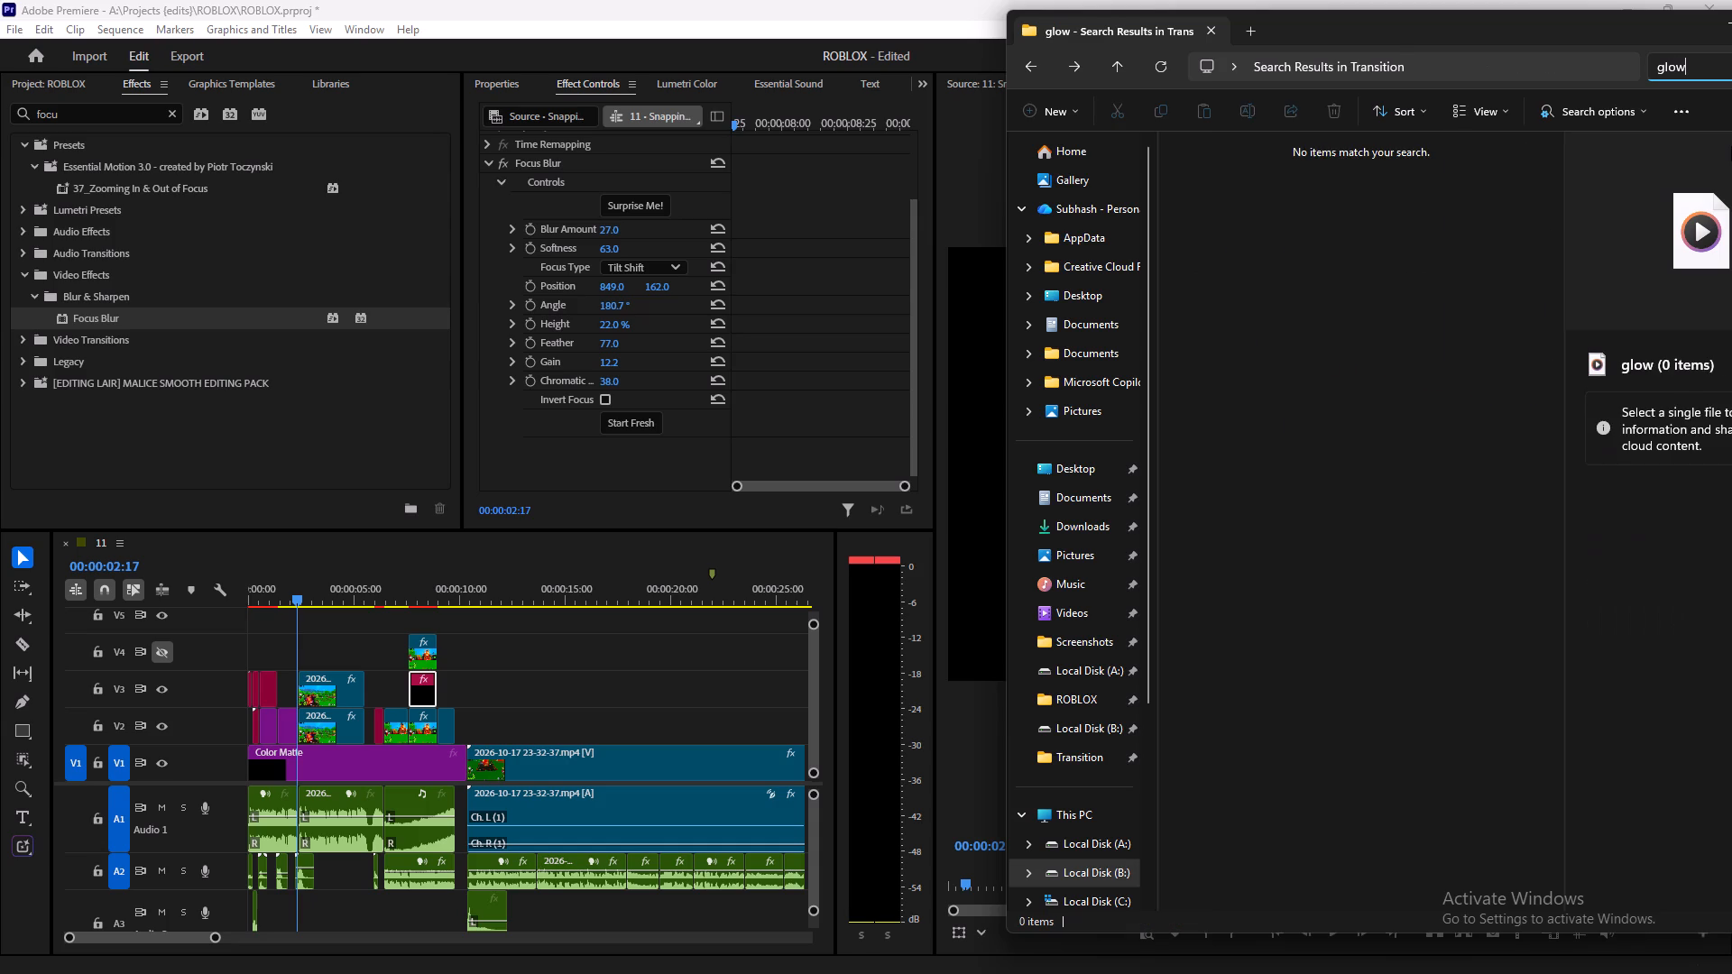
Search Local Disk (B:) for "glow" and clear the search.
{"action": "left_click", "coordinate": [1119, 872]}
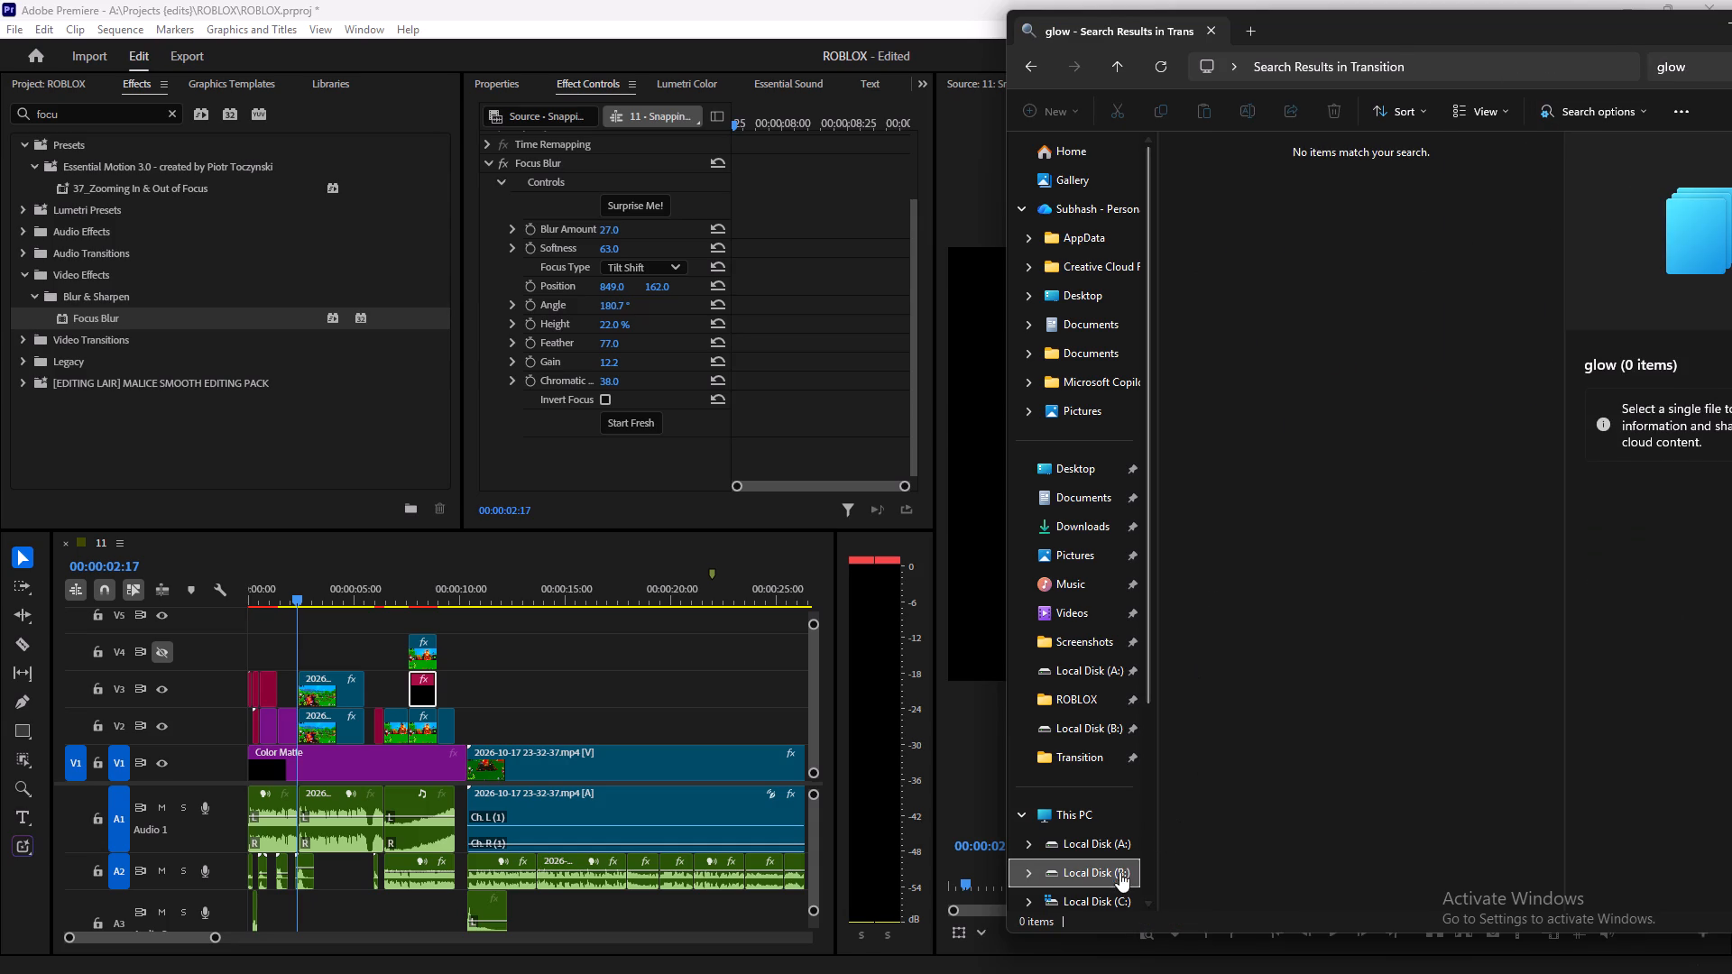
{"action": "left_click", "coordinate": [1688, 66]}
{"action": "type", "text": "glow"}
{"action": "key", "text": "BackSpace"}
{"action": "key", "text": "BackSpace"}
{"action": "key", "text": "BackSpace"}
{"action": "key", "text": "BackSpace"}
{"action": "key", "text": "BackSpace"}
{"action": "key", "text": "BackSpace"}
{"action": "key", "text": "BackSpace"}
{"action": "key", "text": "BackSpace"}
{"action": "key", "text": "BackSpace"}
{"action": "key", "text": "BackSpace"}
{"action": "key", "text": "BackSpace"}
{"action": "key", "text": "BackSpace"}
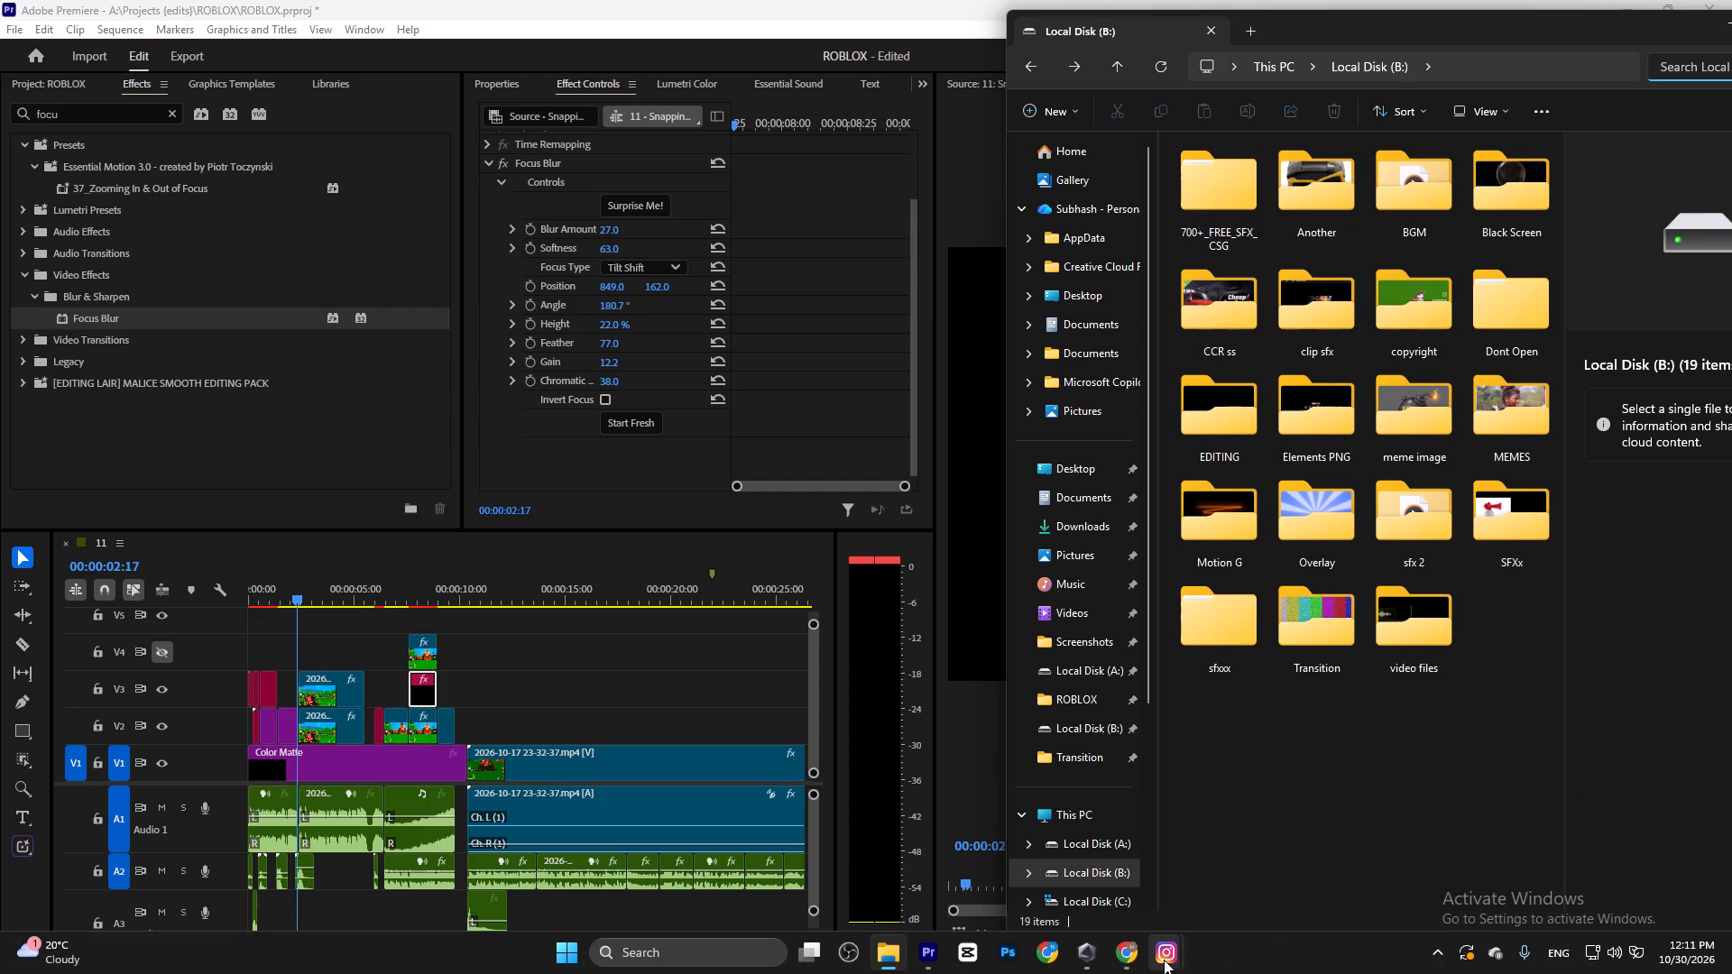
Switch to the Instagram call, view a participant's profile and close the profile window.
{"action": "left_click", "coordinate": [1227, 870]}
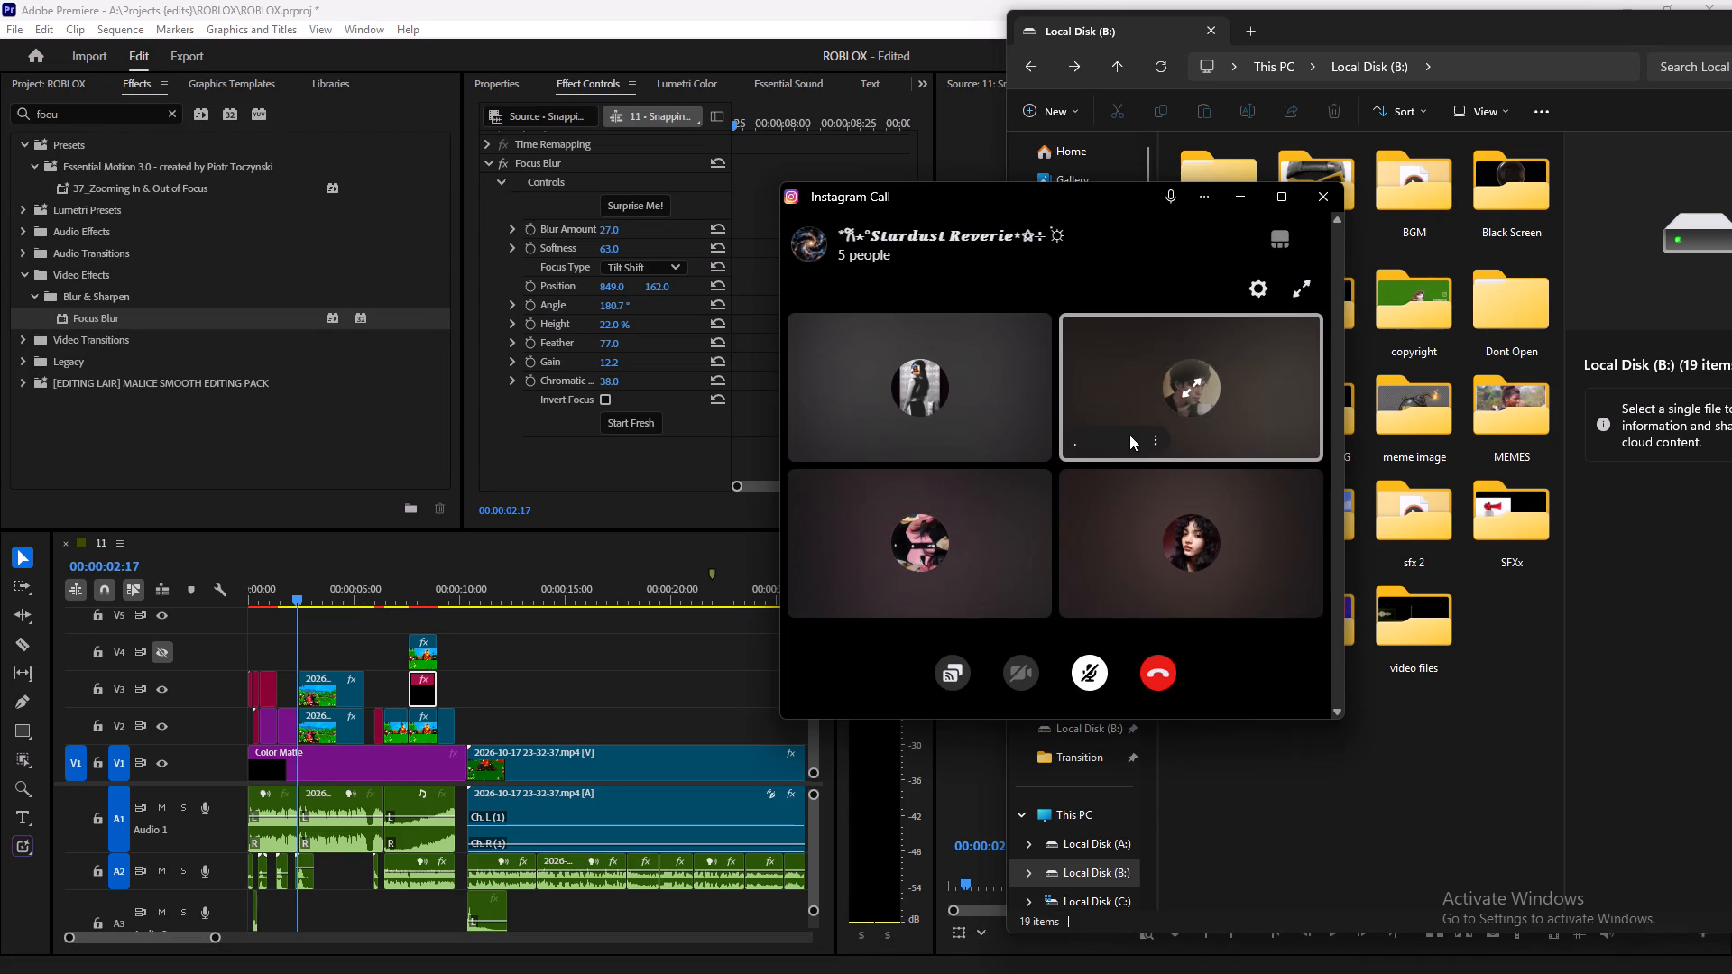
{"action": "left_click", "coordinate": [1156, 436]}
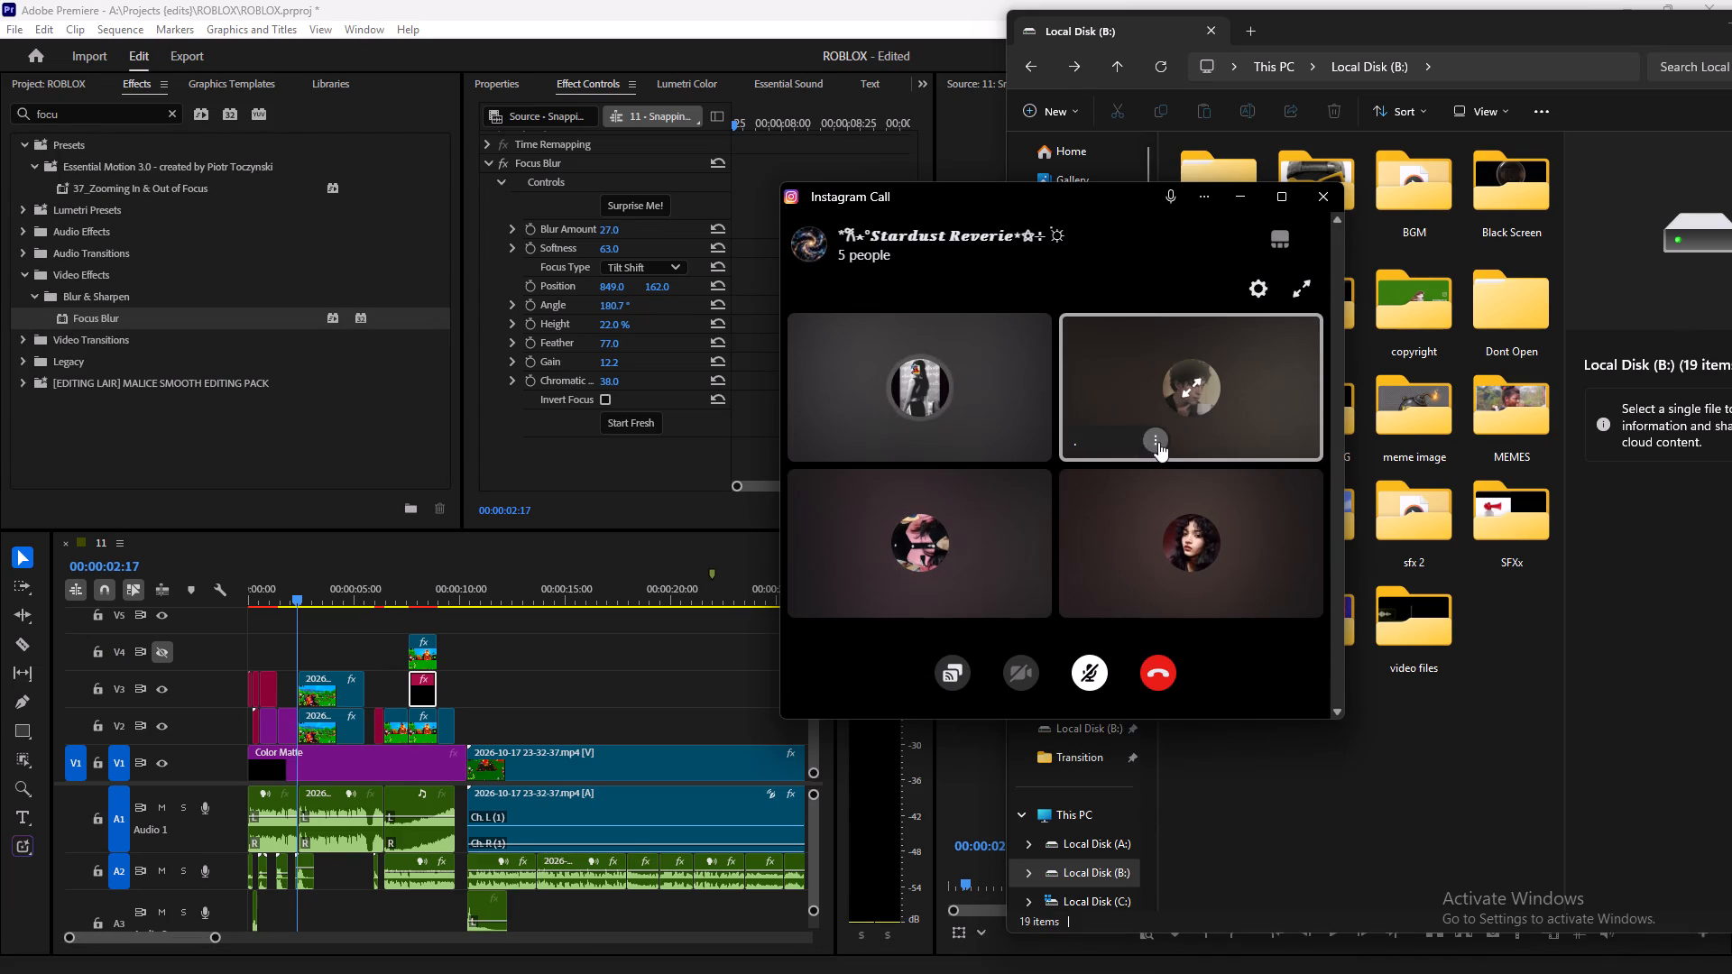
{"action": "left_click", "coordinate": [1158, 442]}
{"action": "left_click", "coordinate": [1223, 390]}
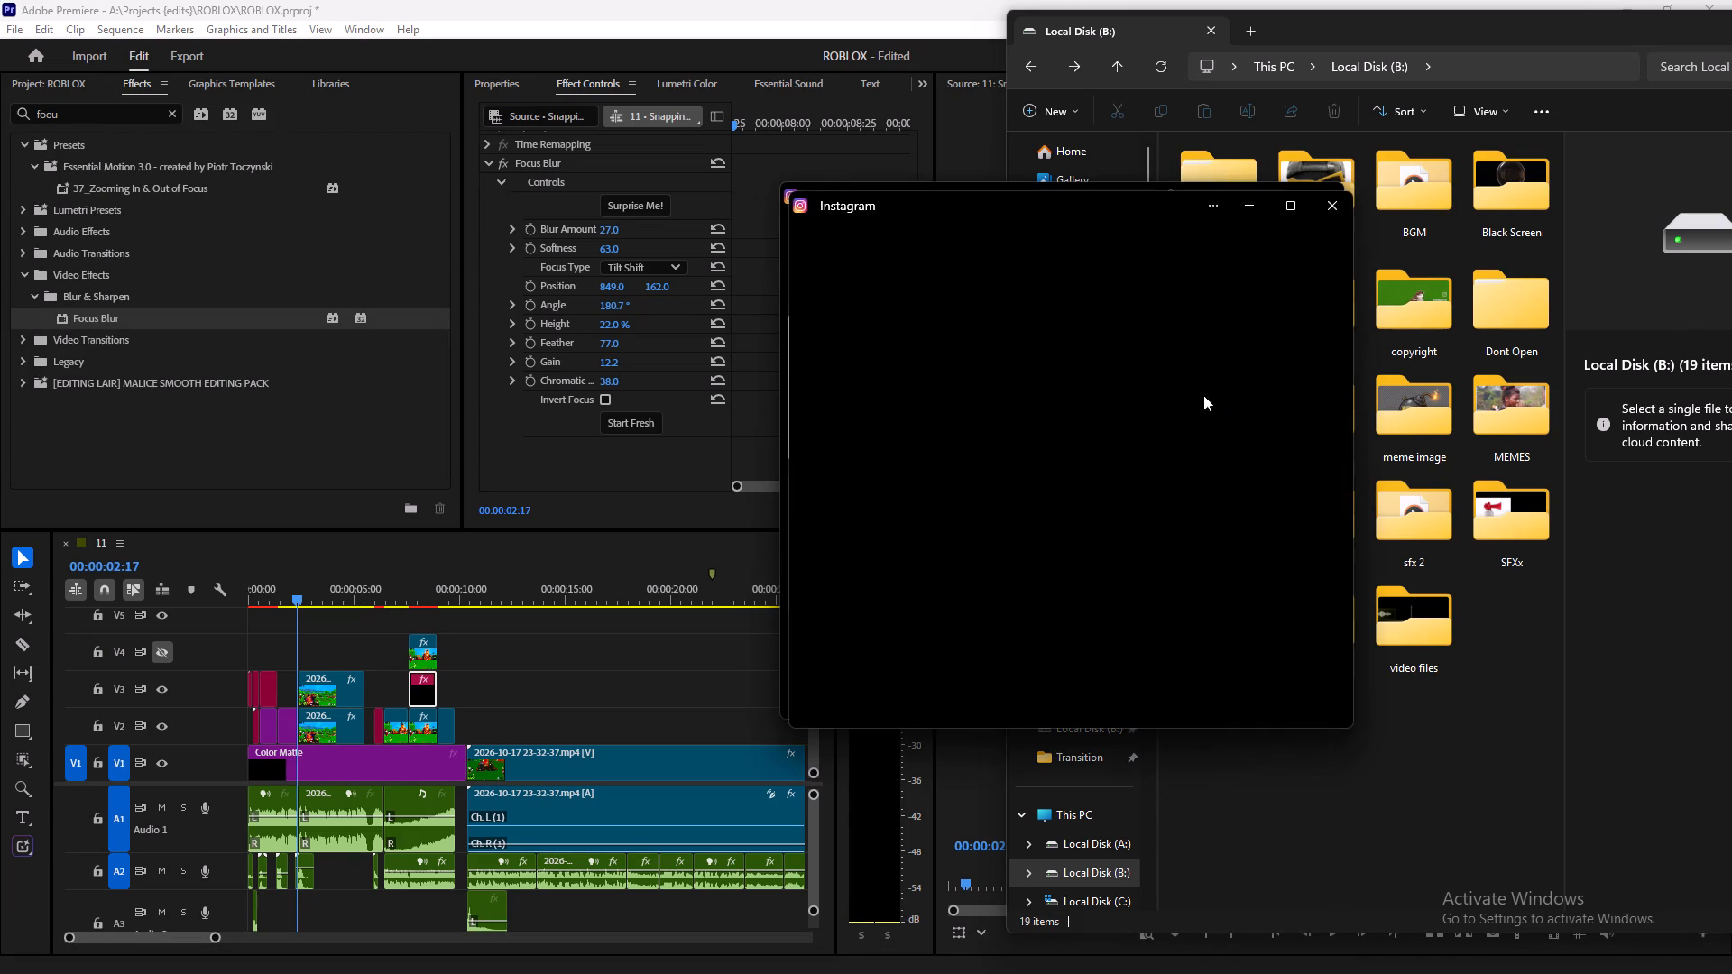
{"action": "left_click_drag", "start_coordinate": [1077, 205], "coordinate": [474, 103]}
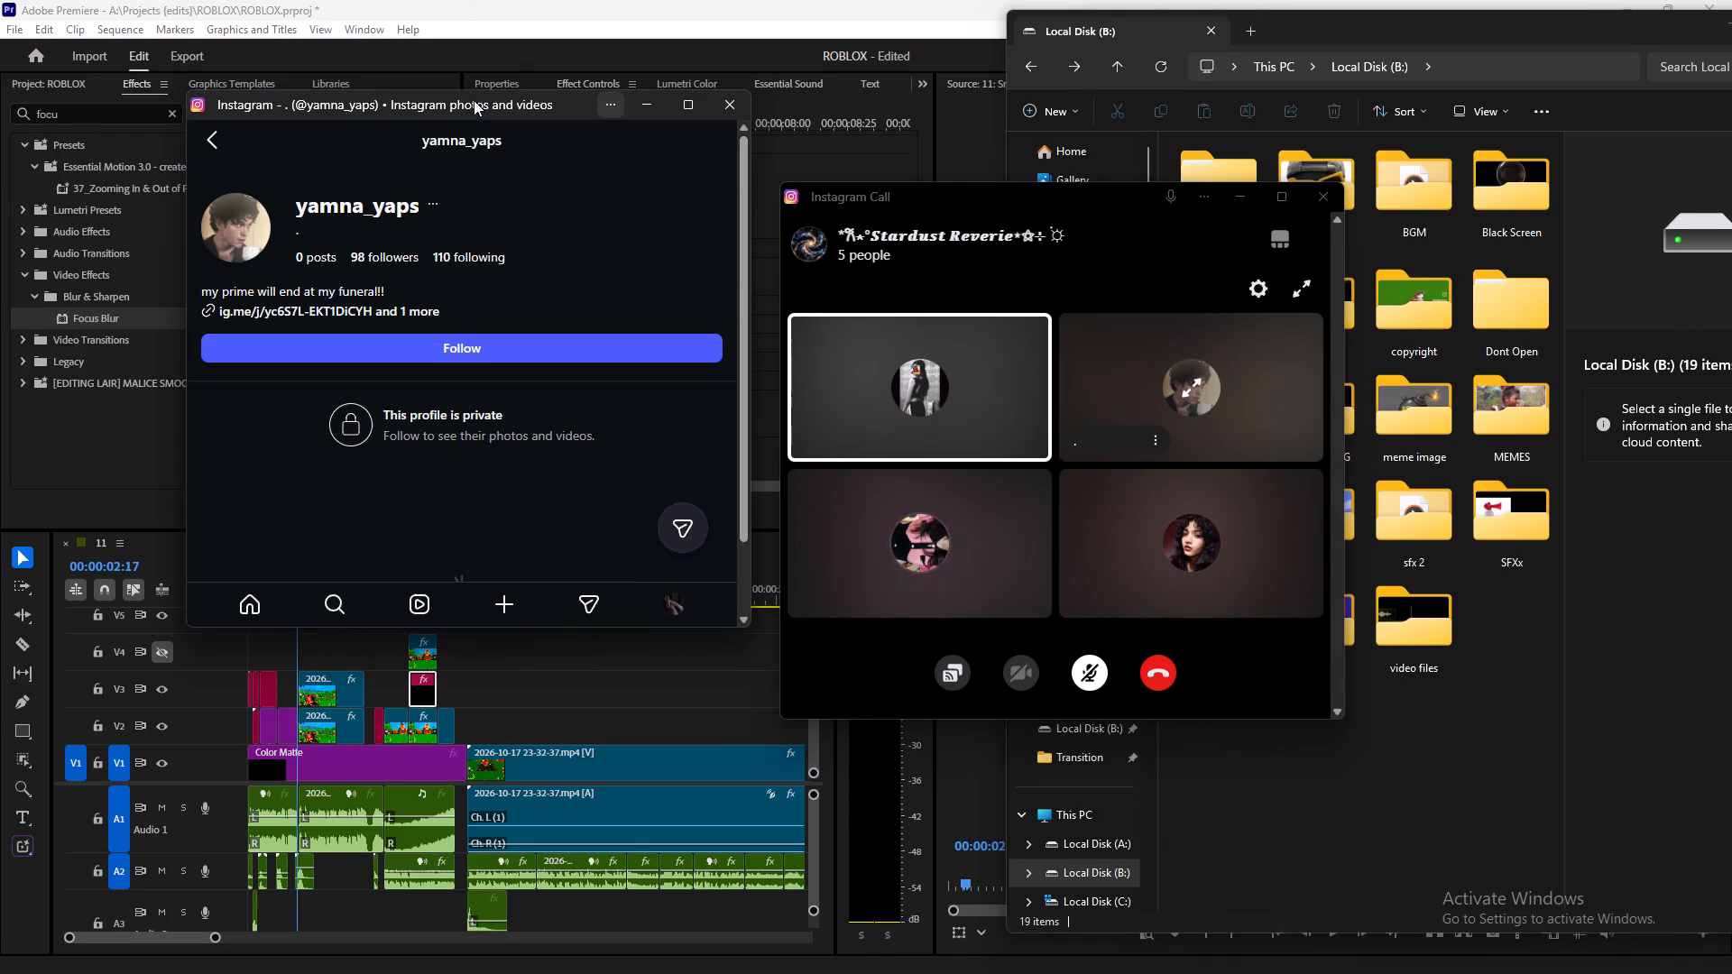
{"action": "left_click", "coordinate": [408, 308]}
{"action": "left_click", "coordinate": [253, 184]}
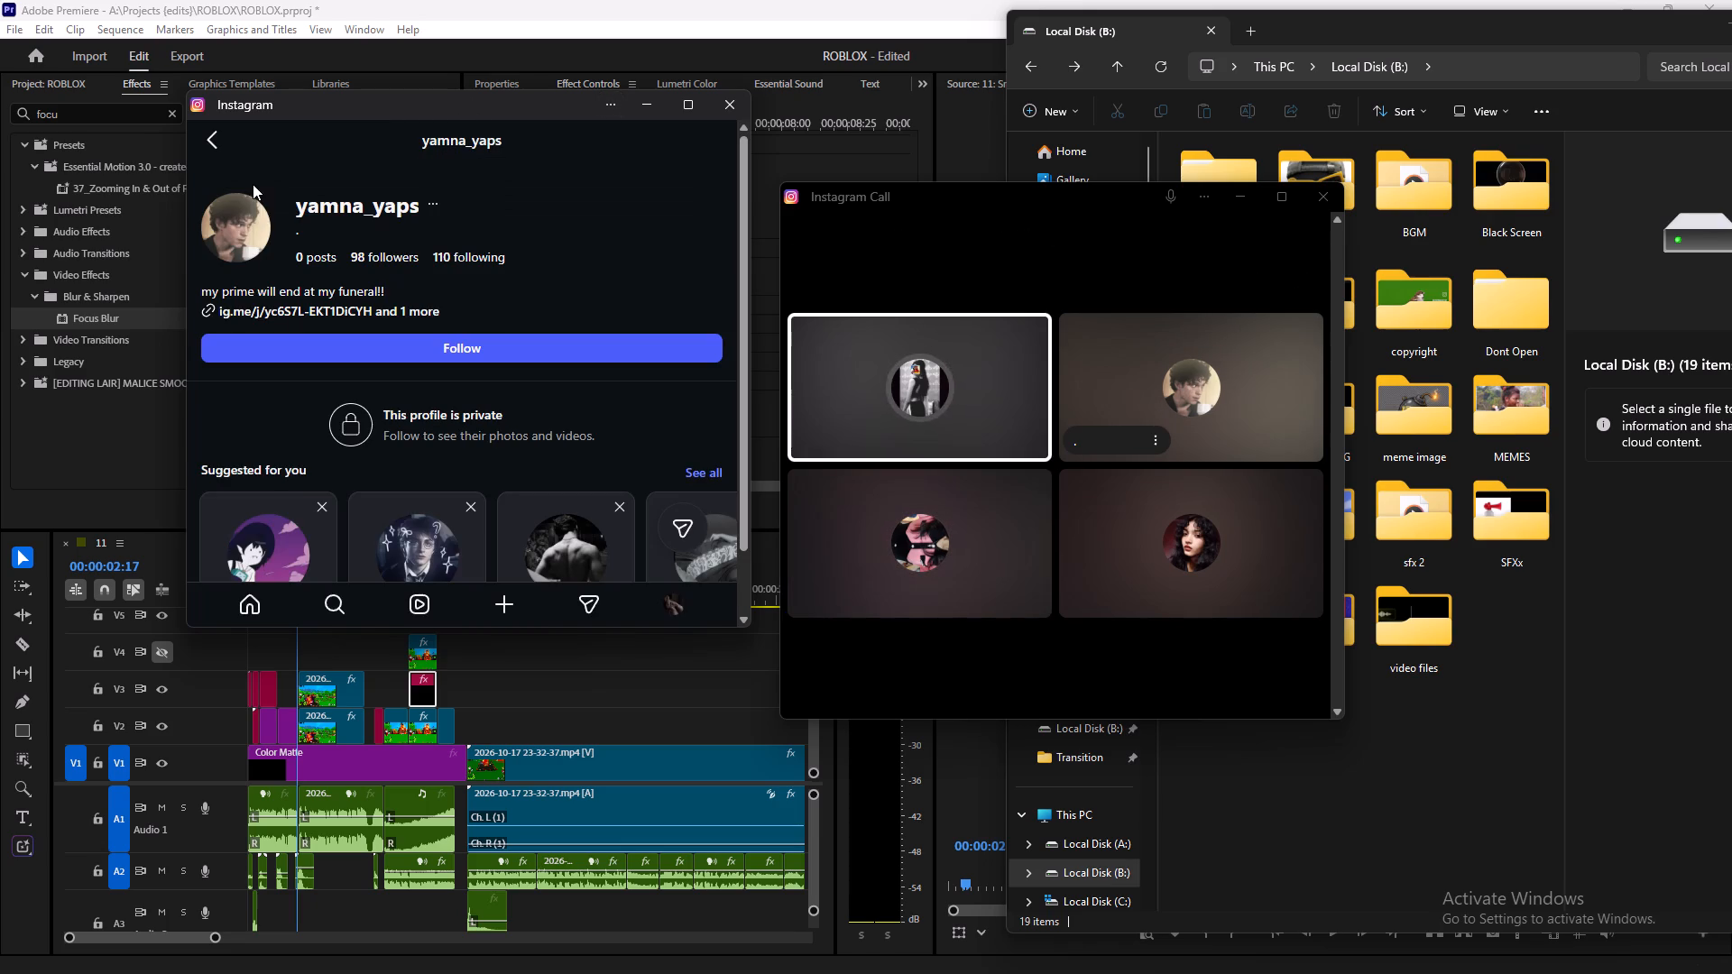
{"action": "left_click", "coordinate": [723, 99]}
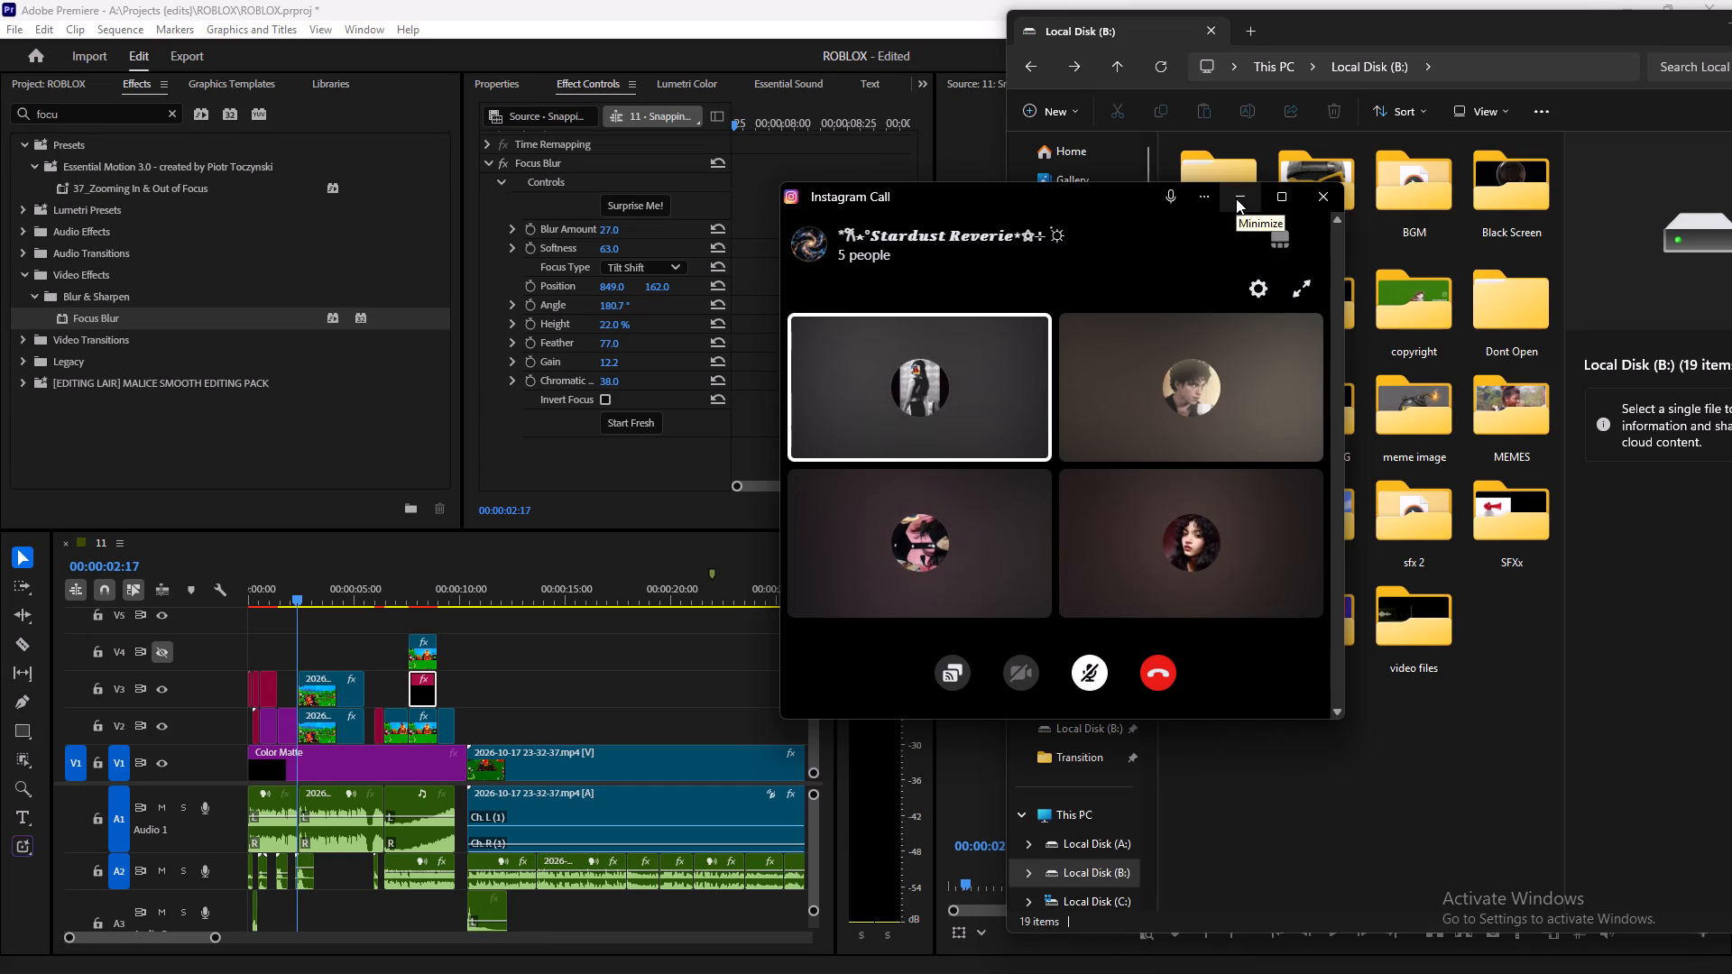
Unmute the microphone in the Instagram call and minimize the call window.
{"action": "left_click", "coordinate": [1084, 667]}
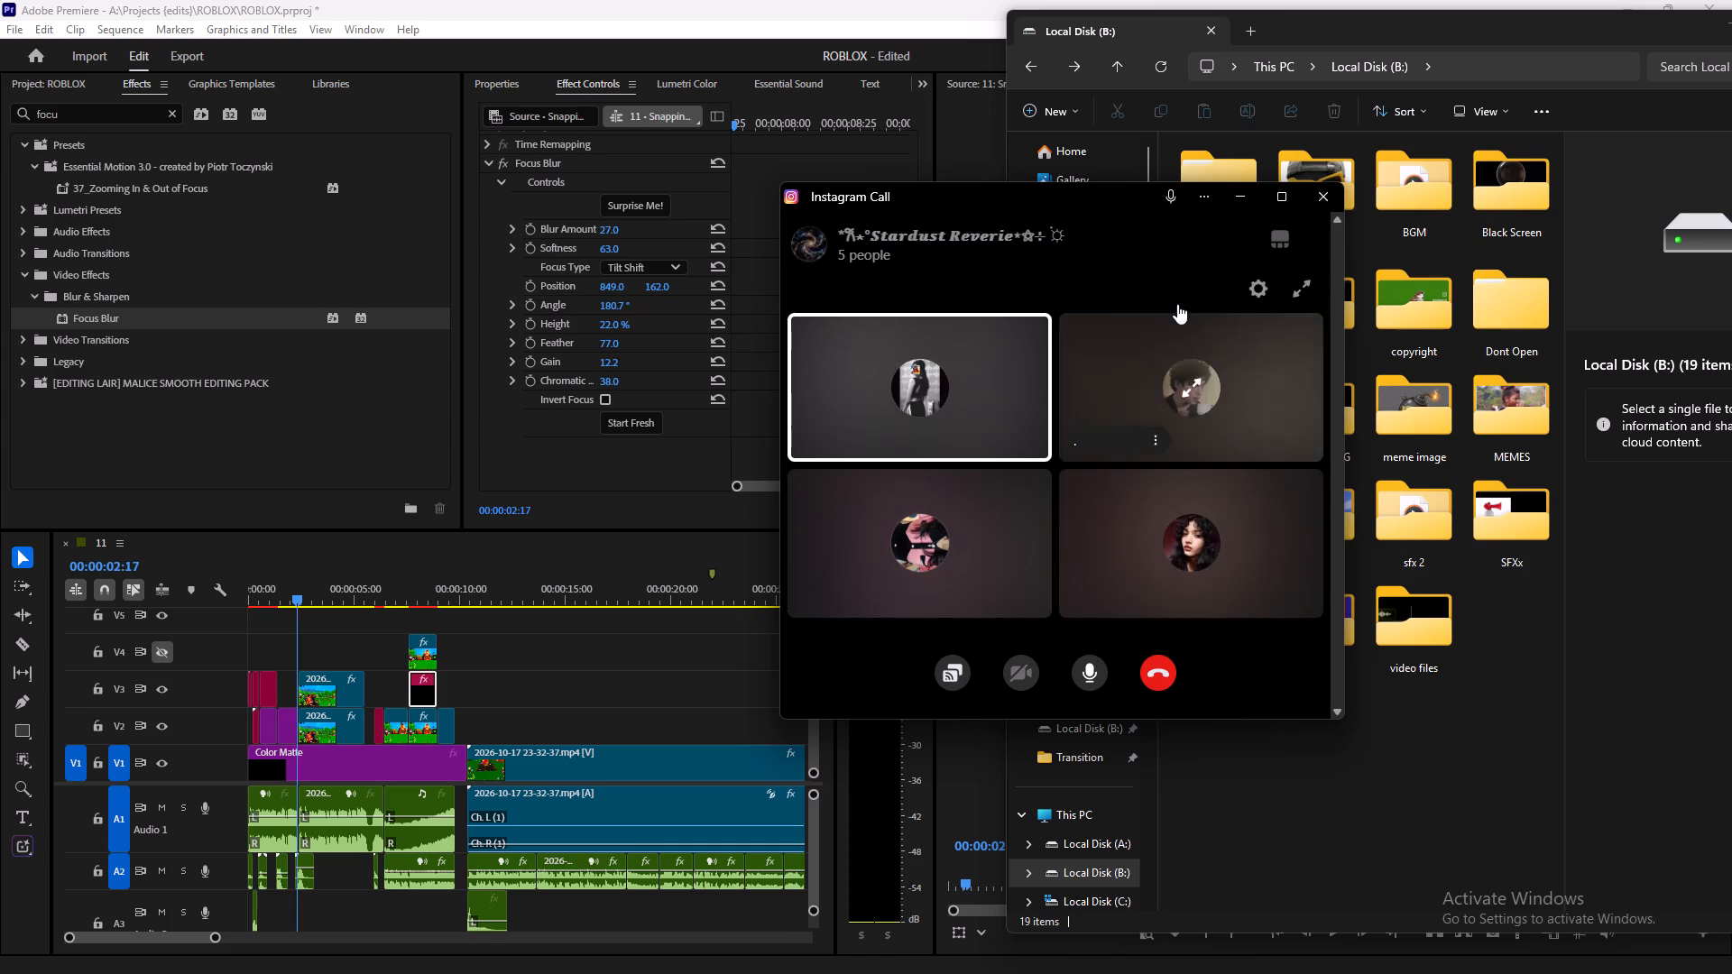
{"action": "left_click", "coordinate": [1244, 198]}
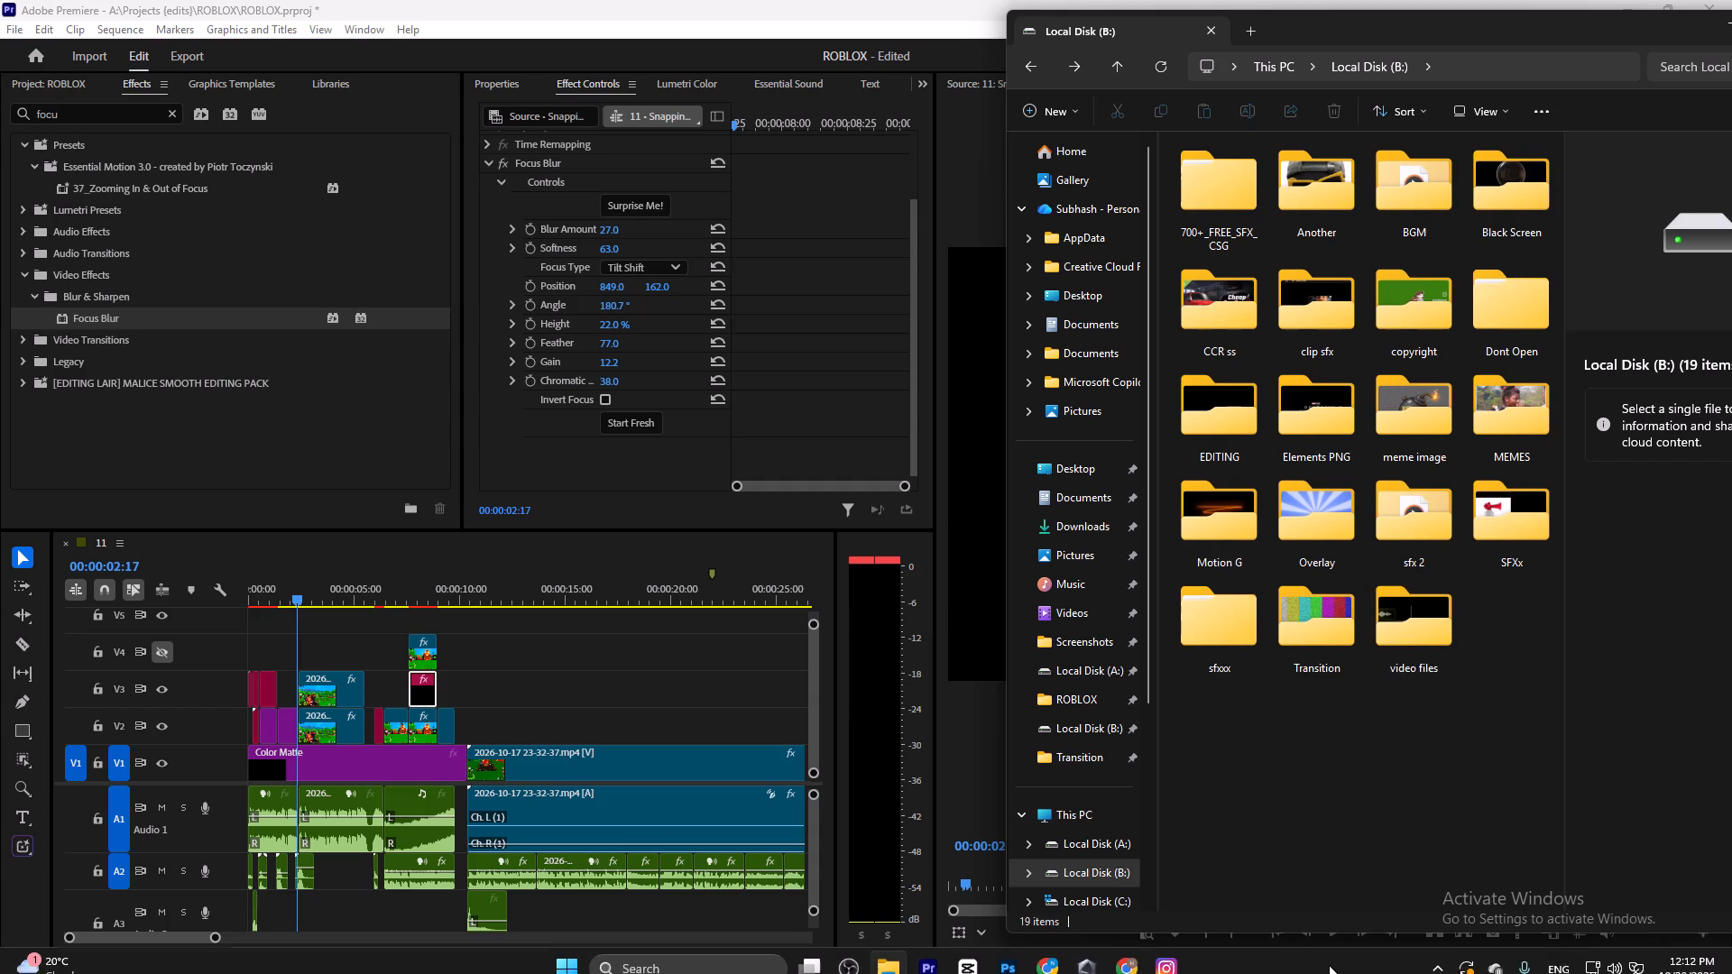
{"action": "left_click", "coordinate": [1224, 871]}
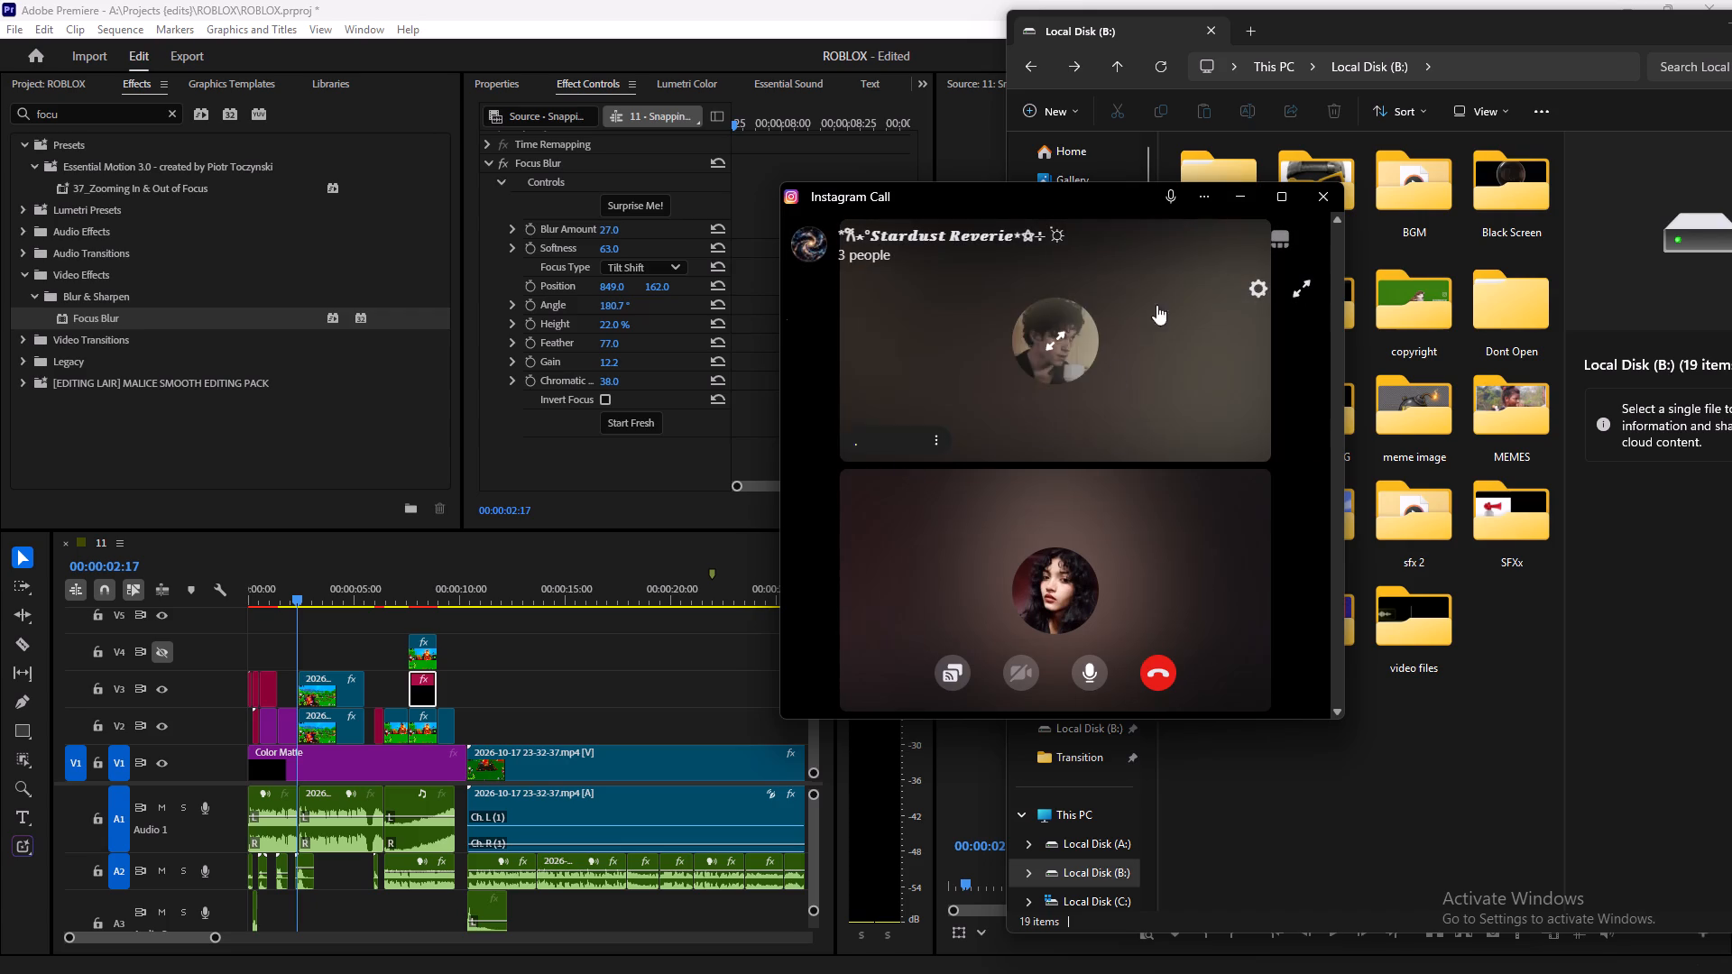
{"action": "left_click", "coordinate": [1243, 196]}
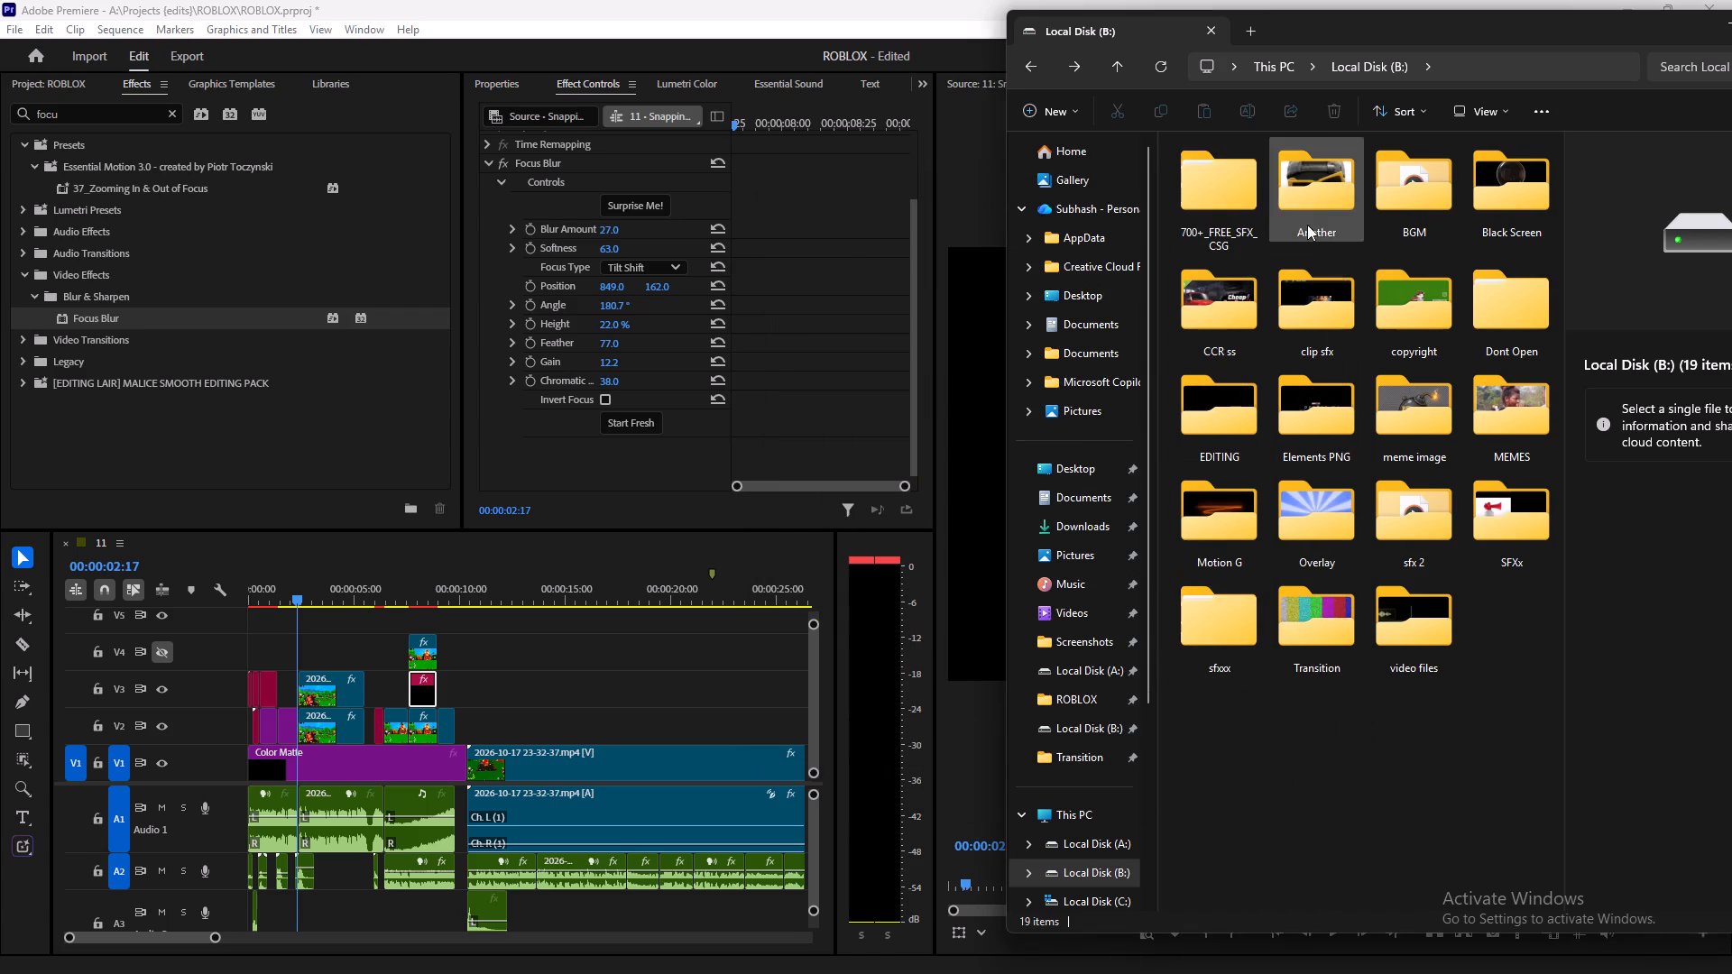
Check the SFXx folder, then search all of Local Disk (B:) for "magic".
{"action": "double_click", "coordinate": [1477, 531]}
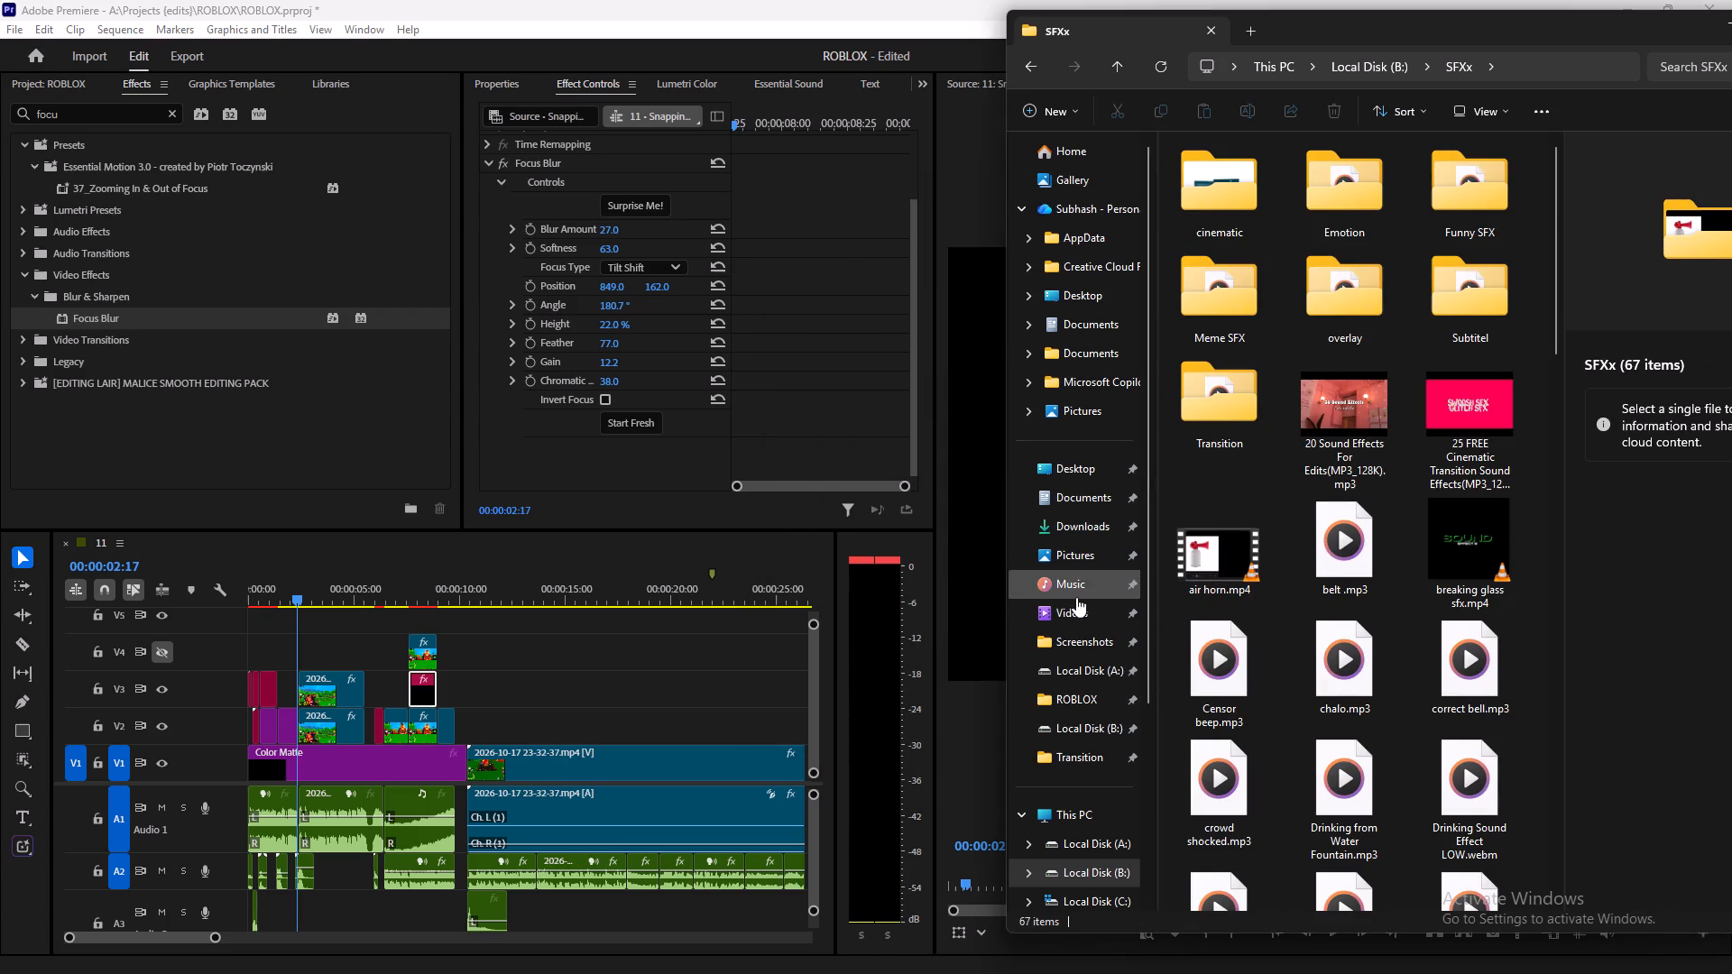
{"action": "left_click", "coordinate": [1095, 864]}
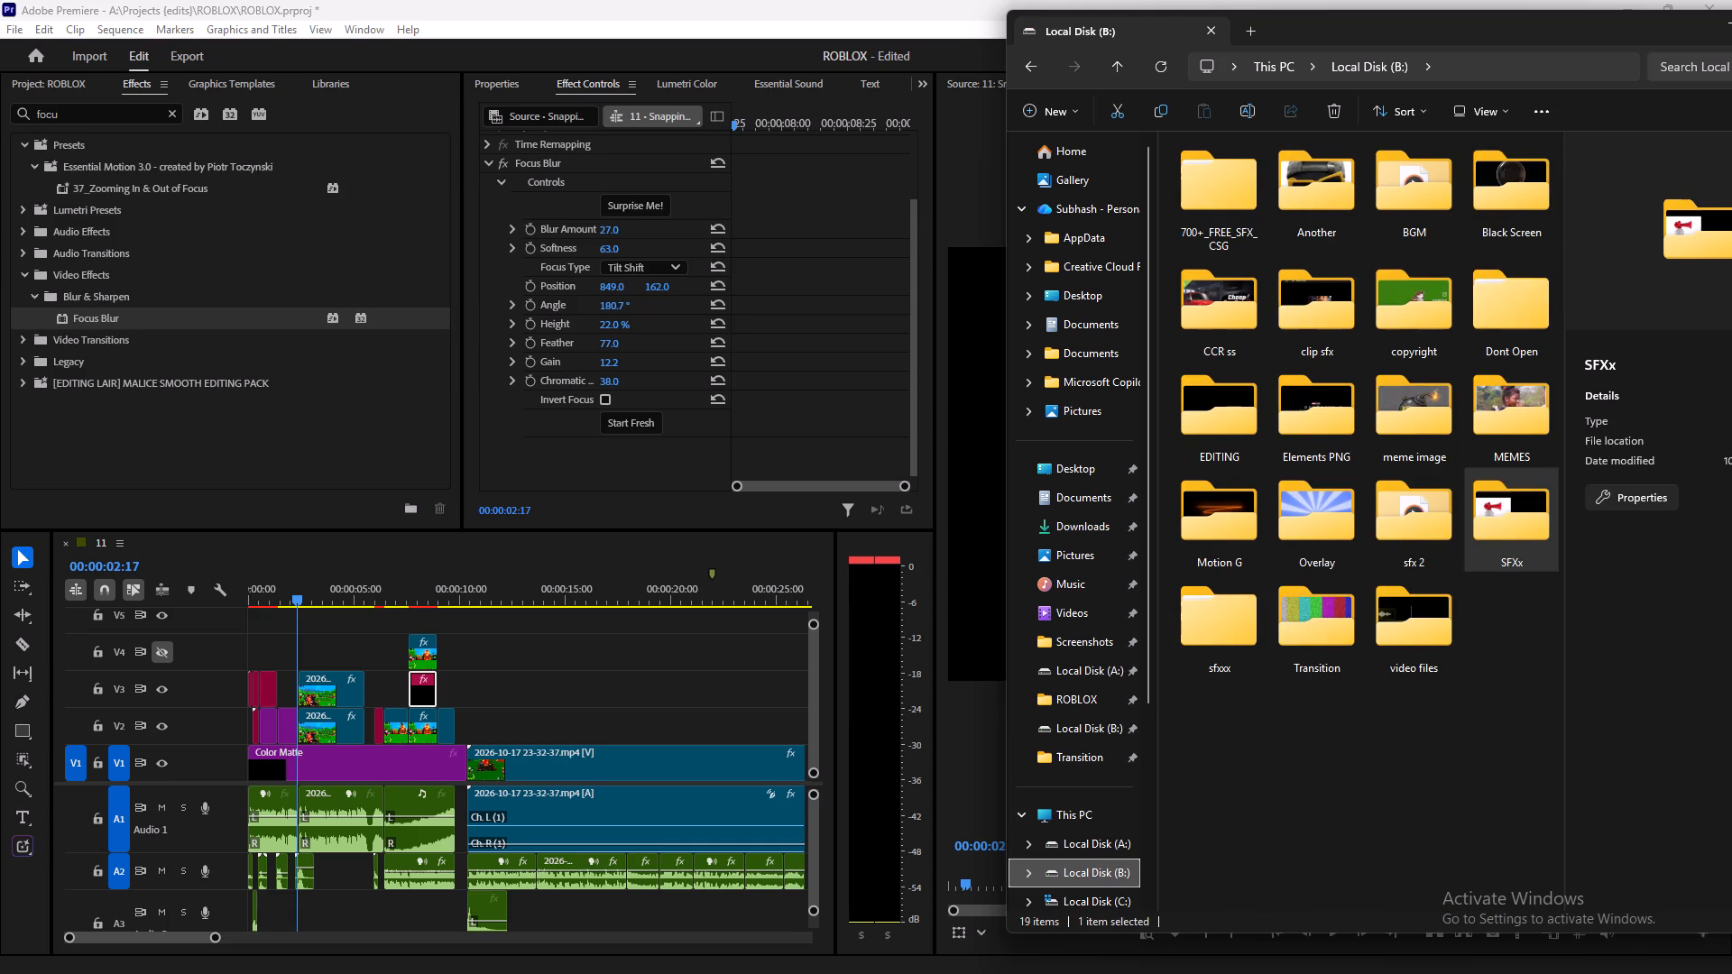
{"action": "left_click", "coordinate": [1687, 68]}
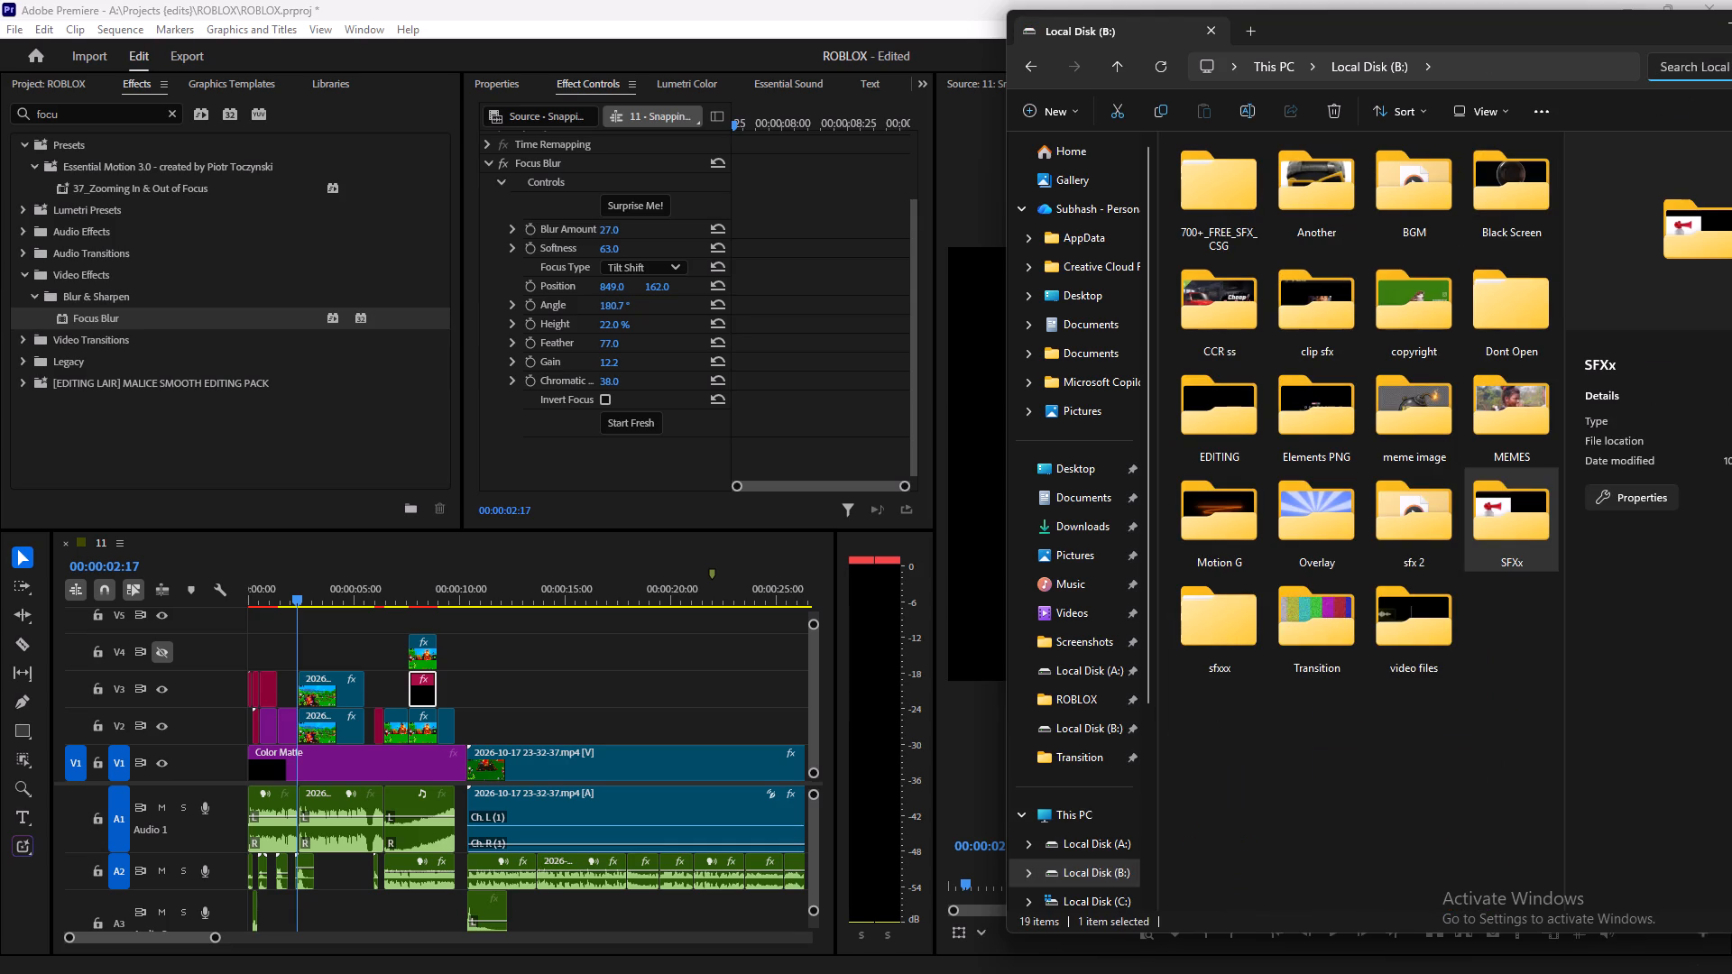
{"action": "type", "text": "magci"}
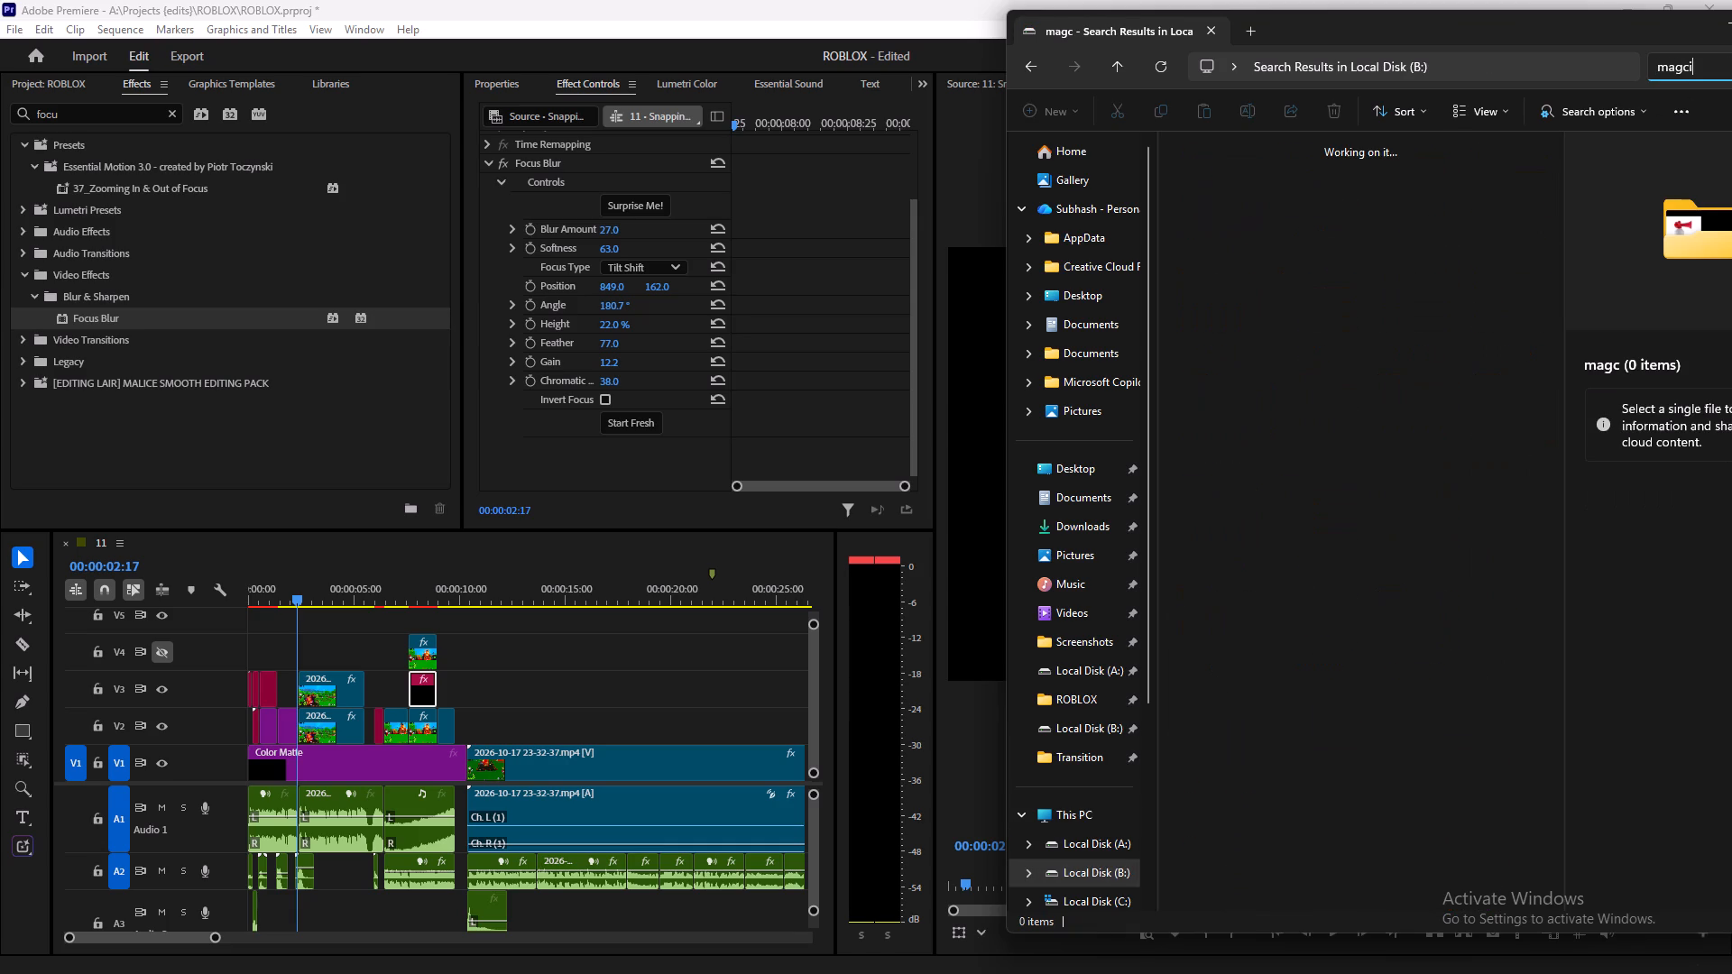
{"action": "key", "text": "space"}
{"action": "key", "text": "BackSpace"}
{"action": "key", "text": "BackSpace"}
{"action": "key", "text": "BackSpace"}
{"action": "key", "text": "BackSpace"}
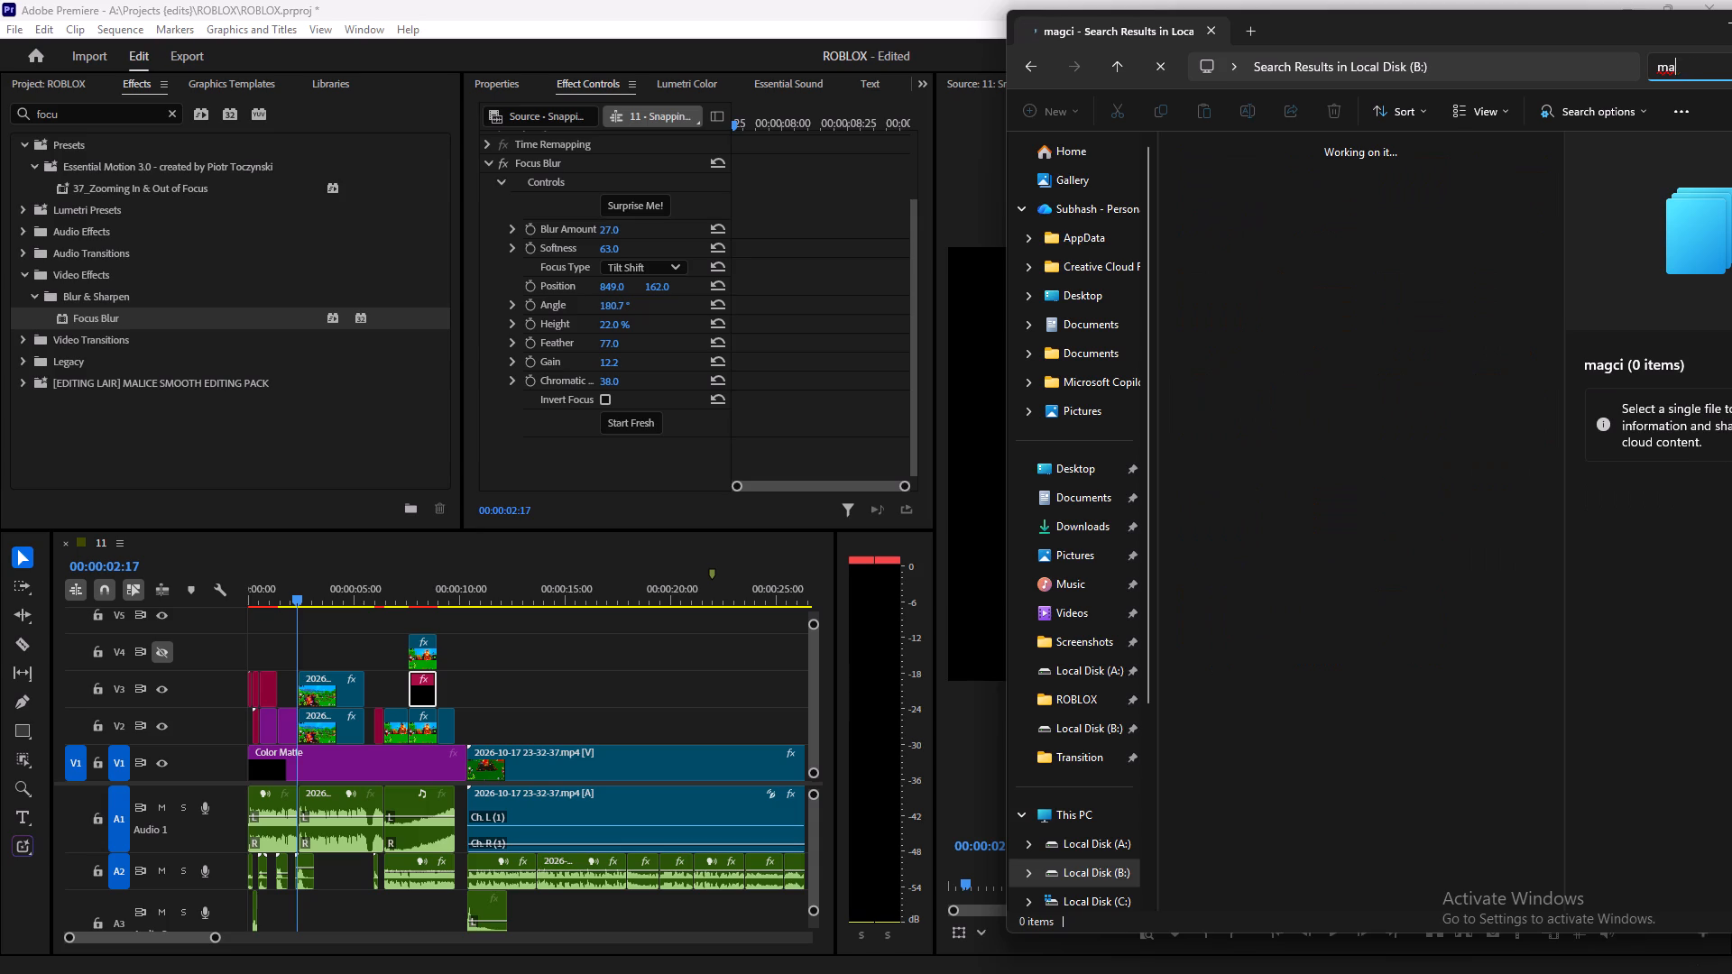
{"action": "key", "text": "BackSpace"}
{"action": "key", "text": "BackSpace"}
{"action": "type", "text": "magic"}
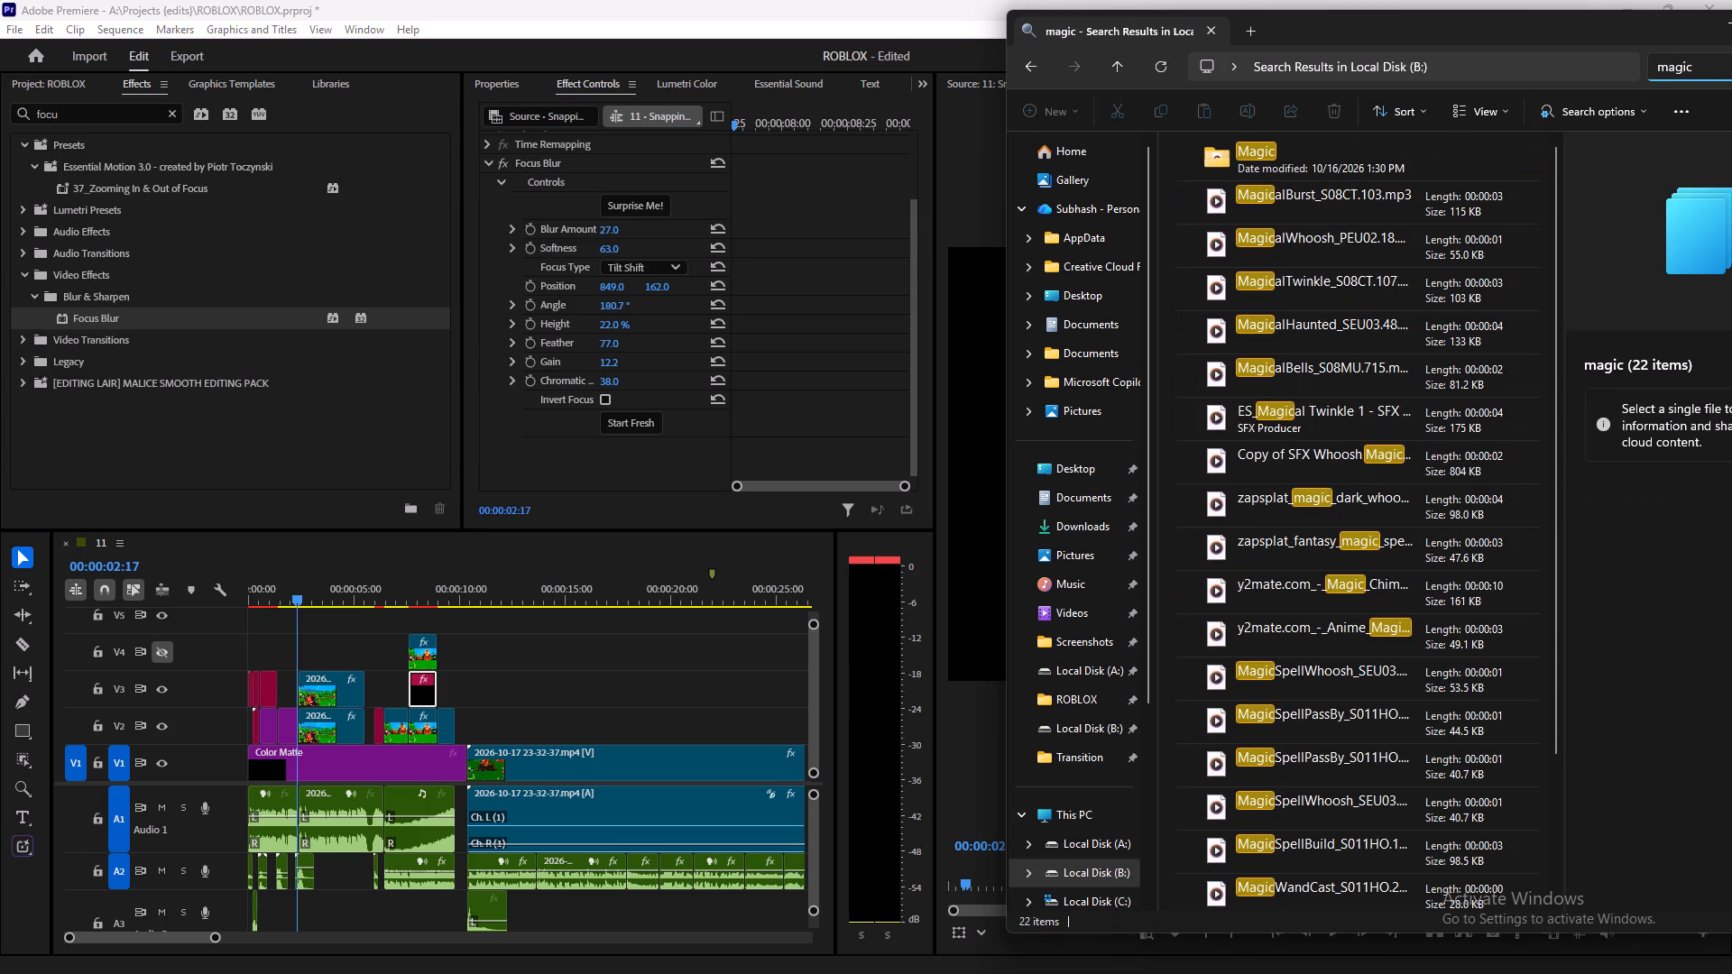
Play the MagicalBurst_S08CT.103.mp3 sound effect from the search results.
{"action": "double_click", "coordinate": [1302, 186]}
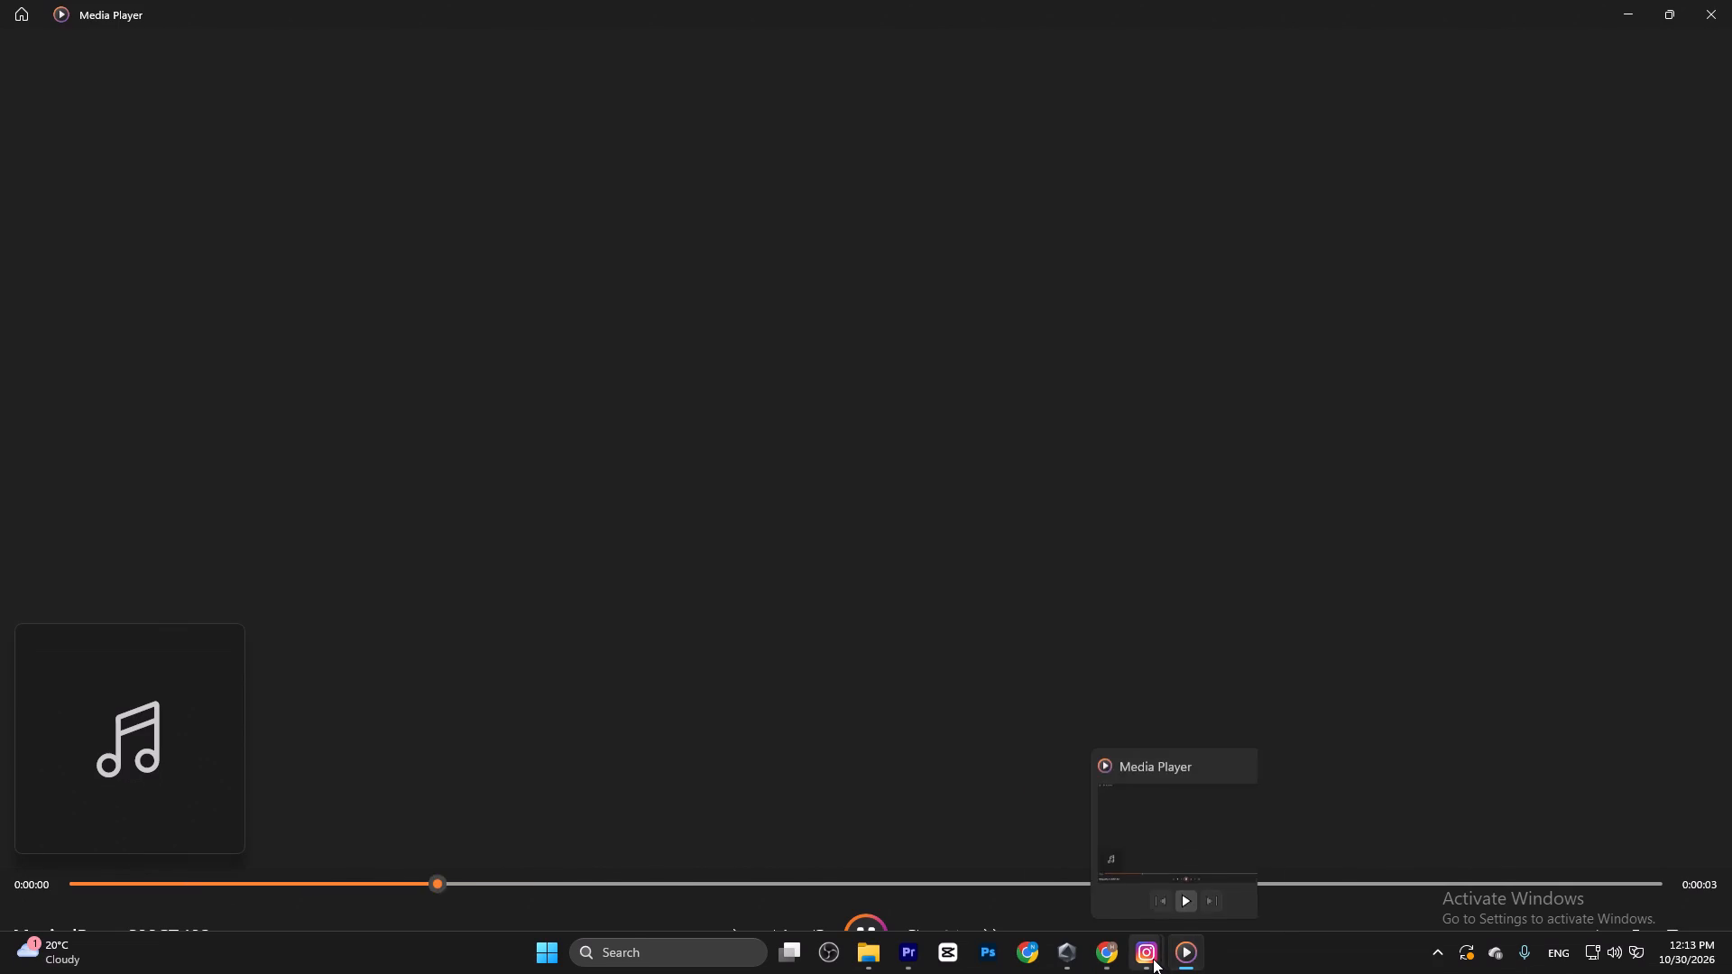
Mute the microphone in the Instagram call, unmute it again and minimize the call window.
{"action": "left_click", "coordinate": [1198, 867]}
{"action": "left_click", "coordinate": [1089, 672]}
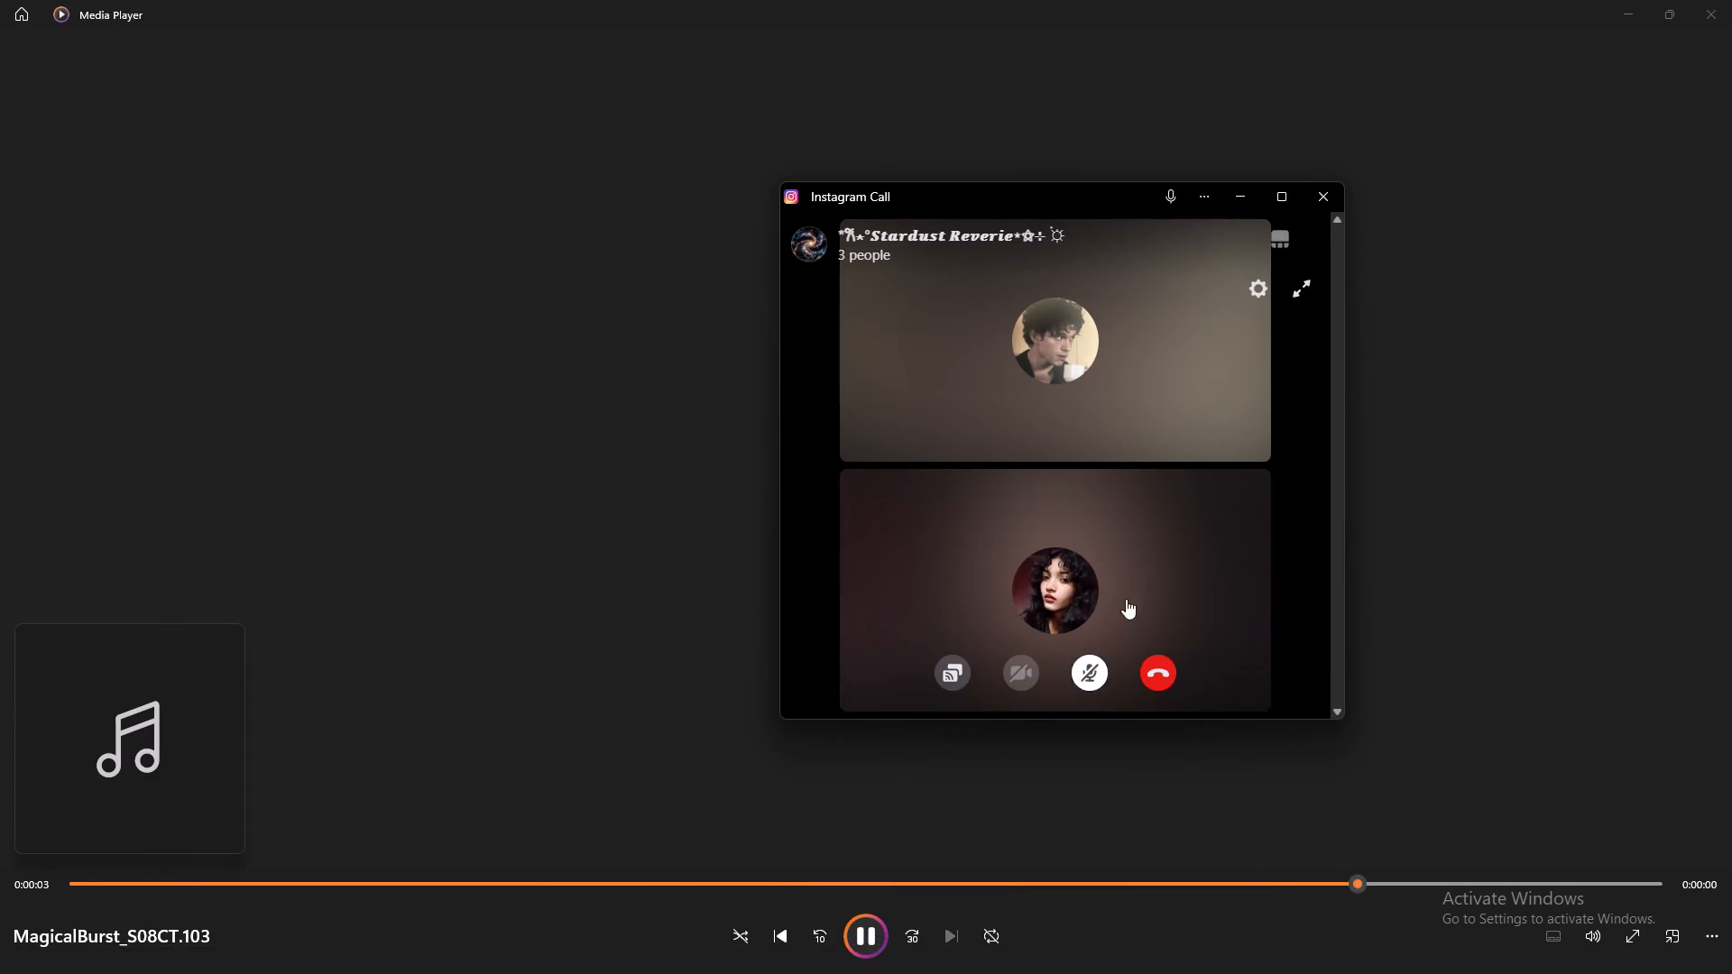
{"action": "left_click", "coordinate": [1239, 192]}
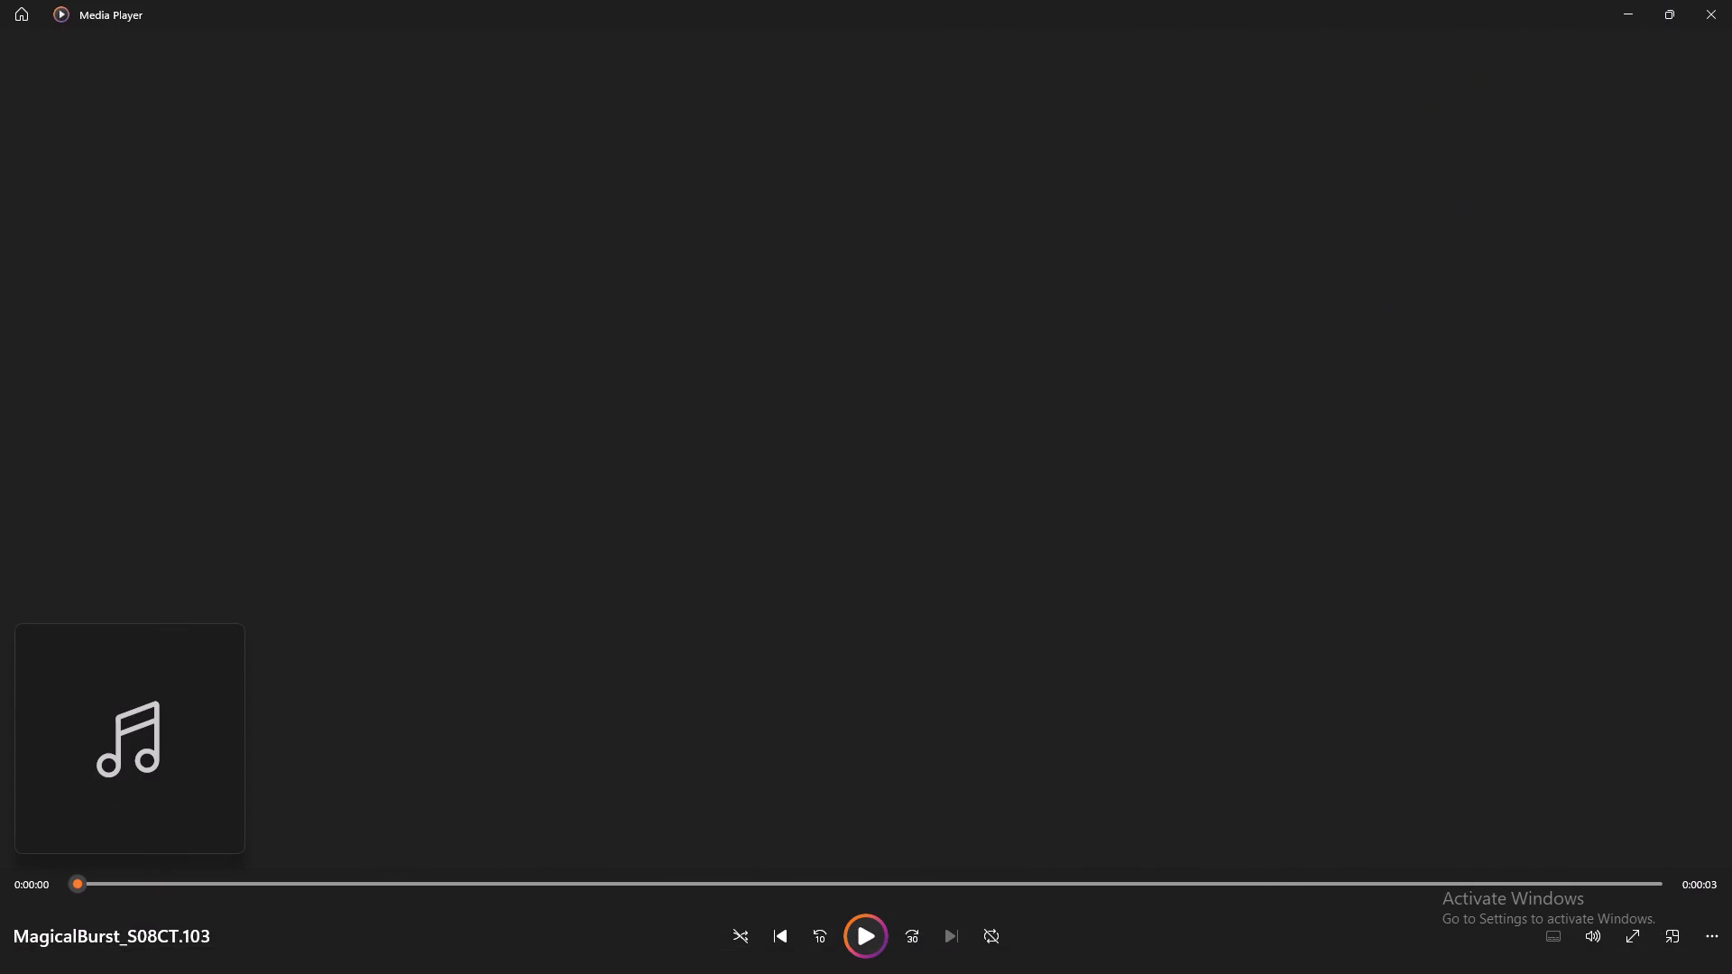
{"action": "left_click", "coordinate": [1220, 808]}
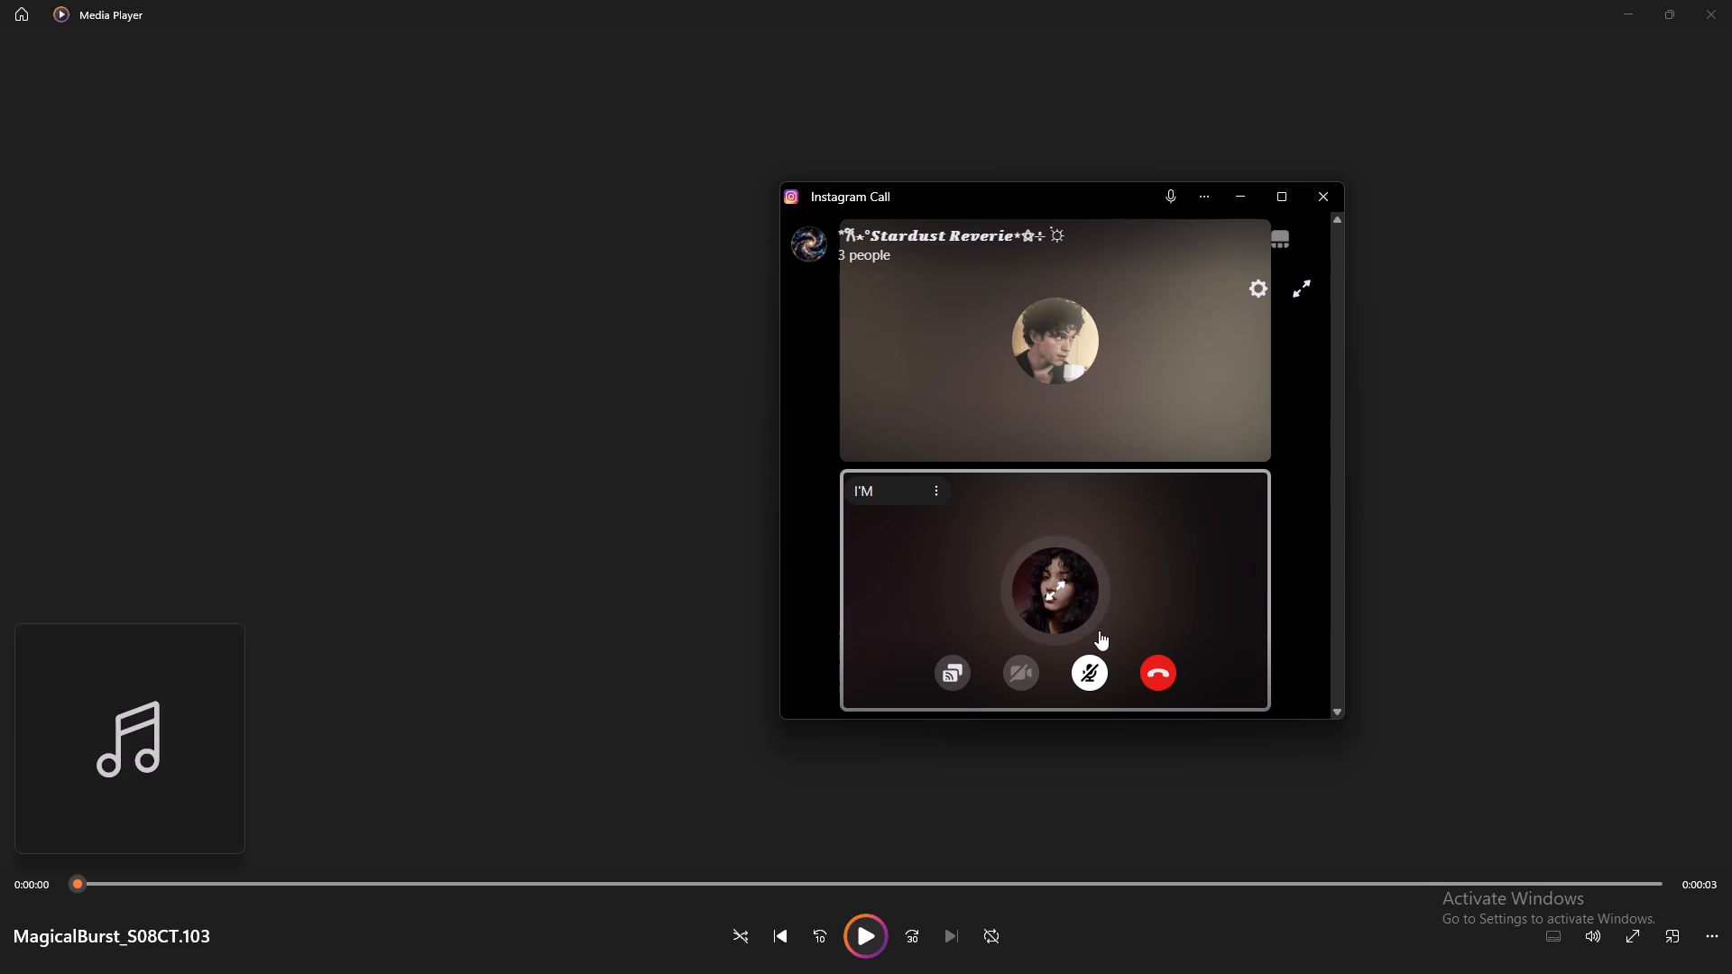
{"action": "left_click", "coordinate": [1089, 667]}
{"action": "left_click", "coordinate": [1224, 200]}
Close the player, replay MagicalBurst_S08CT.103.mp3 and close the player again.
{"action": "left_click", "coordinate": [1731, 0]}
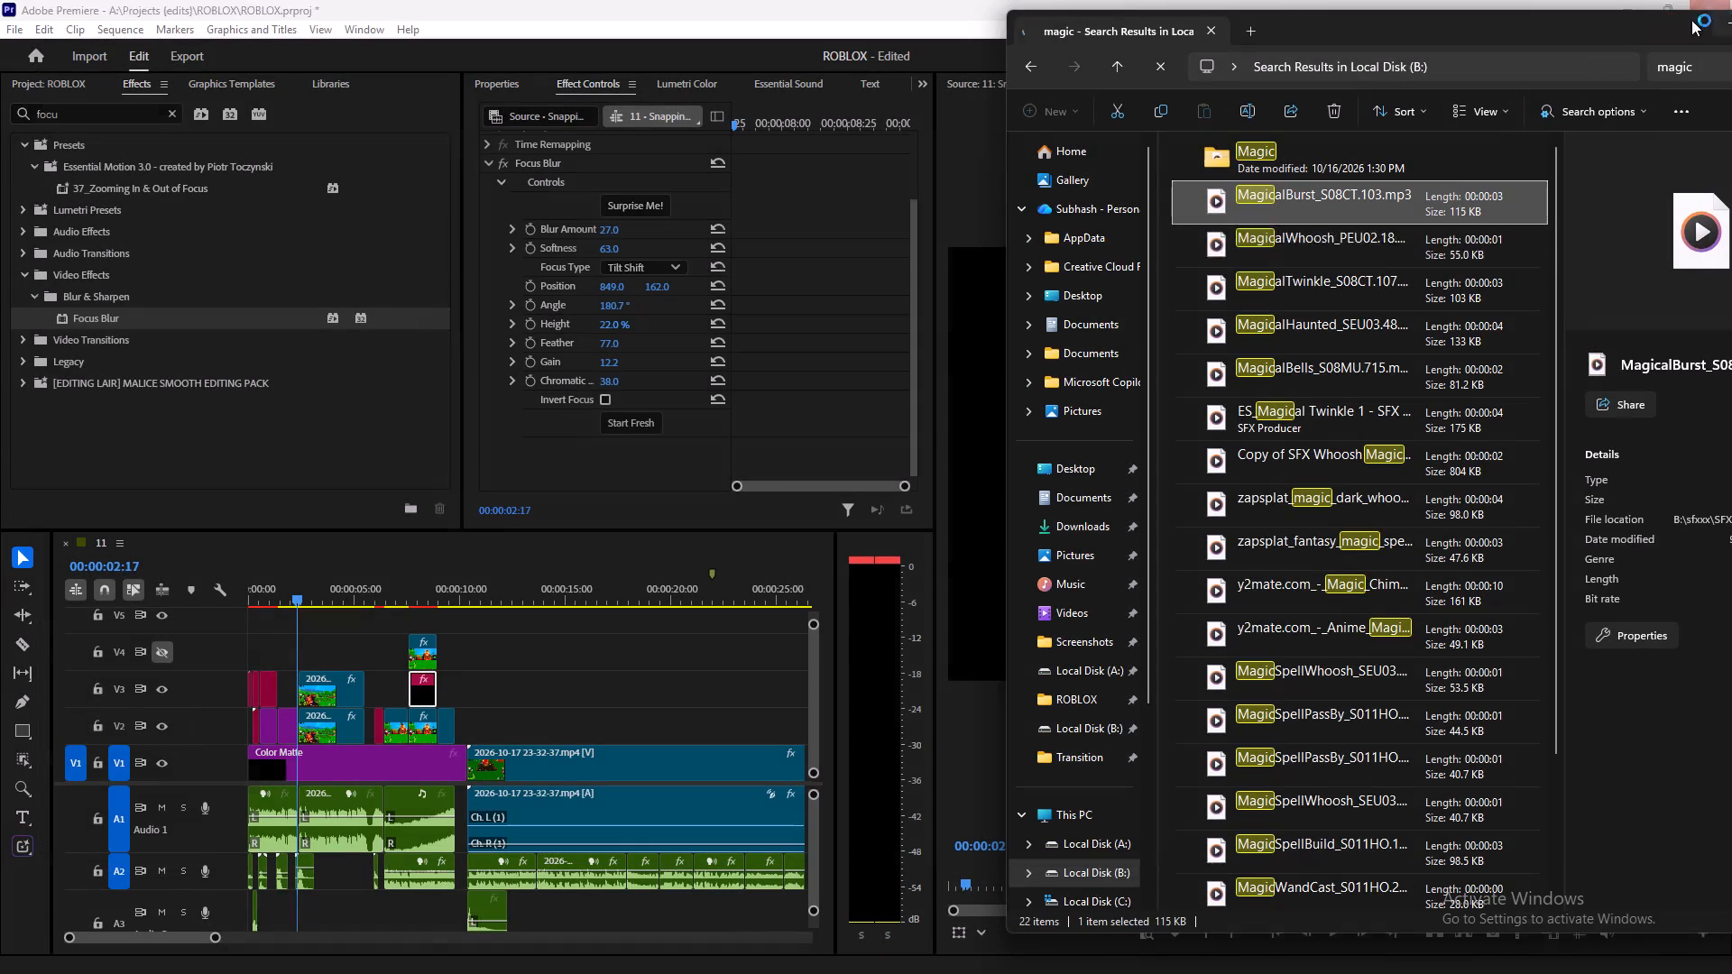
{"action": "double_click", "coordinate": [1221, 194]}
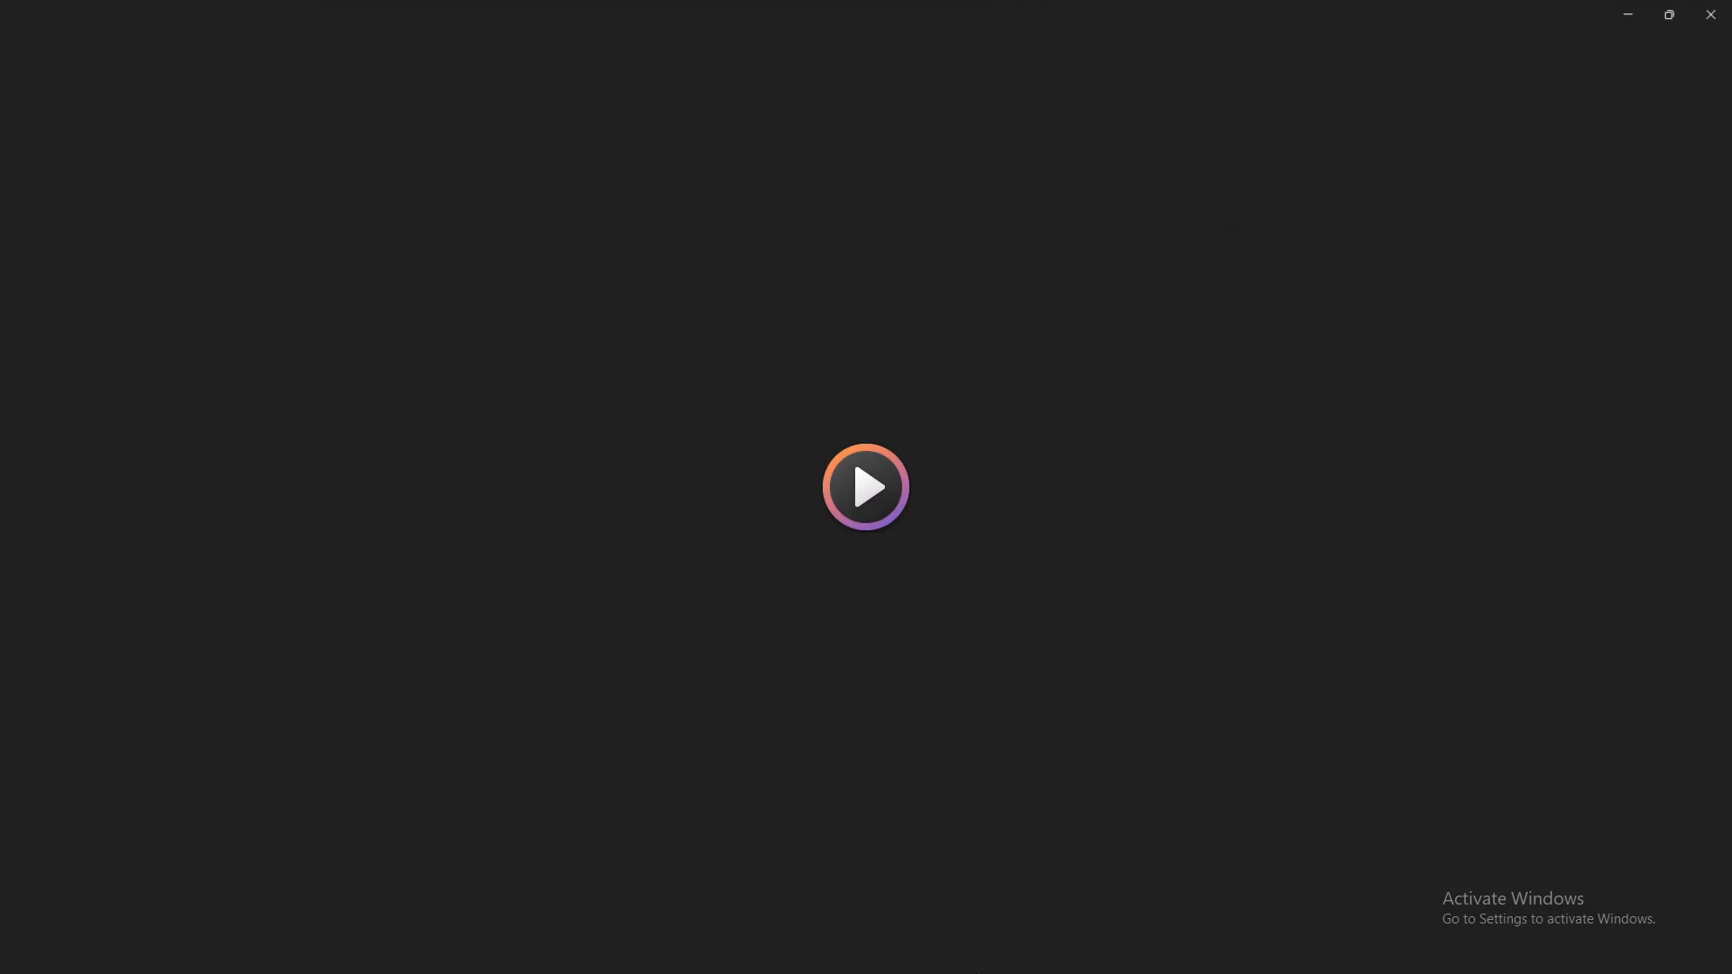
{"action": "left_click", "coordinate": [1731, 0]}
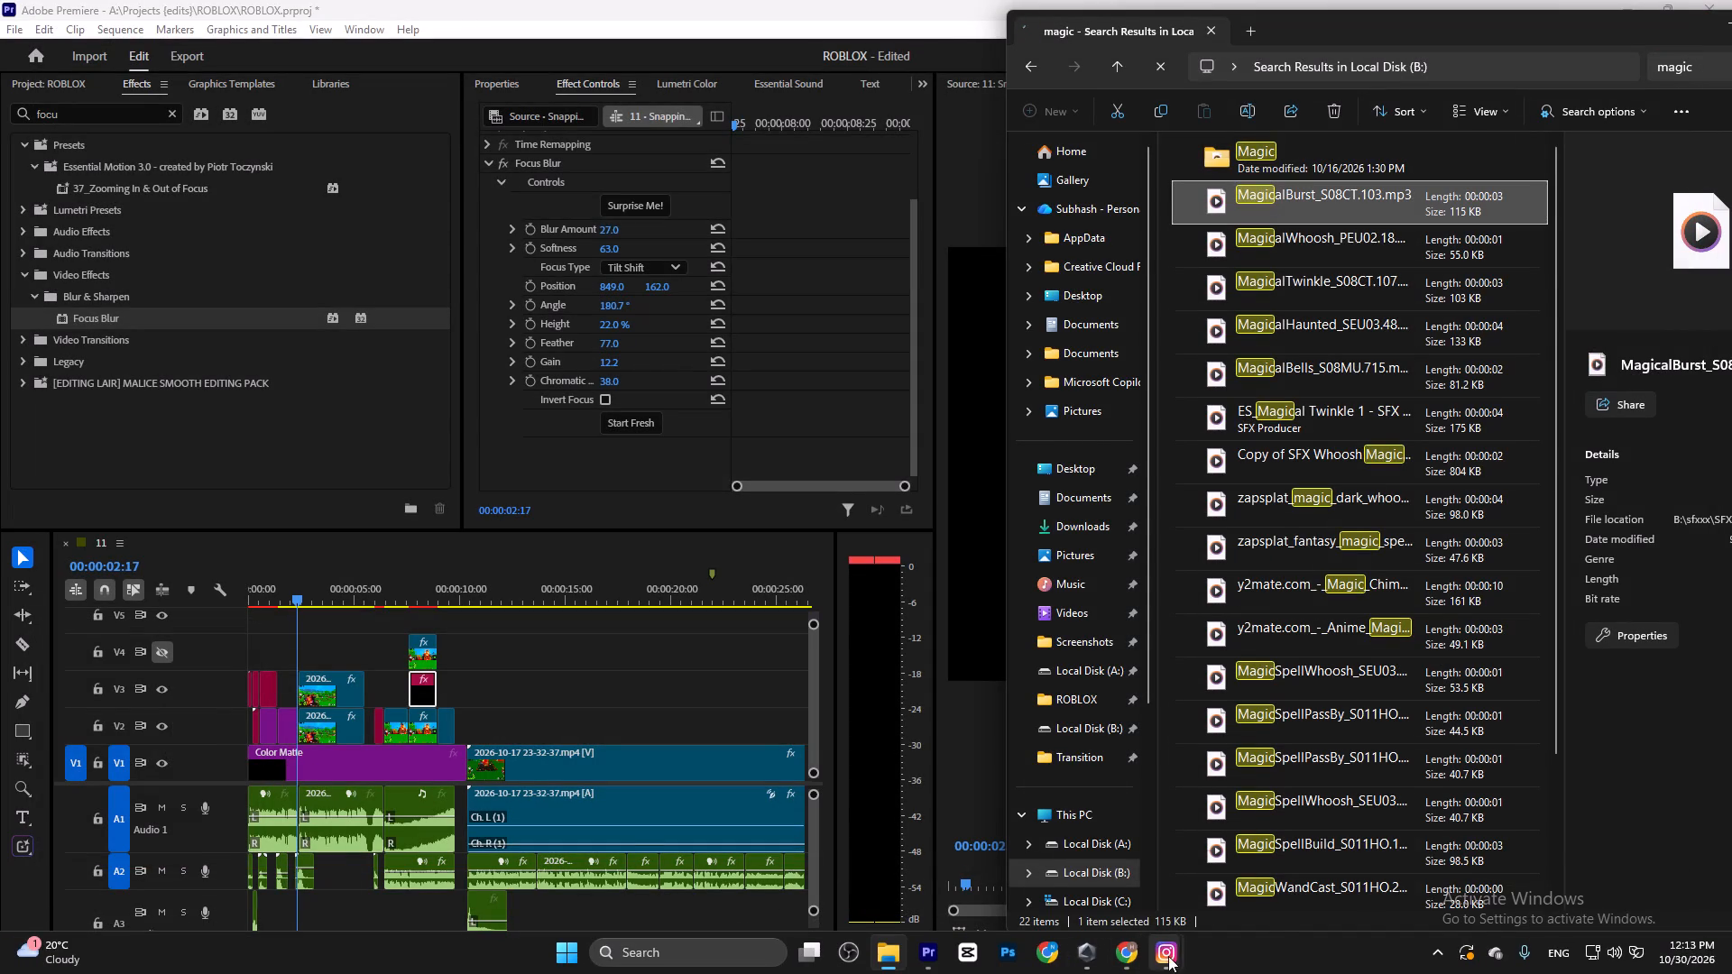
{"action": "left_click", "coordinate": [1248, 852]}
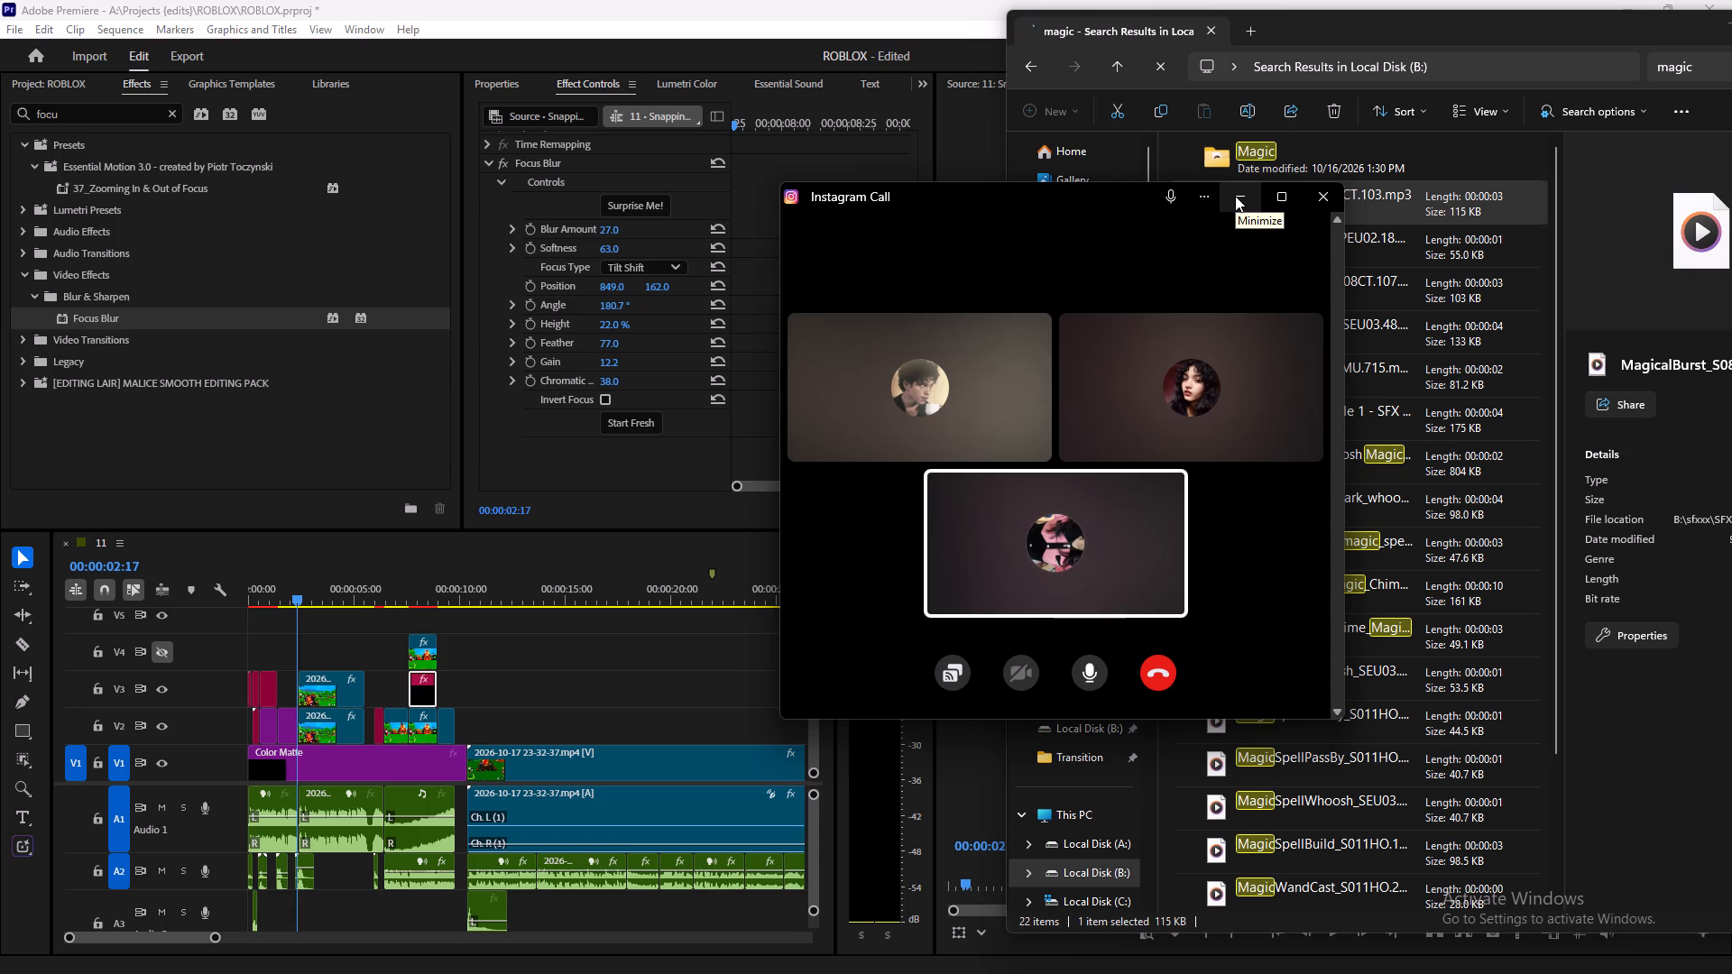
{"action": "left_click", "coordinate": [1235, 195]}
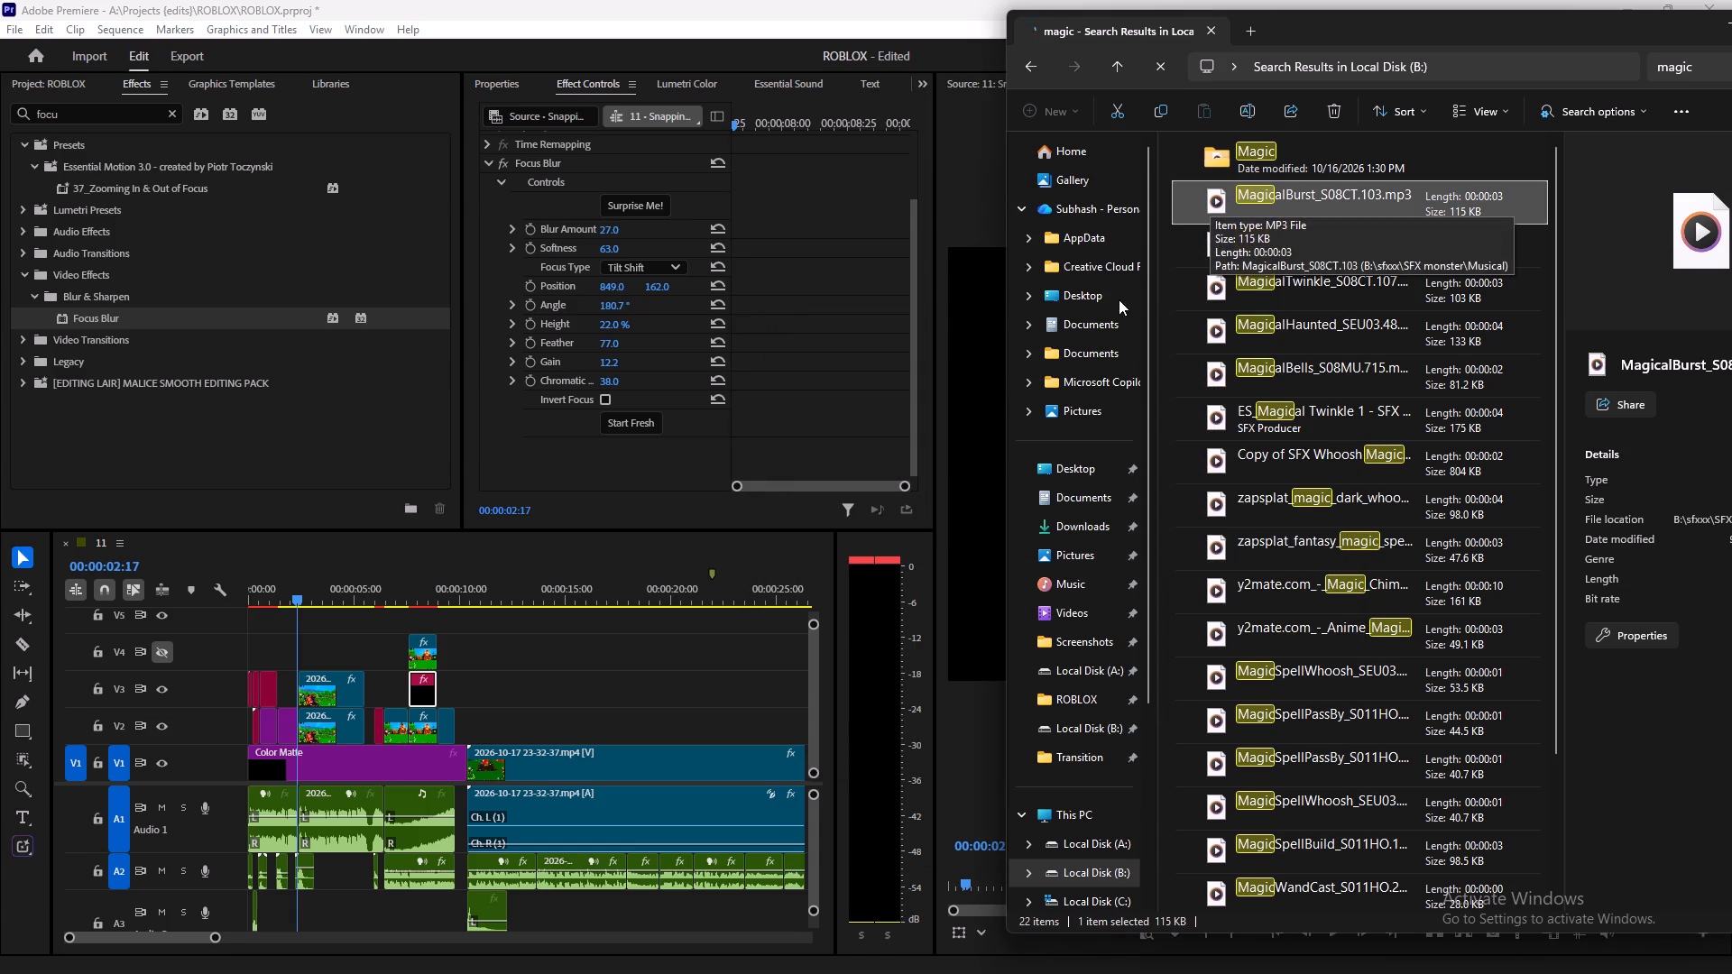
Enlarge the audio track area of the Premiere timeline and return to the "magic" search results.
{"action": "left_click_drag", "start_coordinate": [225, 782], "coordinate": [233, 715]}
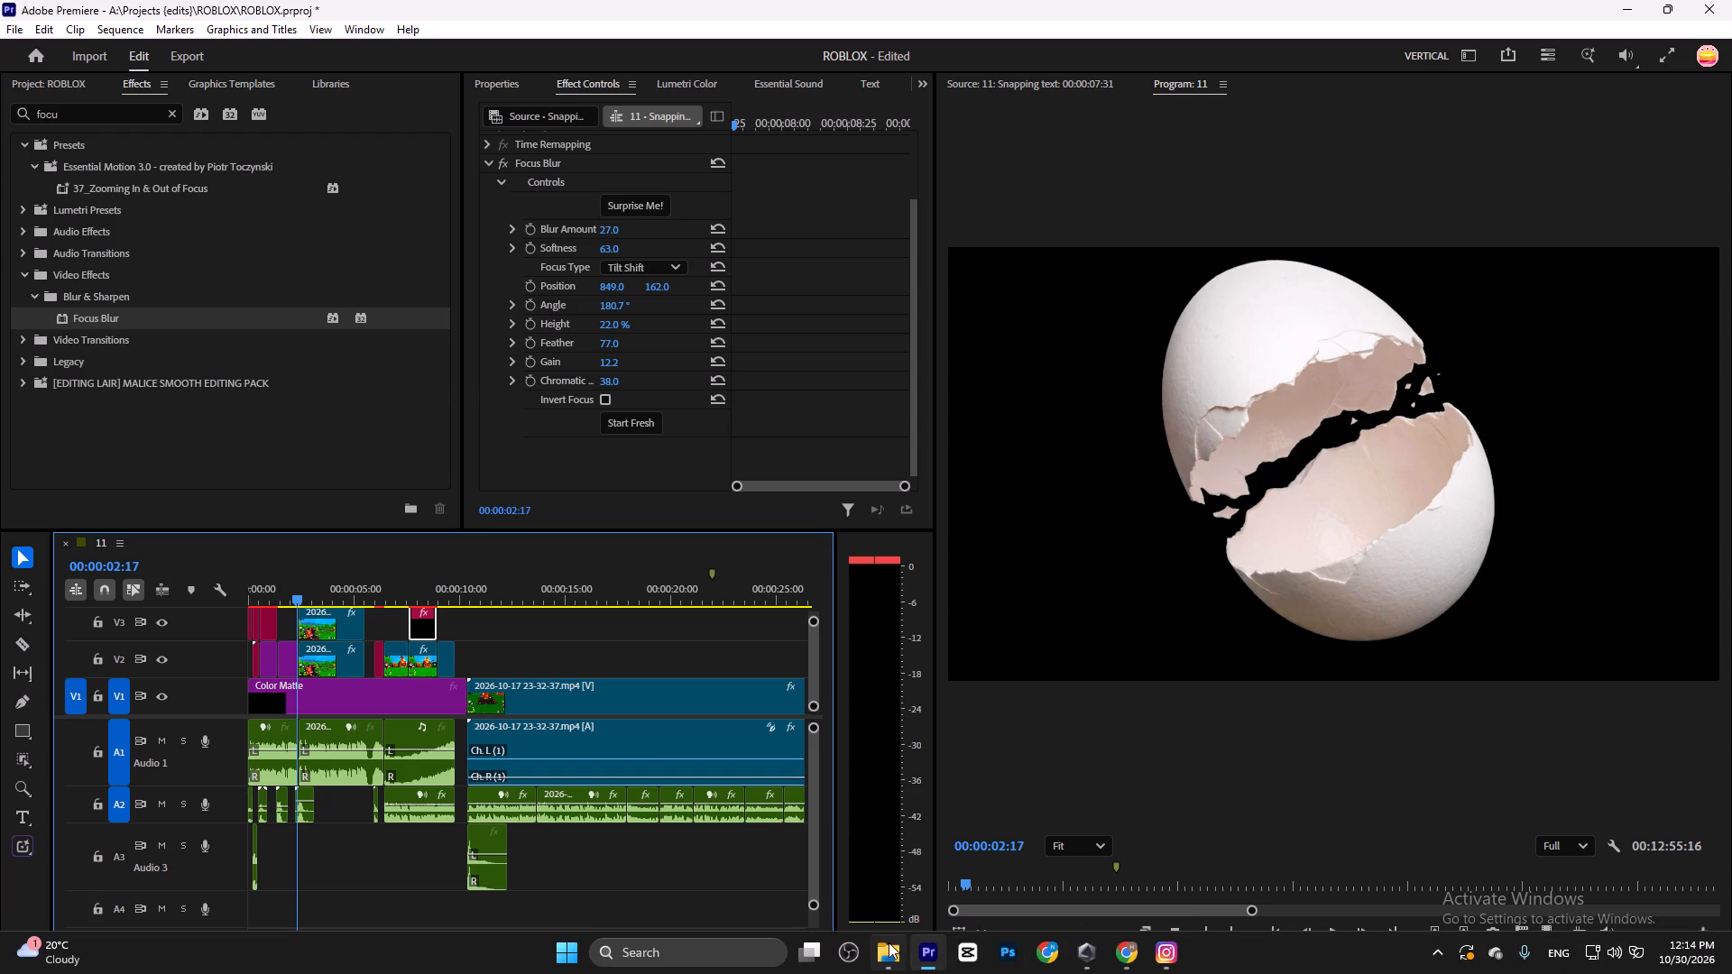
{"action": "left_click", "coordinate": [869, 859]}
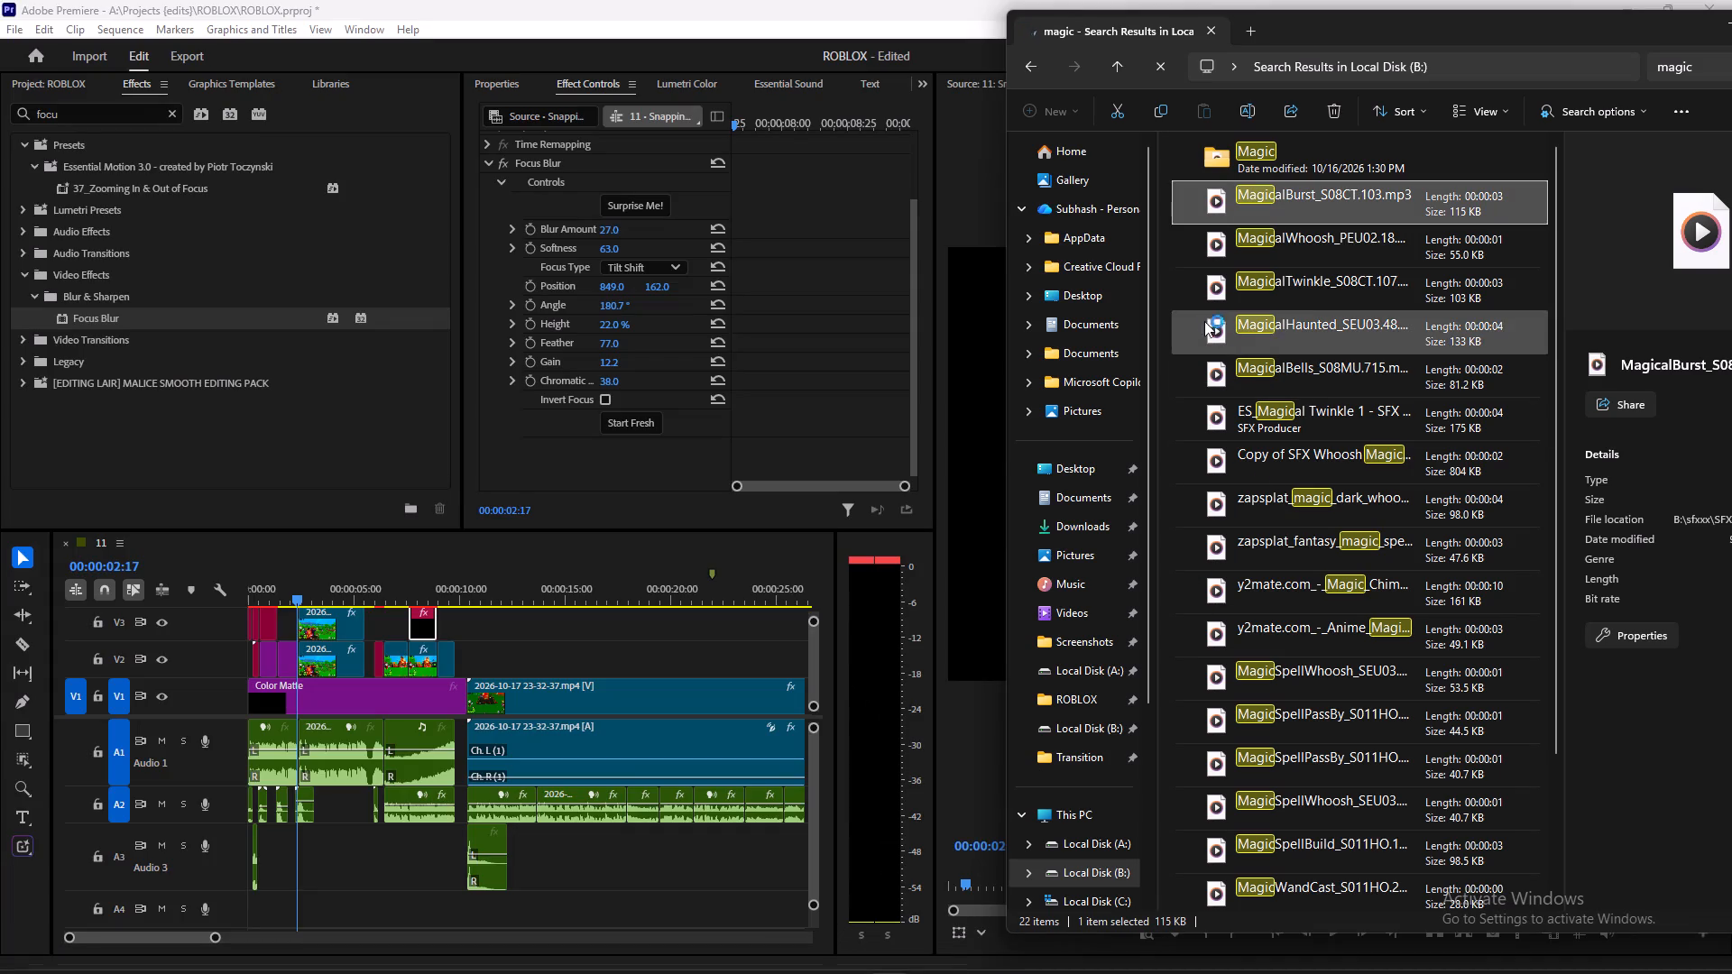
Preview the MagicSpellWhoosh_SEU03.29 sound from the search results and close the player.
{"action": "left_click", "coordinate": [1327, 652]}
{"action": "double_click", "coordinate": [1326, 674]}
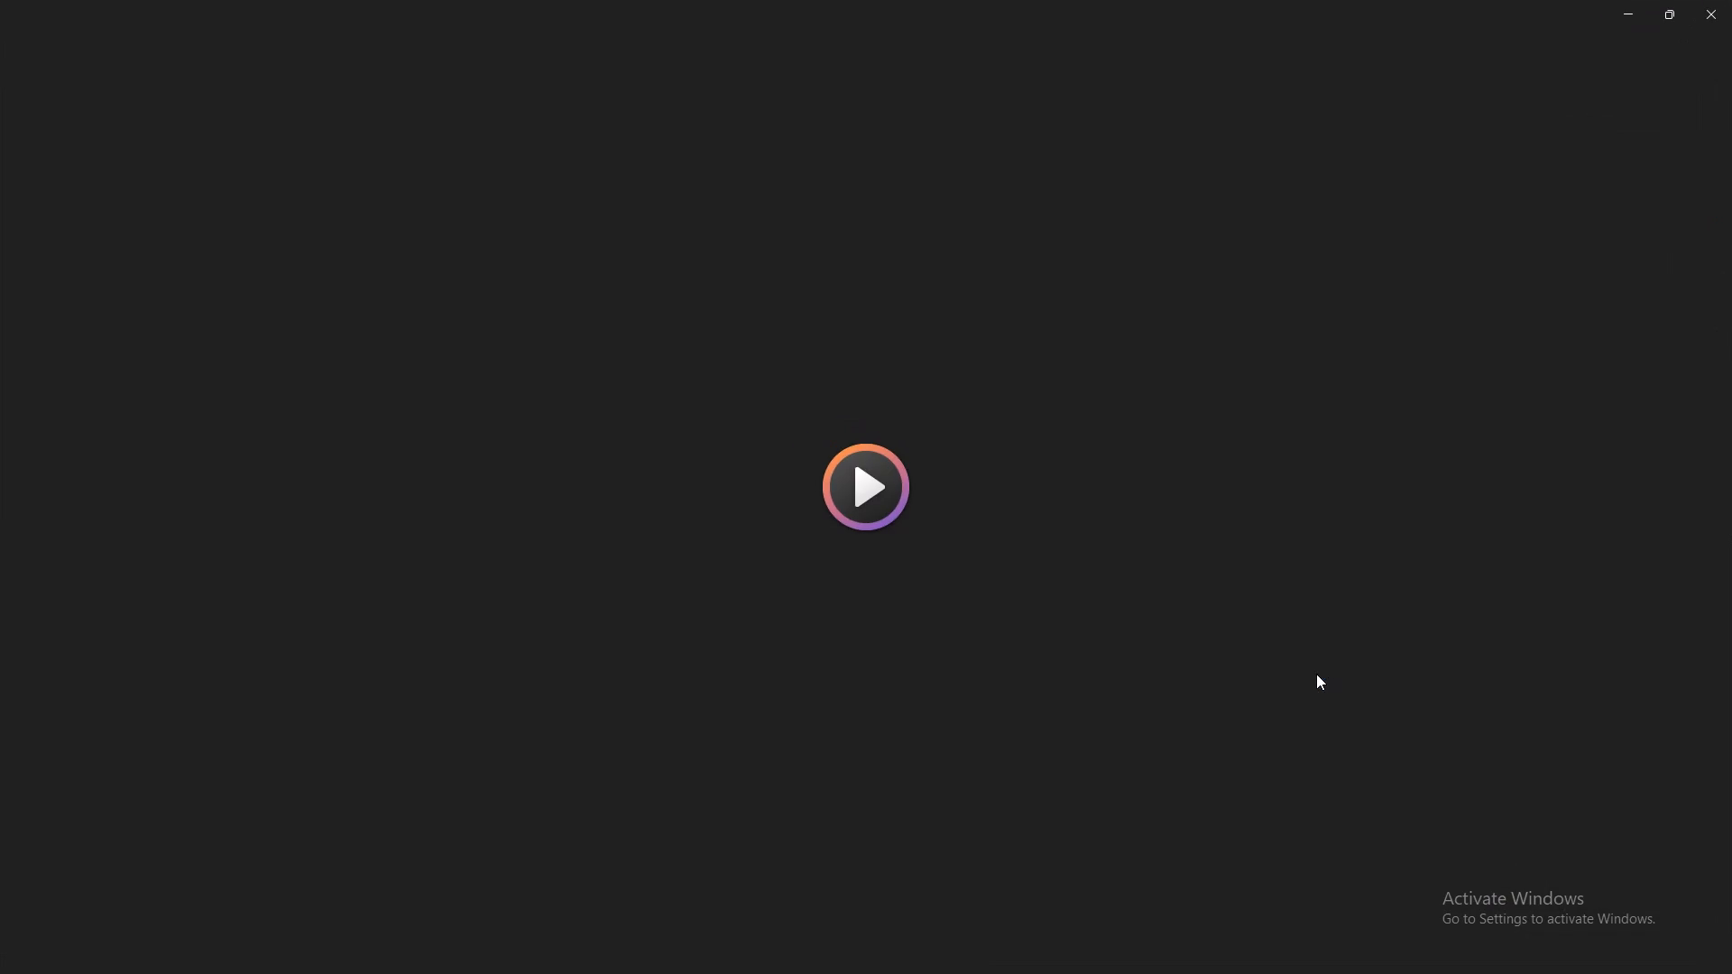
{"action": "left_click", "coordinate": [1731, 0]}
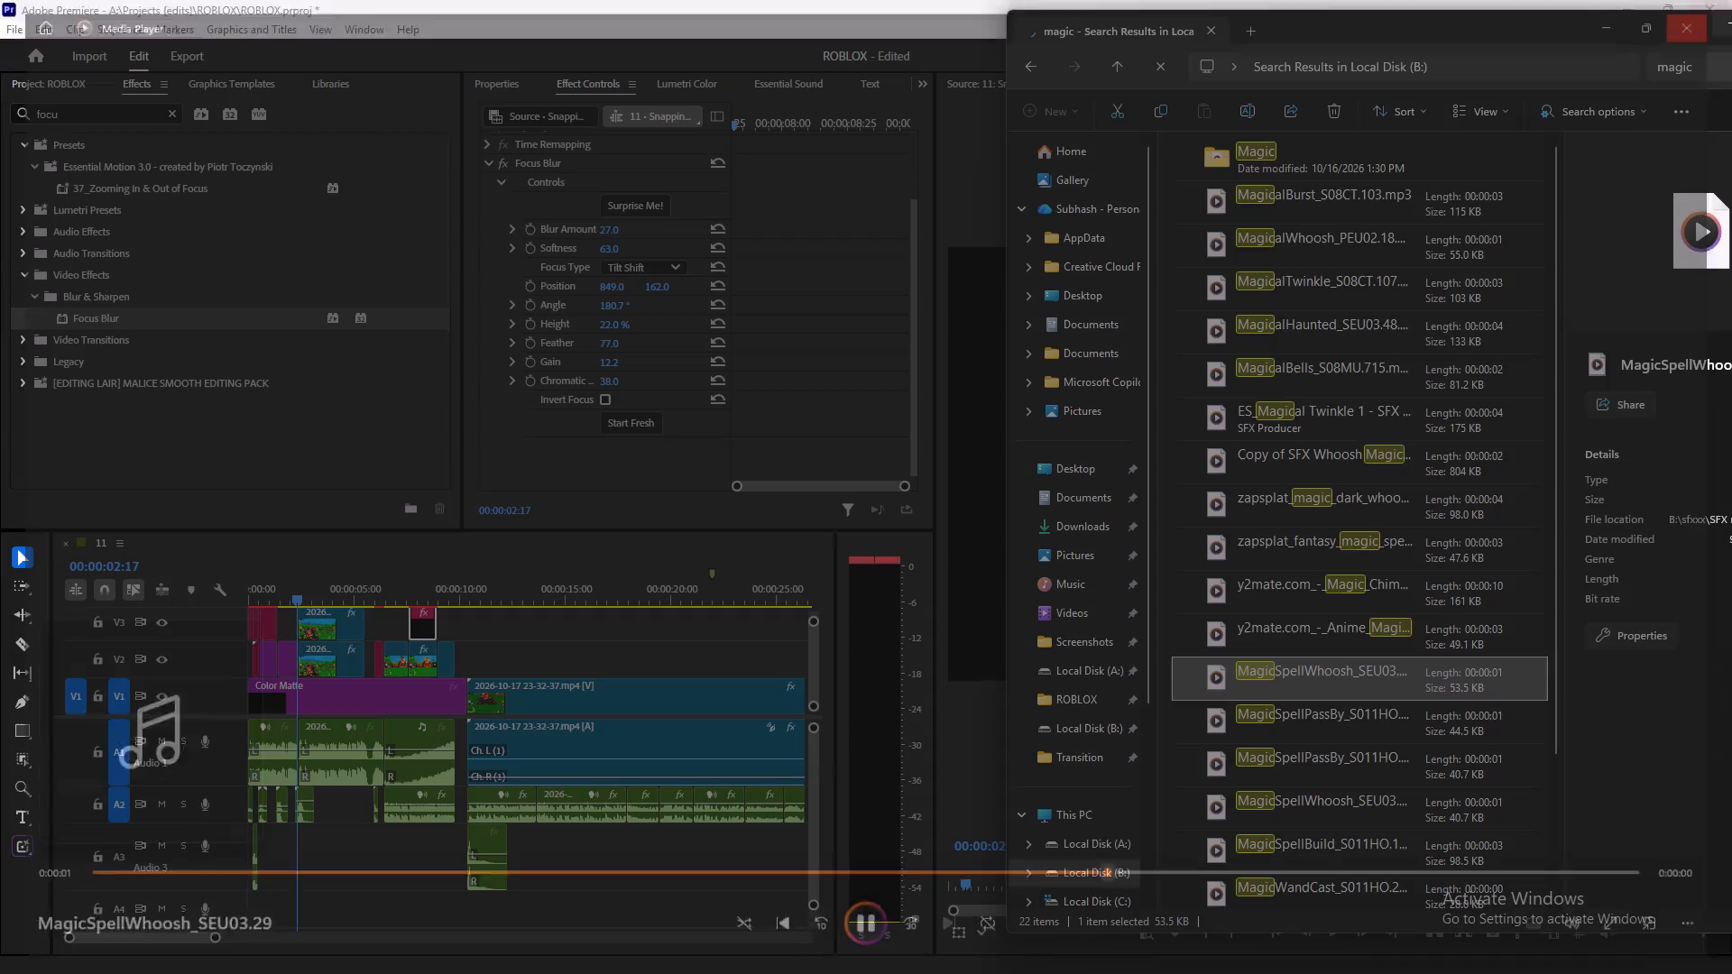
Add MagicalBurst_S08CT.103.mp3 to audio track A3 at the playhead, around 00:00:02:17.
{"action": "left_click_drag", "start_coordinate": [1211, 196], "coordinate": [334, 909]}
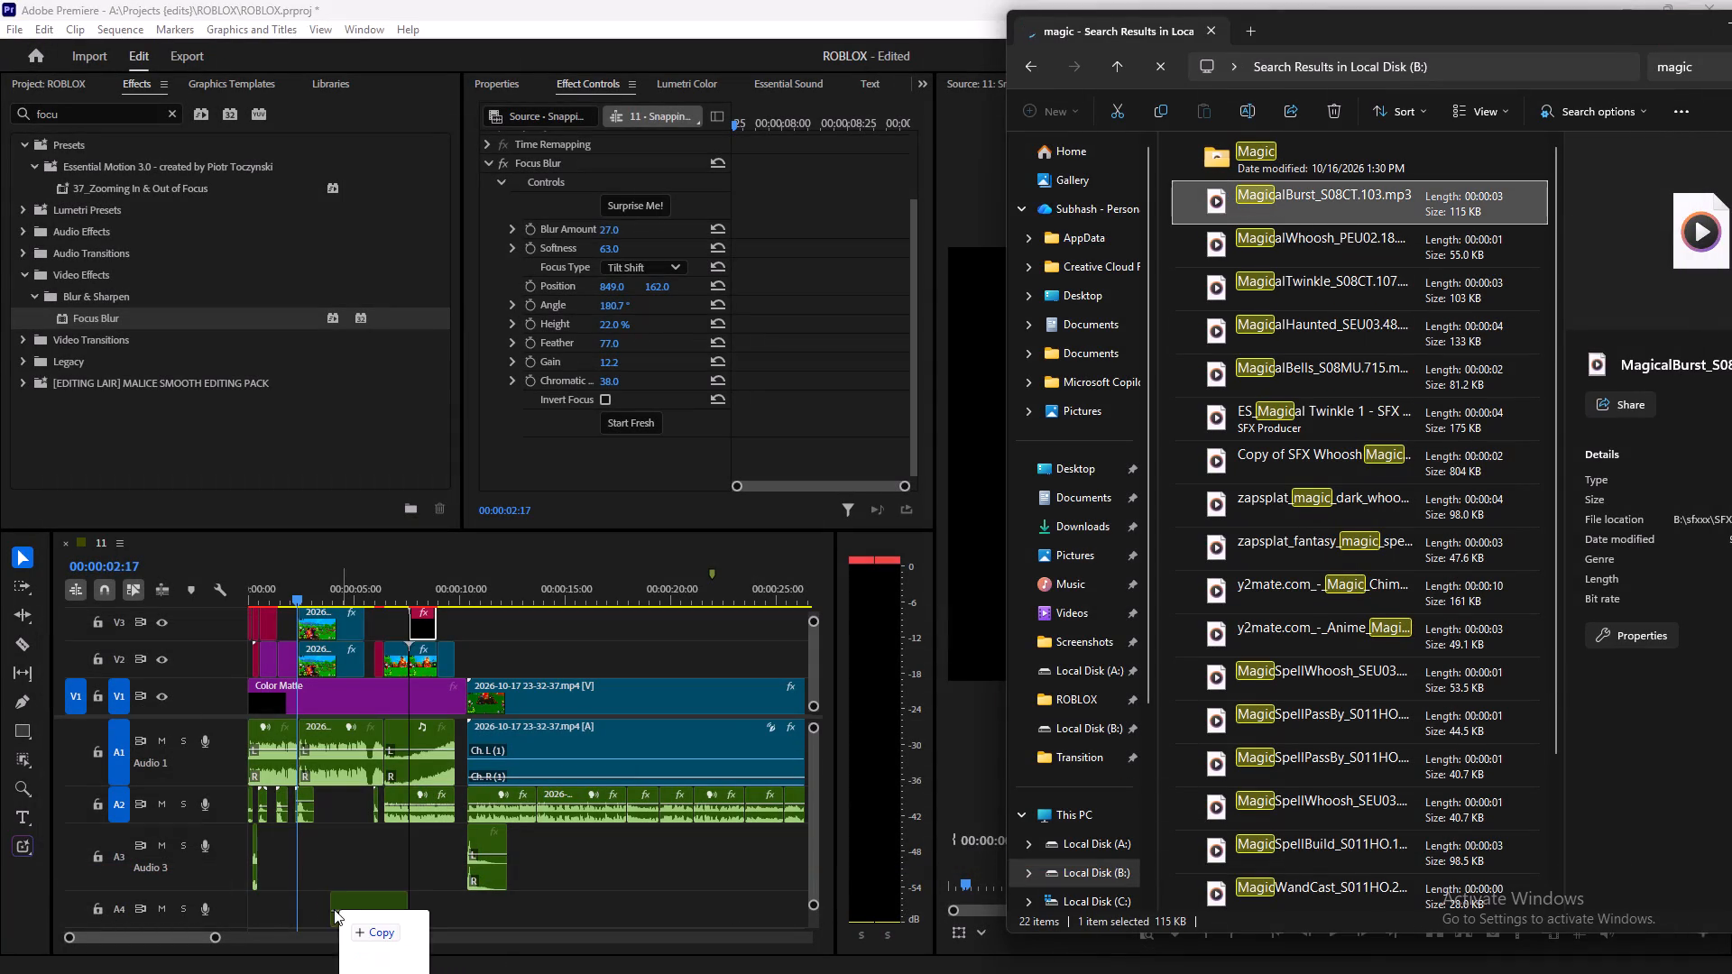
{"action": "left_click_drag", "start_coordinate": [334, 909], "coordinate": [292, 885]}
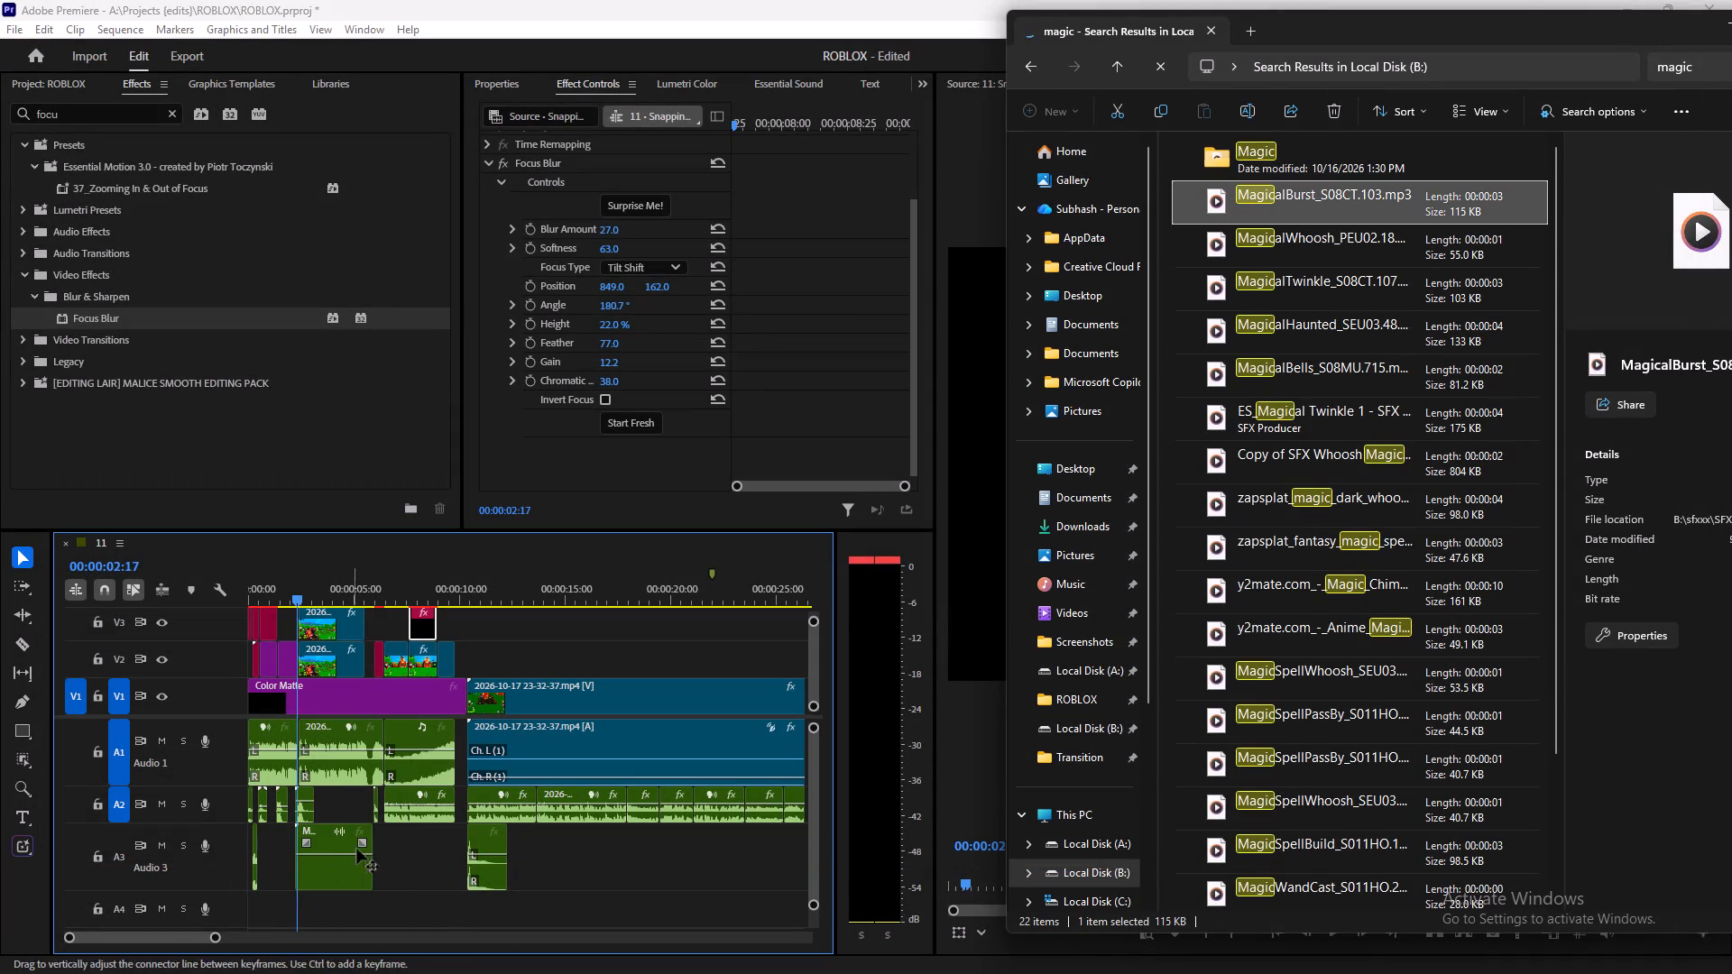
Trim the end of the MagicalBurst clip on A3 so it finishes near the end of the gameplay clip above.
{"action": "key", "text": "equal"}
{"action": "key", "text": "equal"}
{"action": "left_click", "coordinate": [439, 869]}
{"action": "key", "text": "equal"}
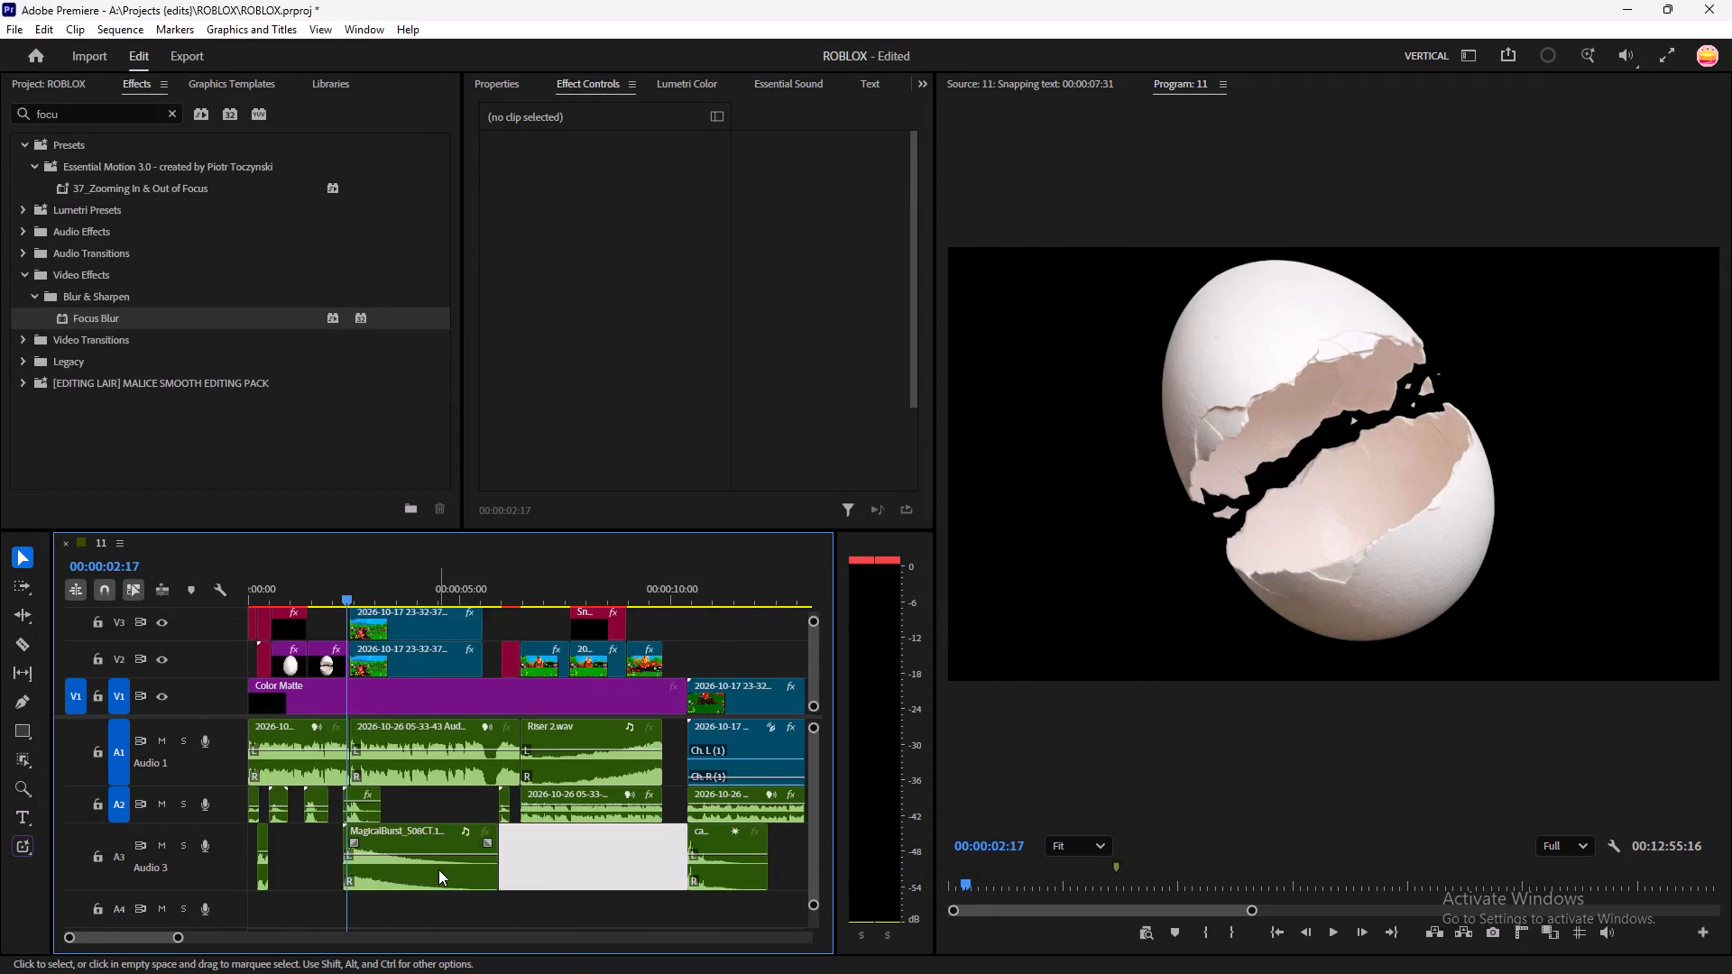
{"action": "type", "text": "=="}
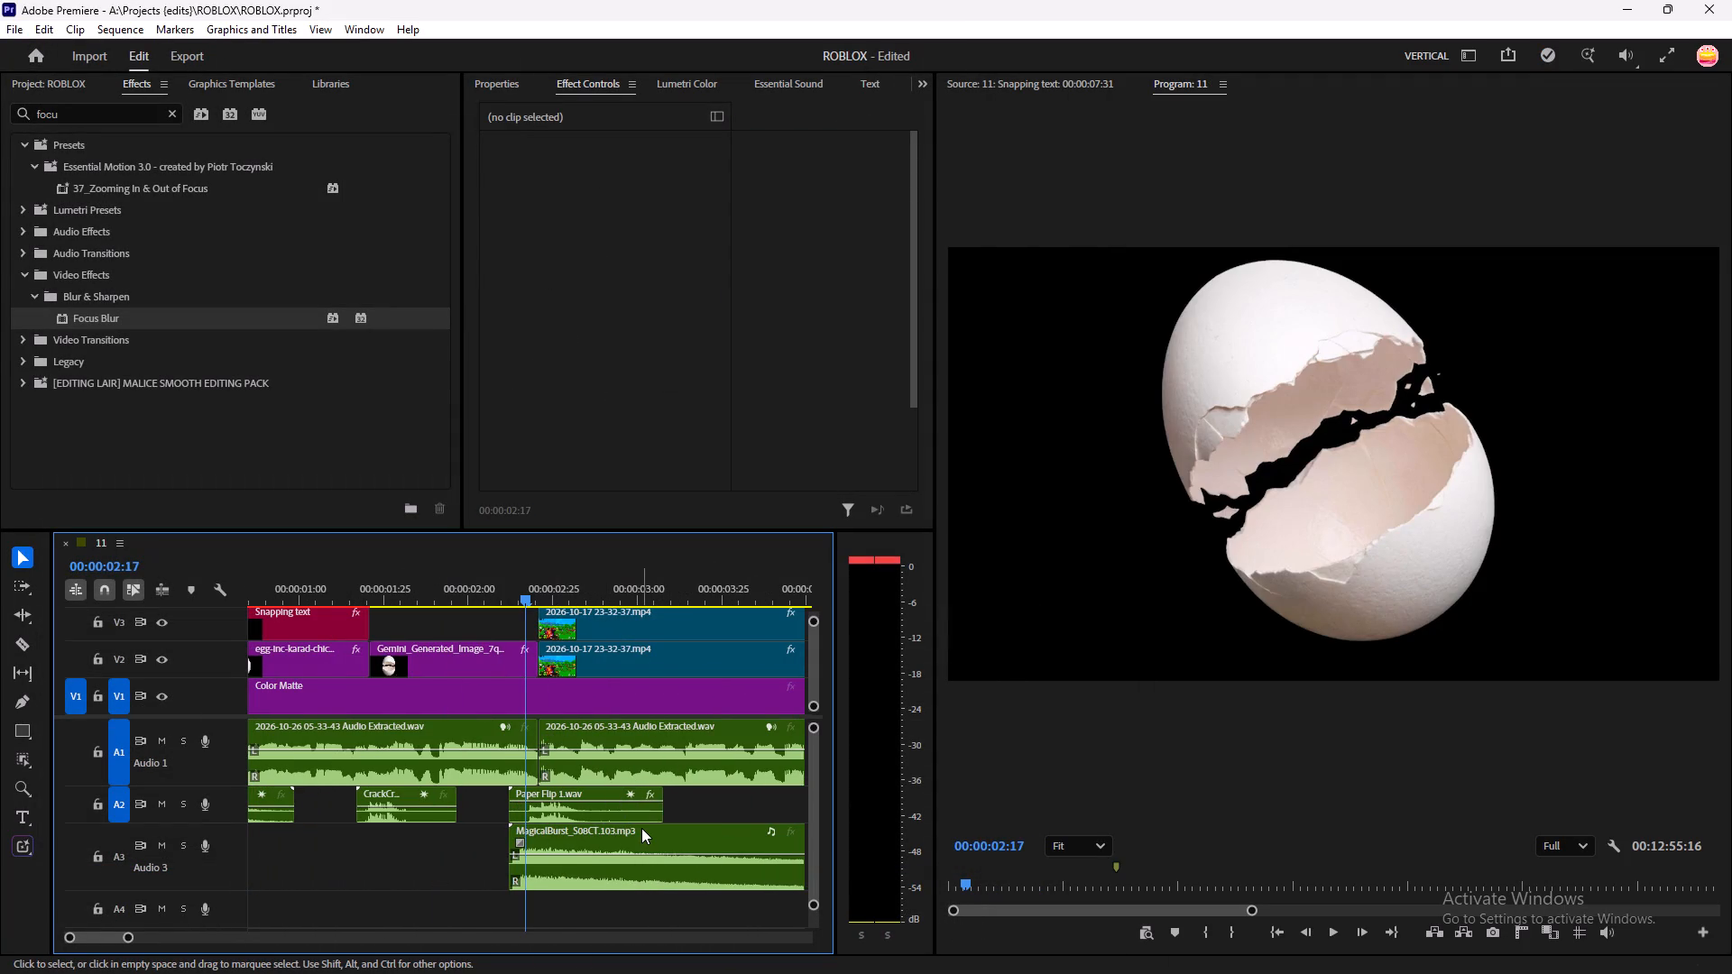
{"action": "left_click", "coordinate": [641, 828]}
{"action": "key", "text": "minus"}
{"action": "key", "text": "minus"}
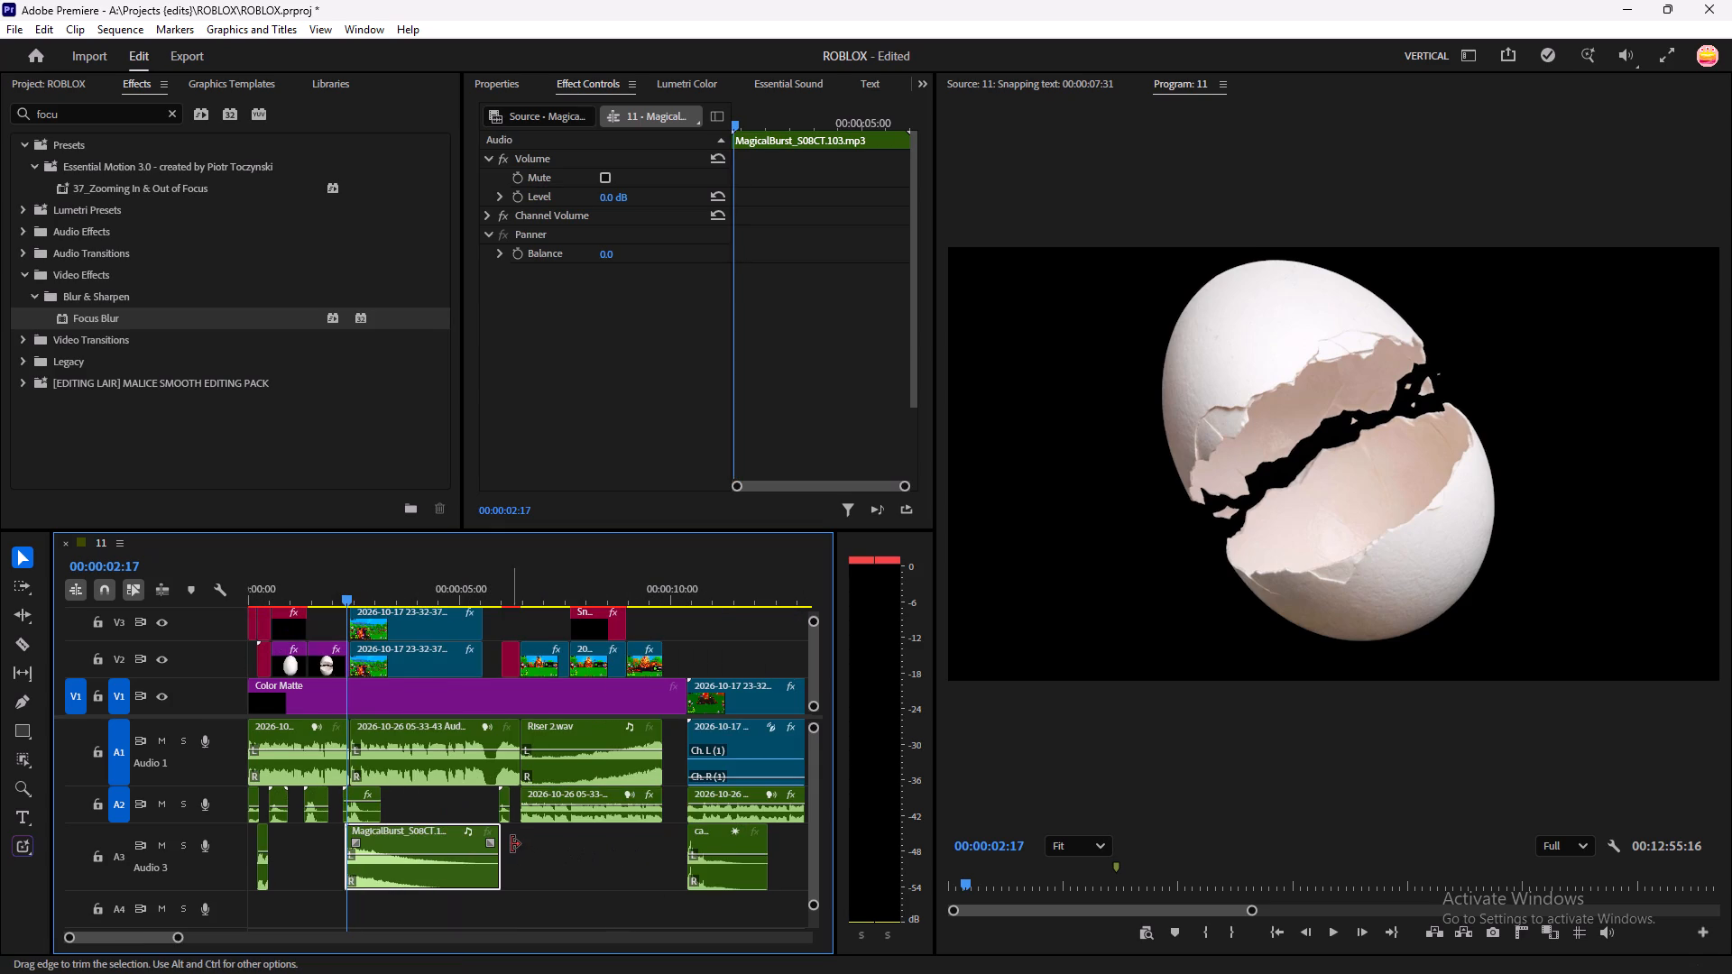
{"action": "left_click_drag", "start_coordinate": [502, 837], "coordinate": [475, 850]}
Nudge the MagicalBurst clip on A3 slightly later, toward the cut where the 2026-10-17 gameplay clips start.
{"action": "key", "text": "equal"}
{"action": "key", "text": "equal"}
{"action": "key", "text": "equal"}
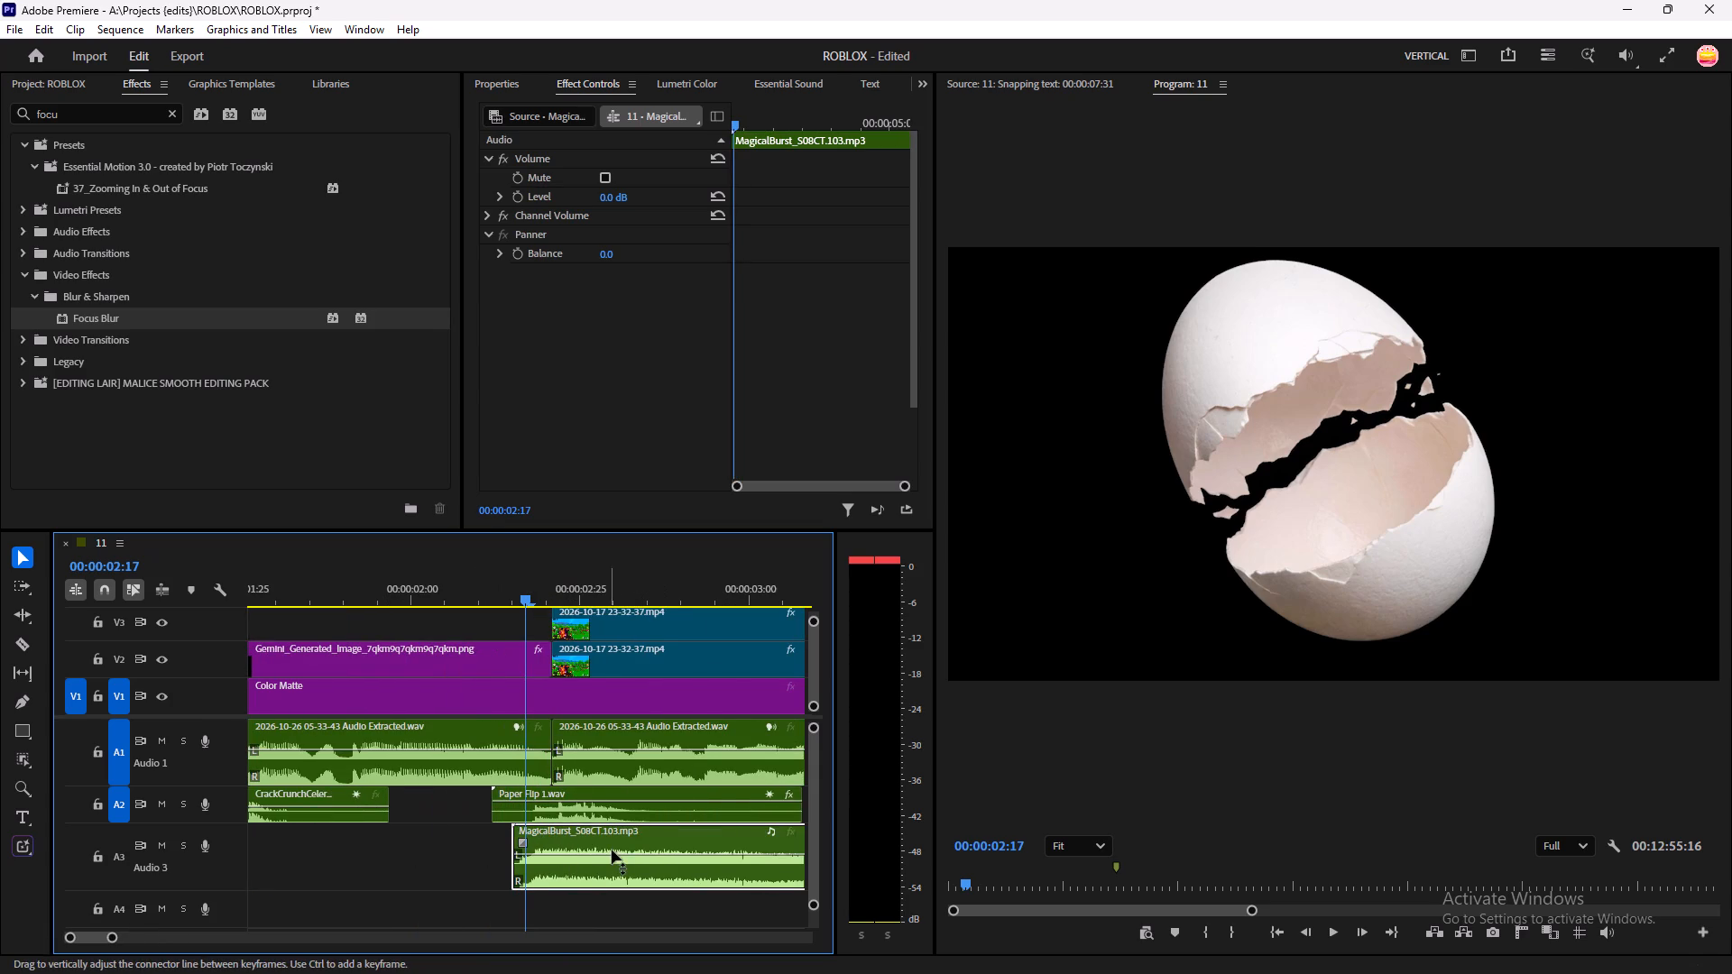
{"action": "left_click_drag", "start_coordinate": [528, 599], "coordinate": [551, 606]}
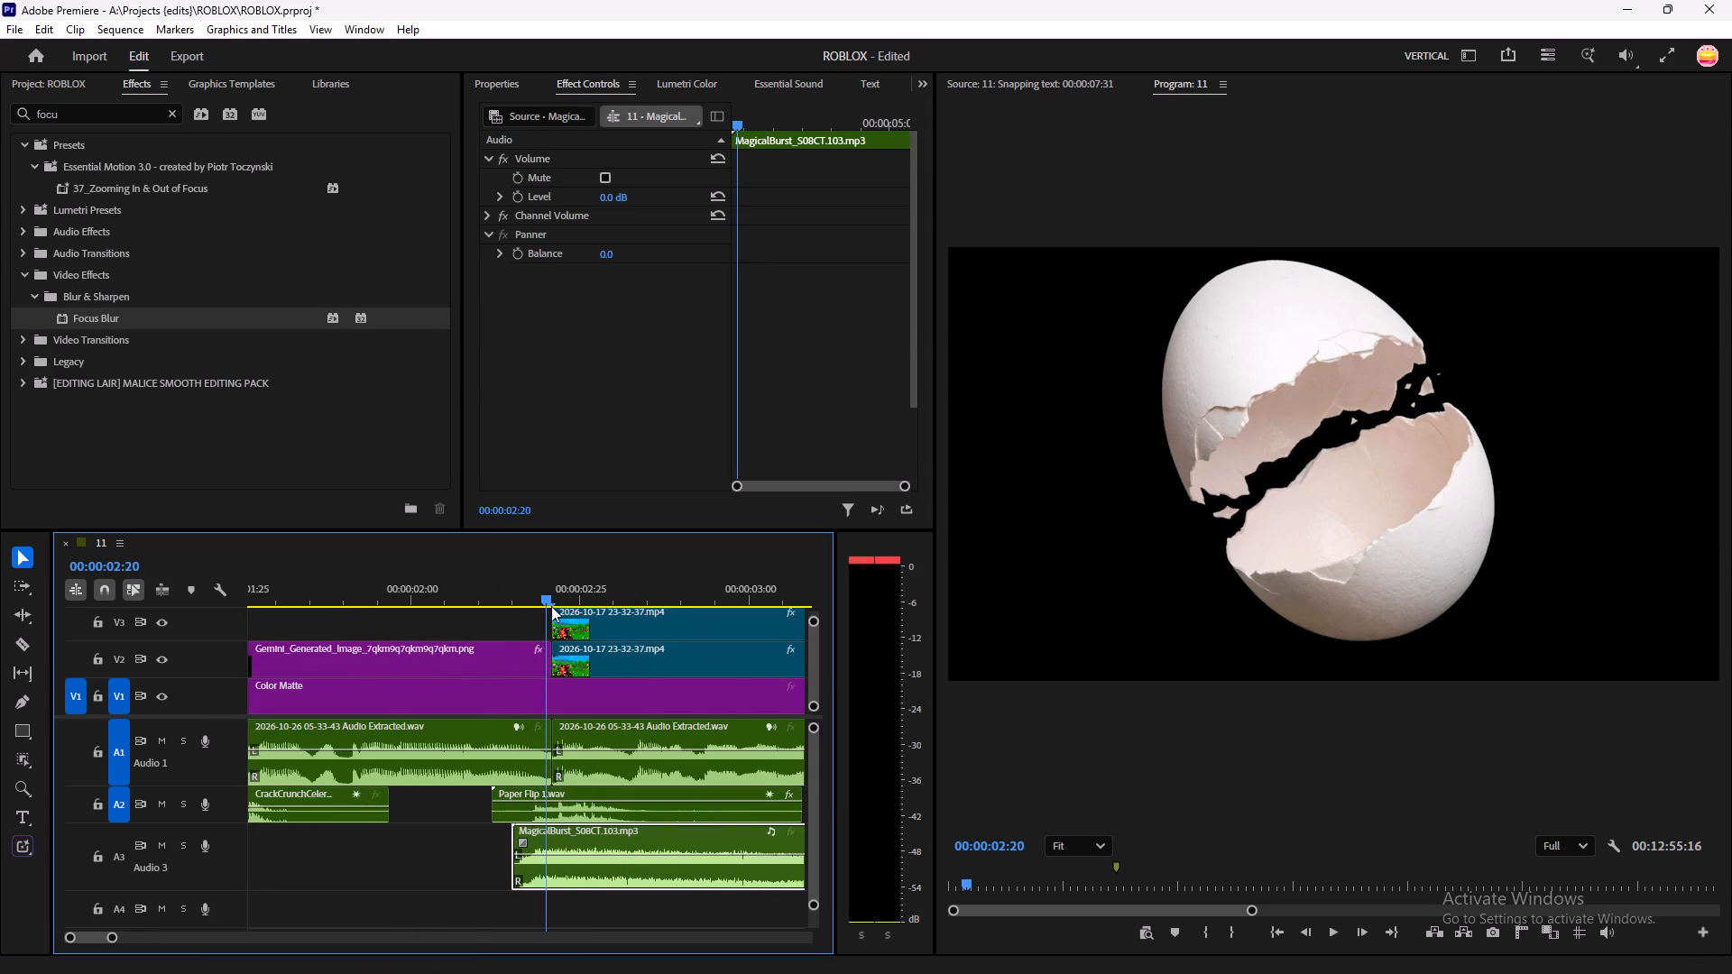
{"action": "left_click_drag", "start_coordinate": [551, 606], "coordinate": [557, 610]}
{"action": "left_click_drag", "start_coordinate": [582, 840], "coordinate": [602, 840]}
Play back the sequence from about 00:00:01:35 and replay the end of the gameplay section to check the new sound effect.
{"action": "key", "text": "minus"}
{"action": "key", "text": "minus"}
{"action": "key", "text": "minus"}
{"action": "left_click_drag", "start_coordinate": [339, 594], "coordinate": [322, 608]}
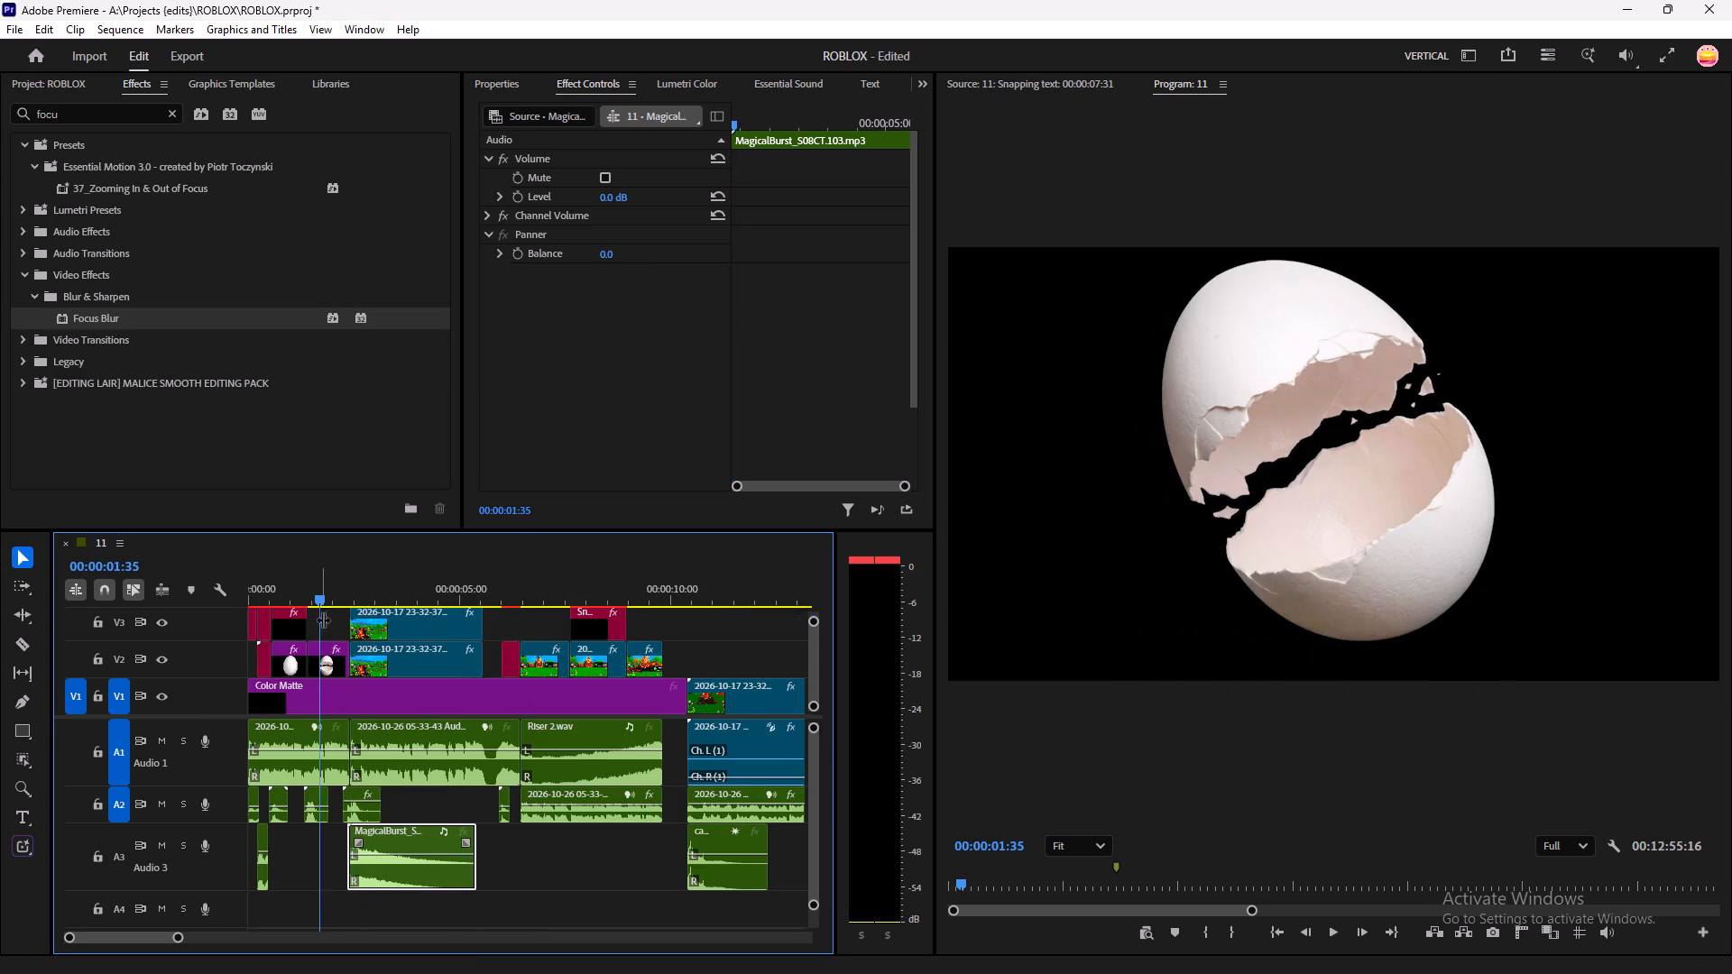
{"action": "left_click", "coordinate": [329, 631]}
{"action": "key", "text": "space"}
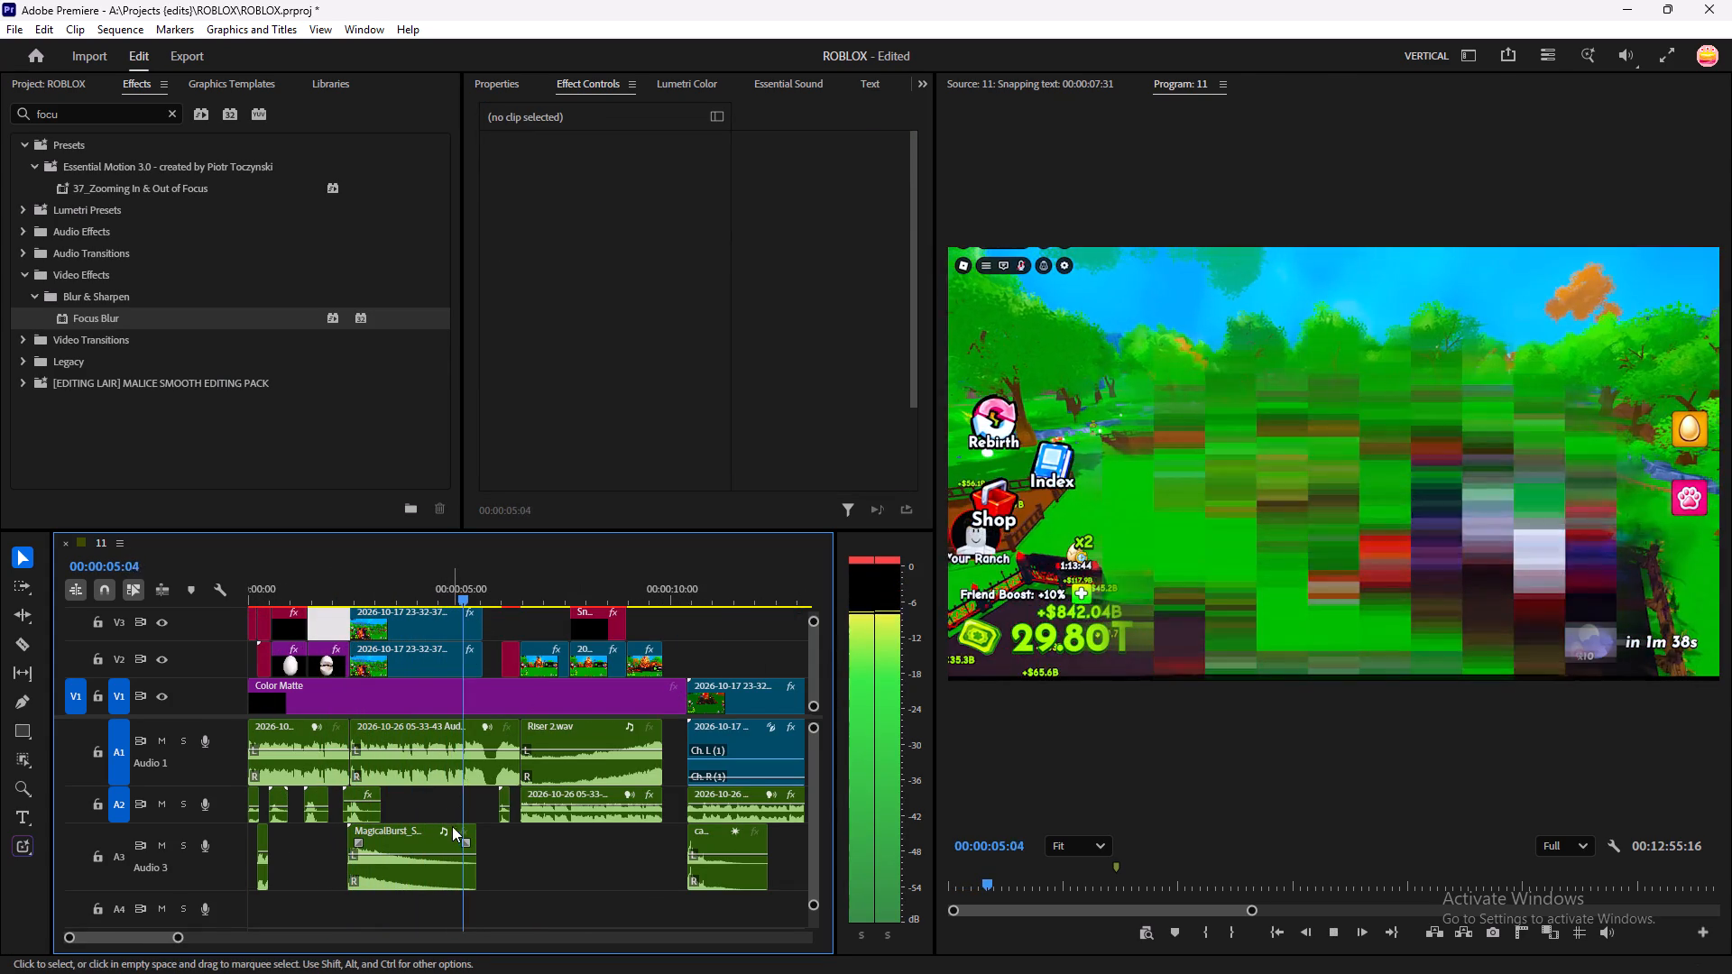
{"action": "key", "text": "space"}
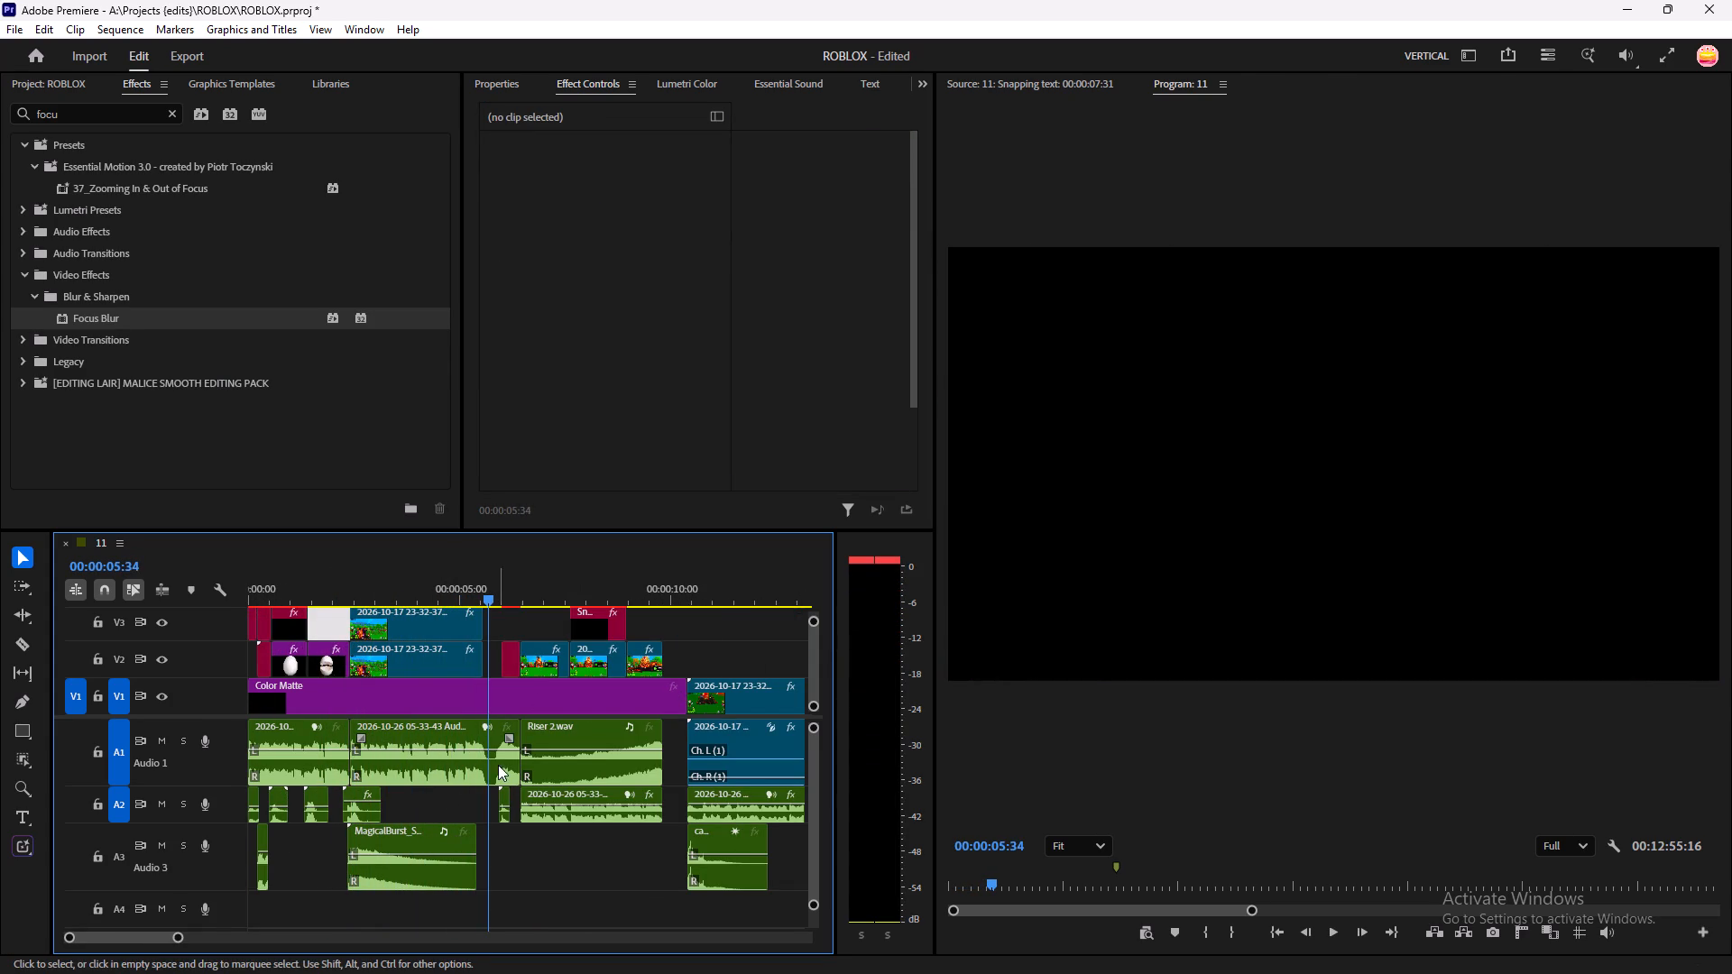
{"action": "left_click_drag", "start_coordinate": [487, 597], "coordinate": [456, 616]}
{"action": "key", "text": "space"}
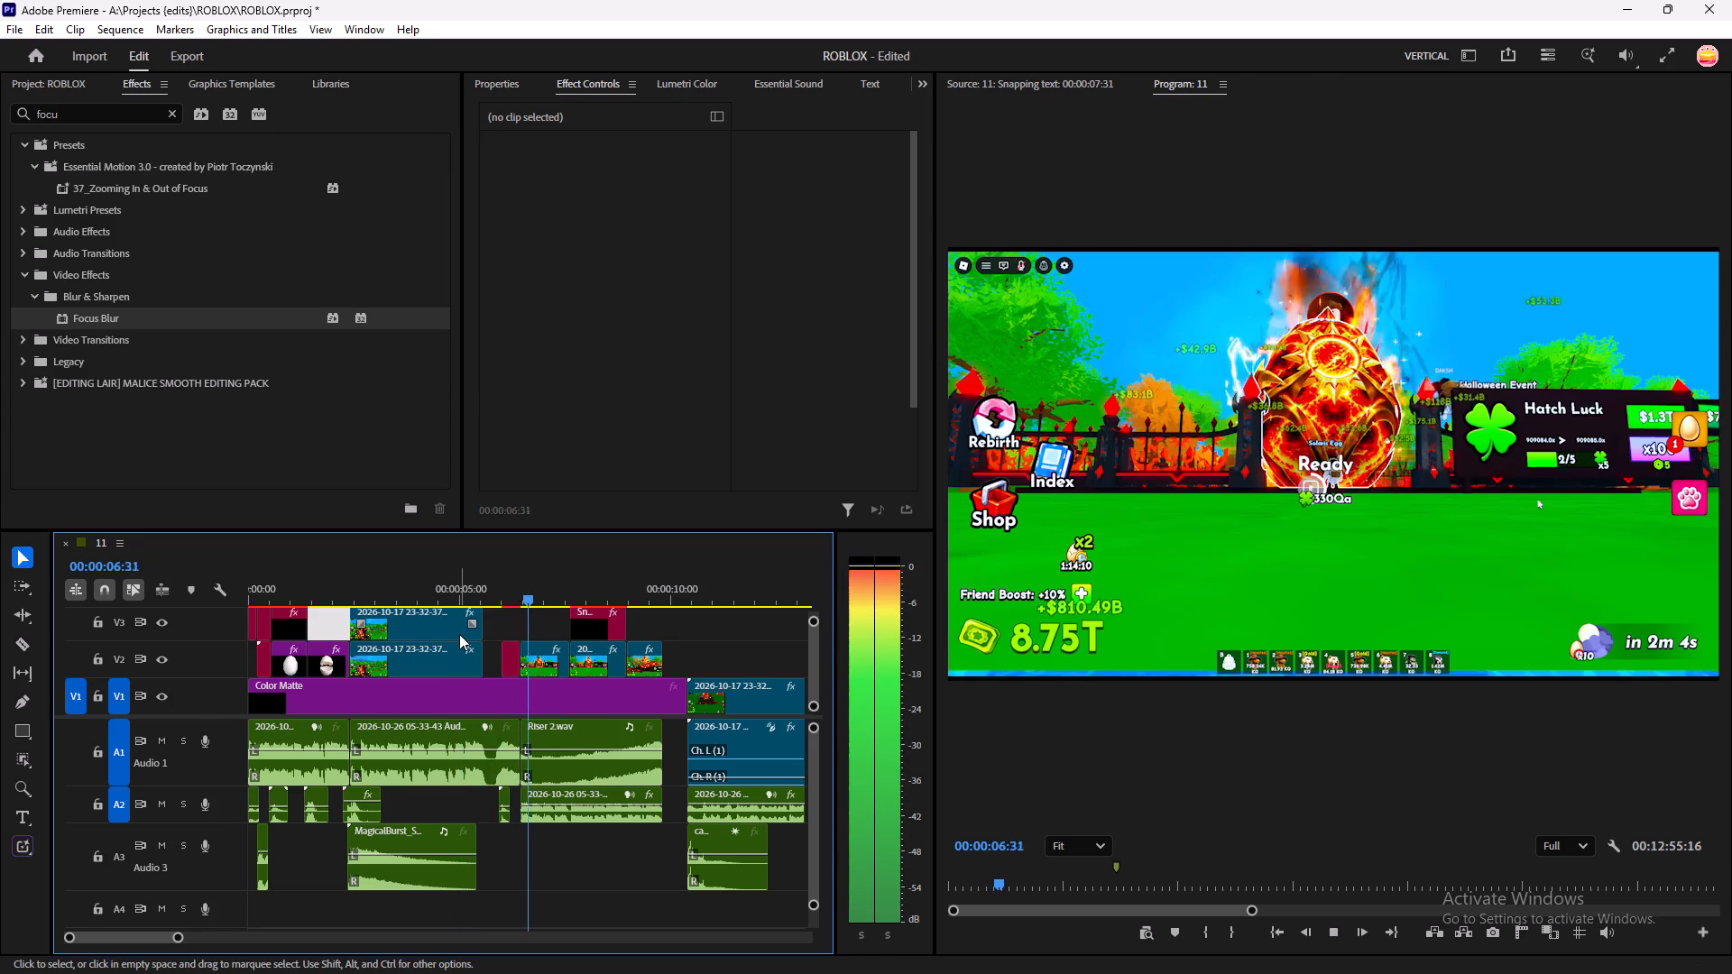
Play the sequence from about 00:00:06:31 to 00:00:09:27 to review the rest of the opening gameplay section.
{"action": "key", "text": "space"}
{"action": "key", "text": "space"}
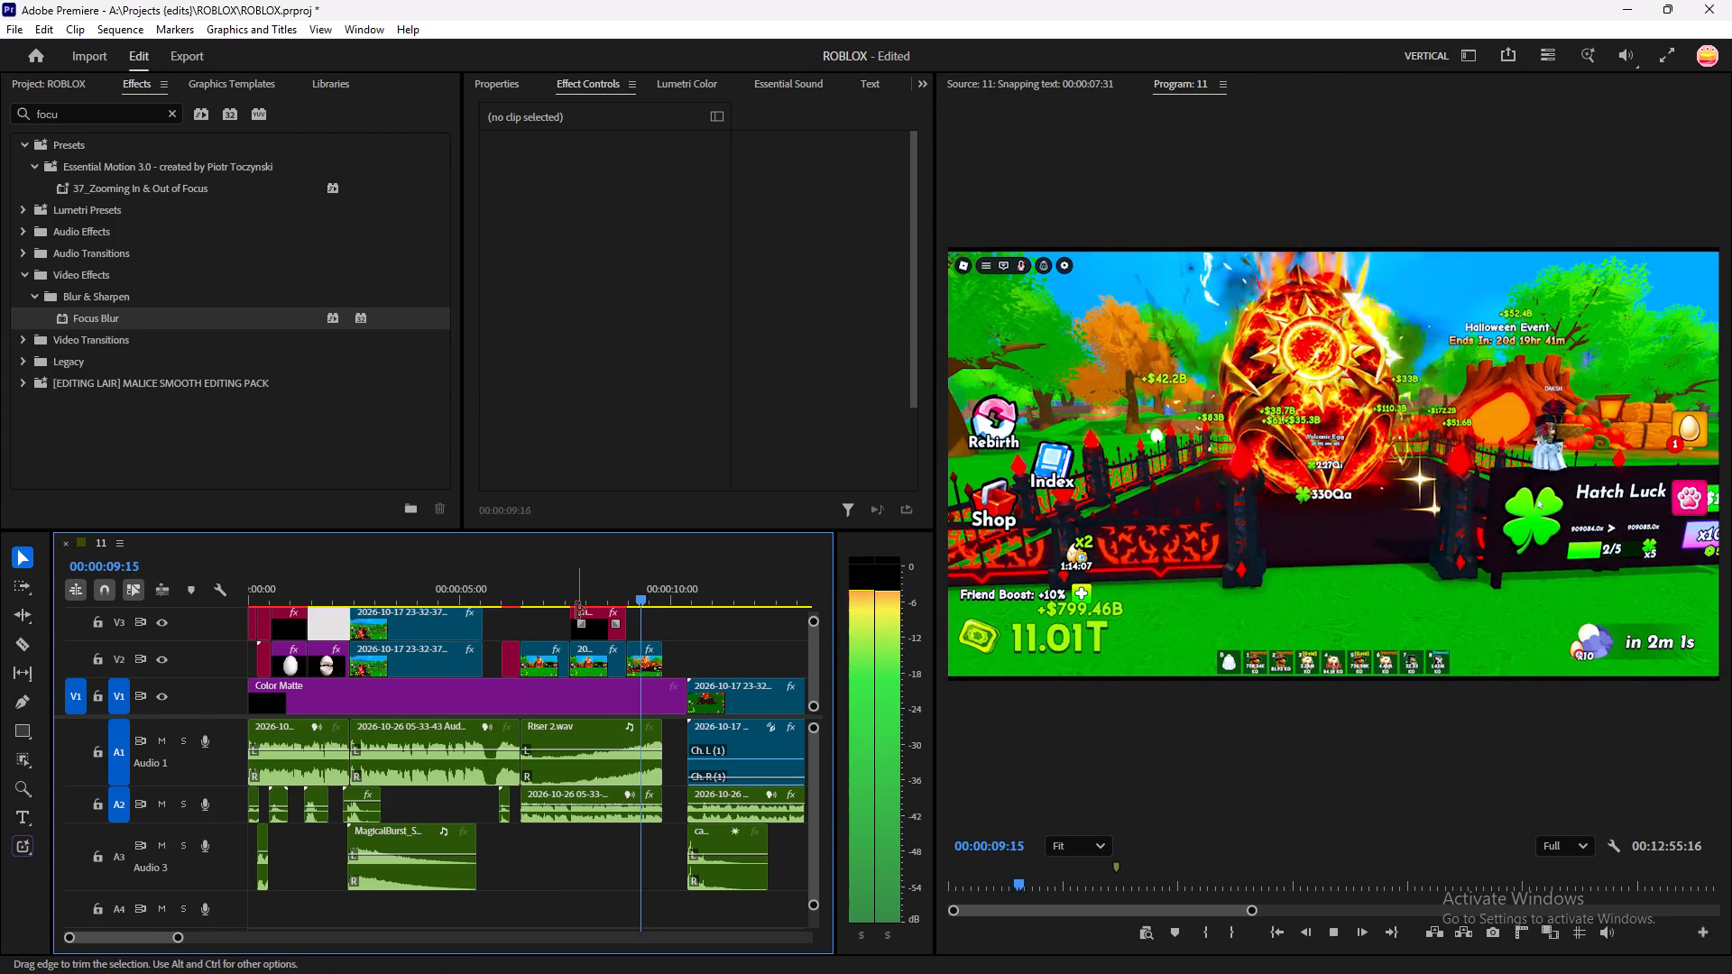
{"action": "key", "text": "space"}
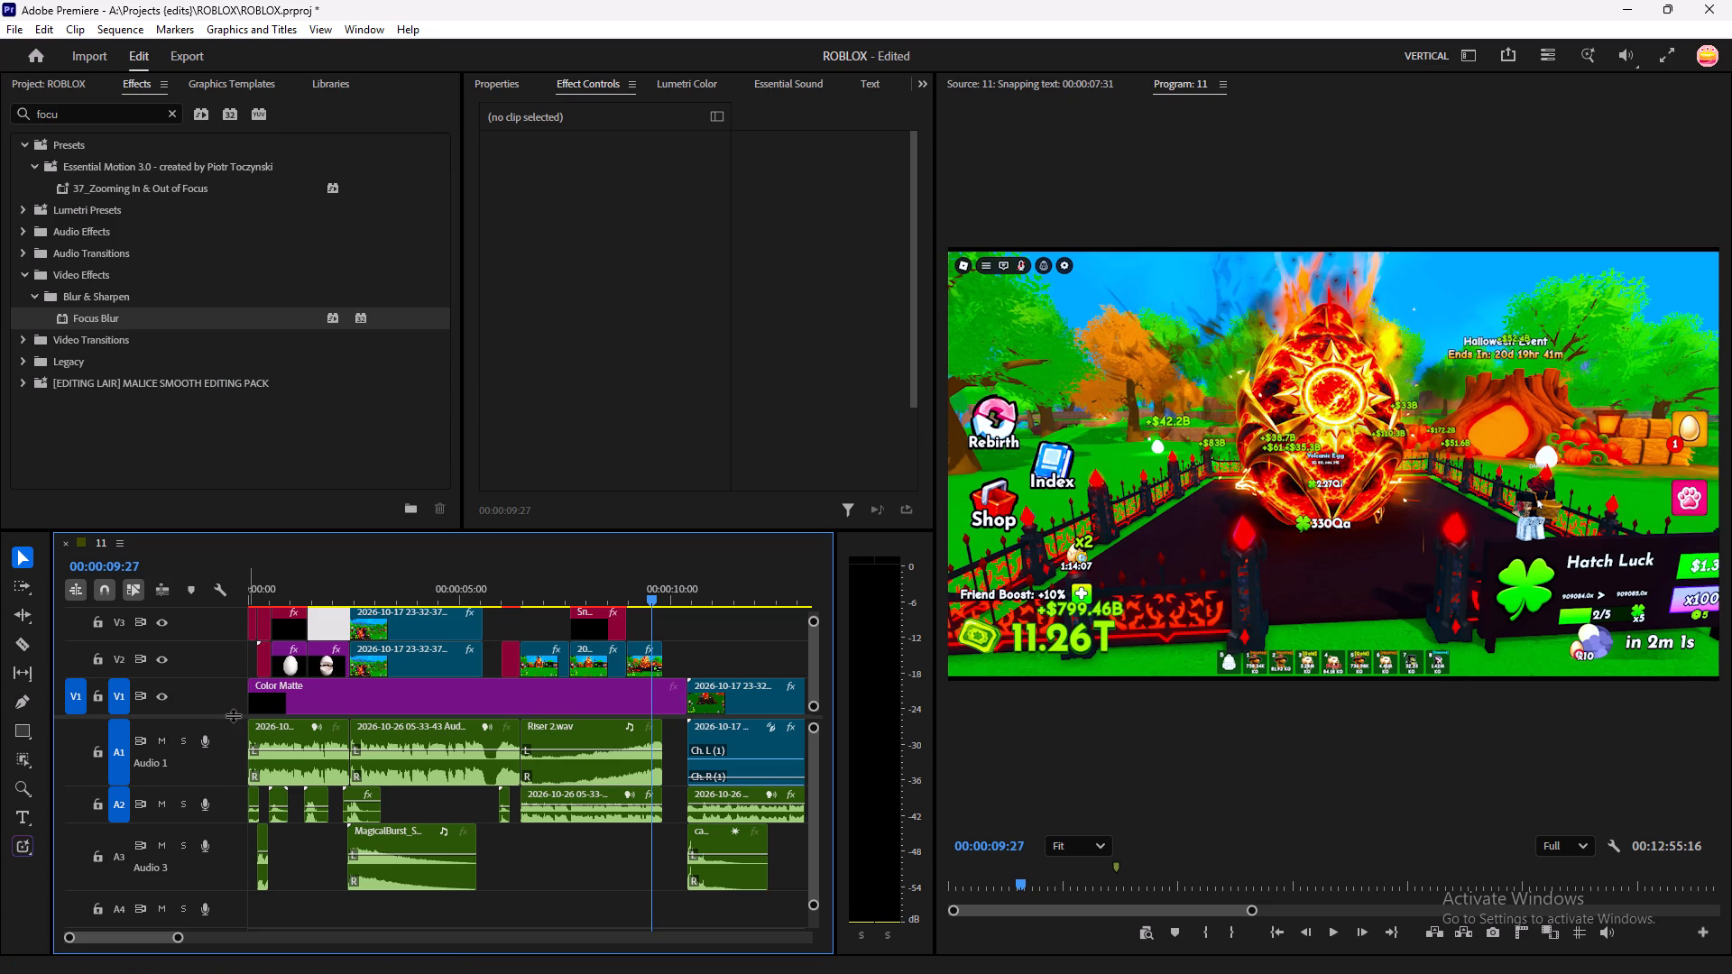
Reveal video track V4 in the timeline and turn its track output back on.
{"action": "left_click_drag", "start_coordinate": [233, 715], "coordinate": [233, 783]}
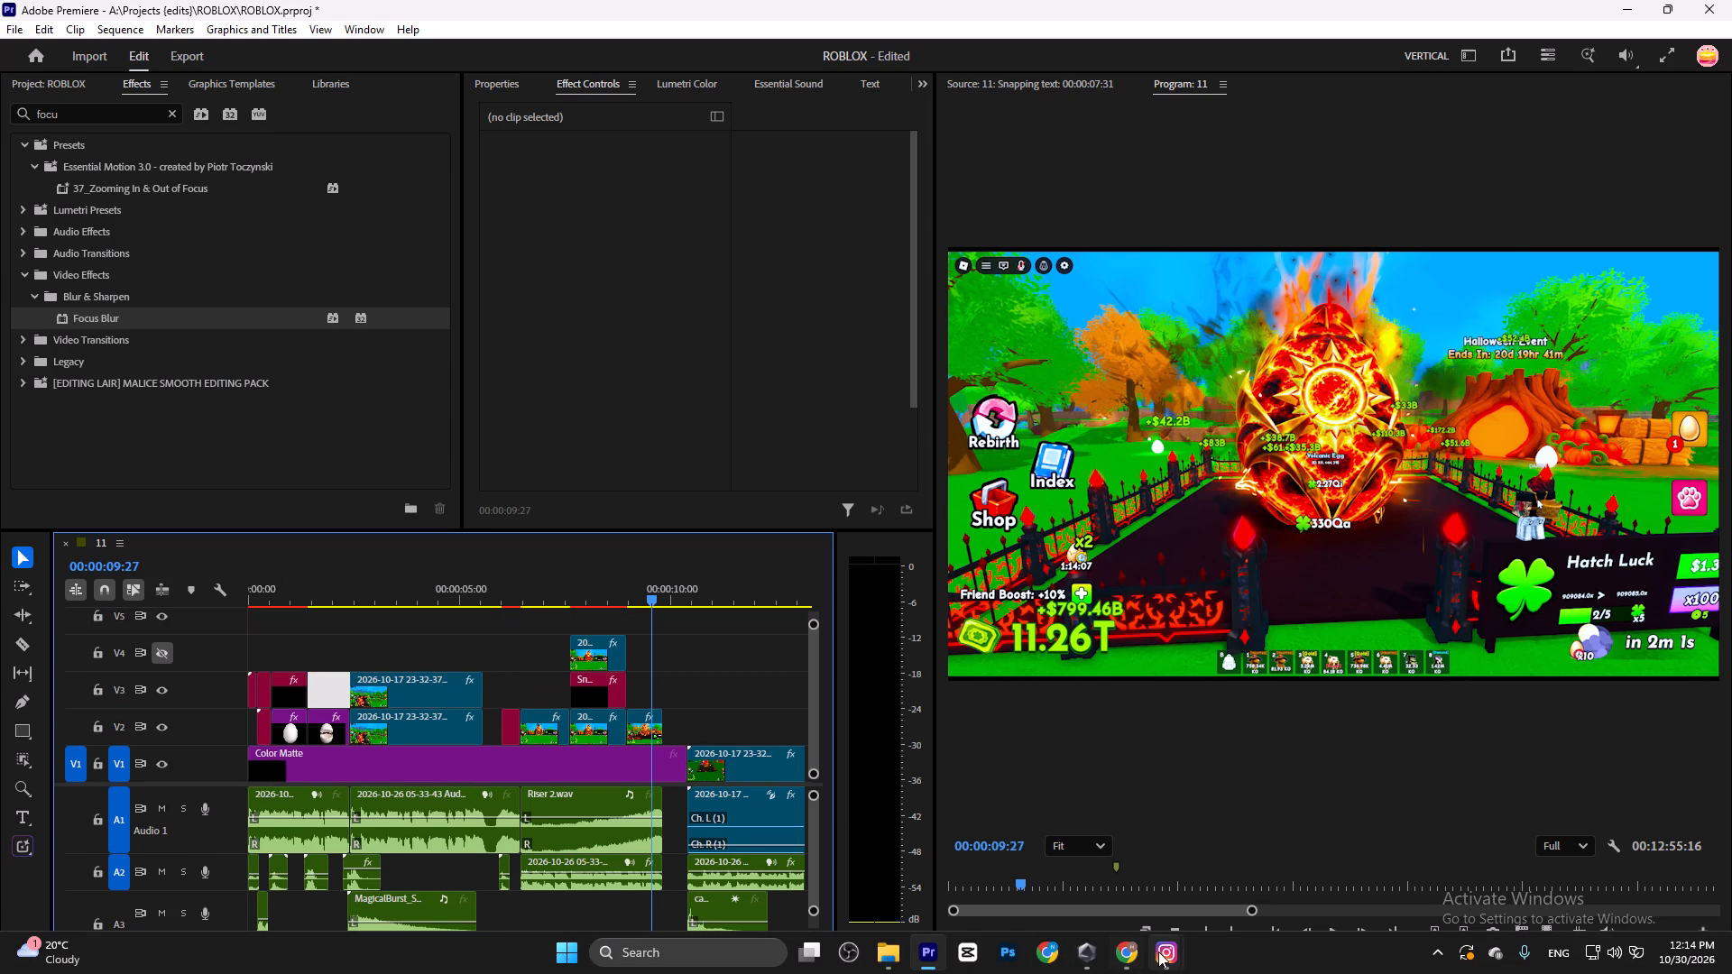
{"action": "left_click", "coordinate": [1252, 870]}
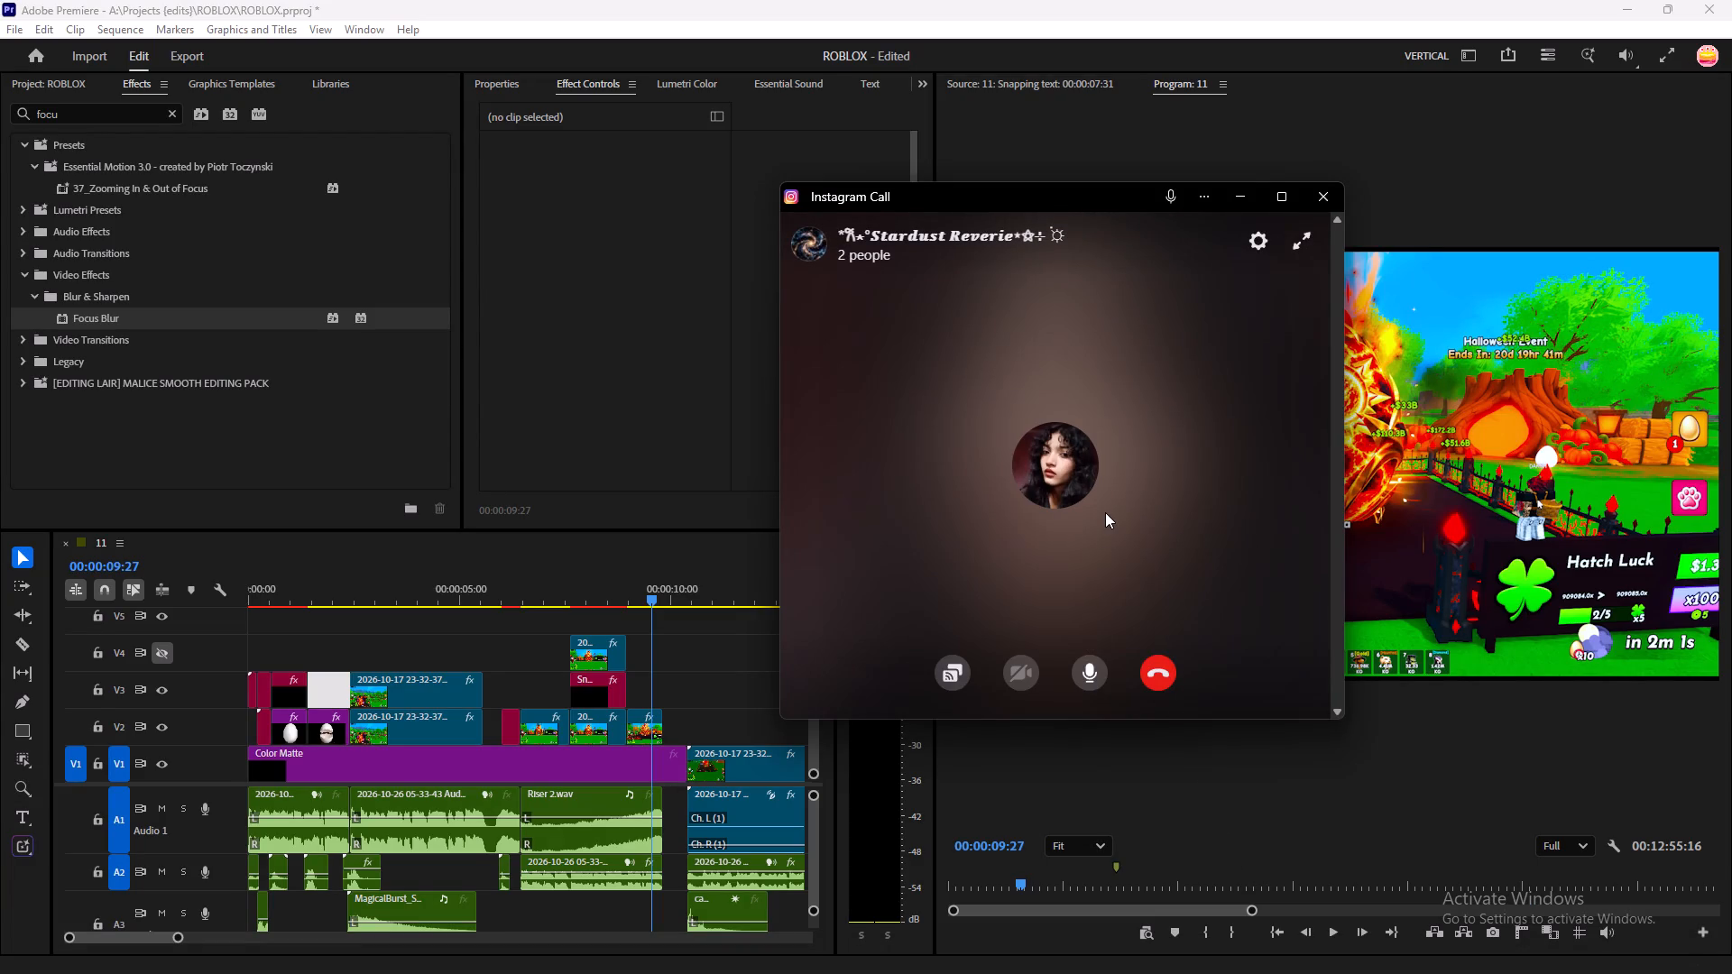
{"action": "left_click_drag", "start_coordinate": [643, 591], "coordinate": [563, 618]}
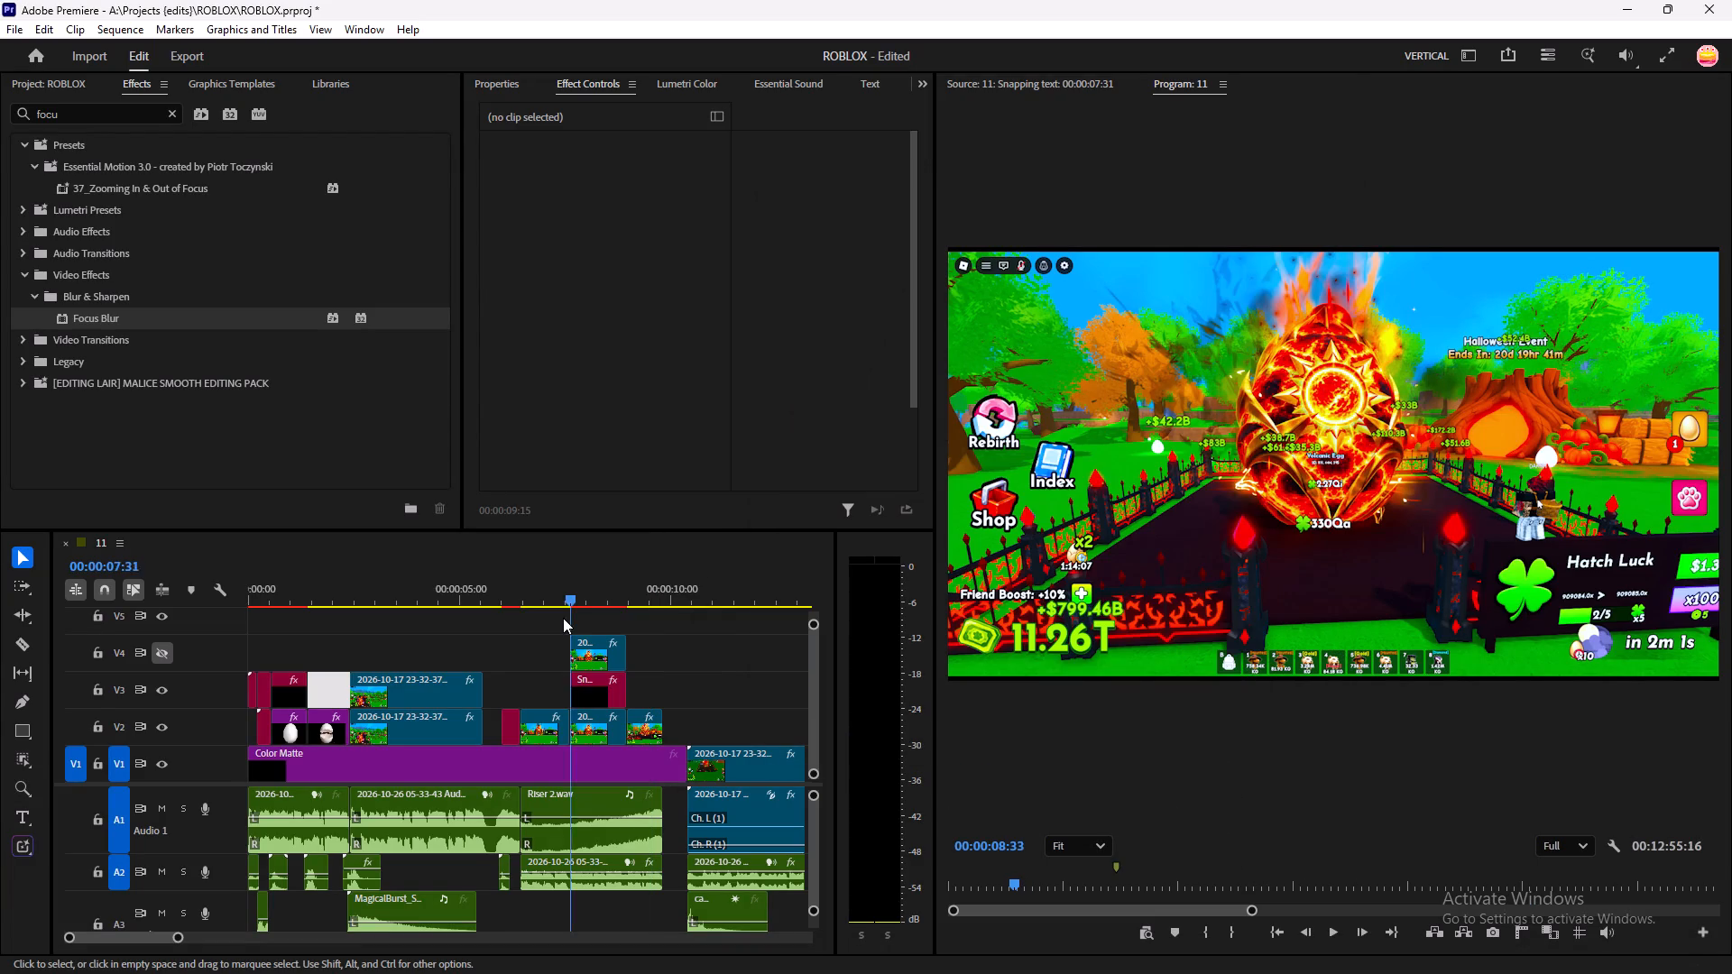
{"action": "left_click_drag", "start_coordinate": [563, 618], "coordinate": [591, 616]}
{"action": "left_click", "coordinate": [169, 643]}
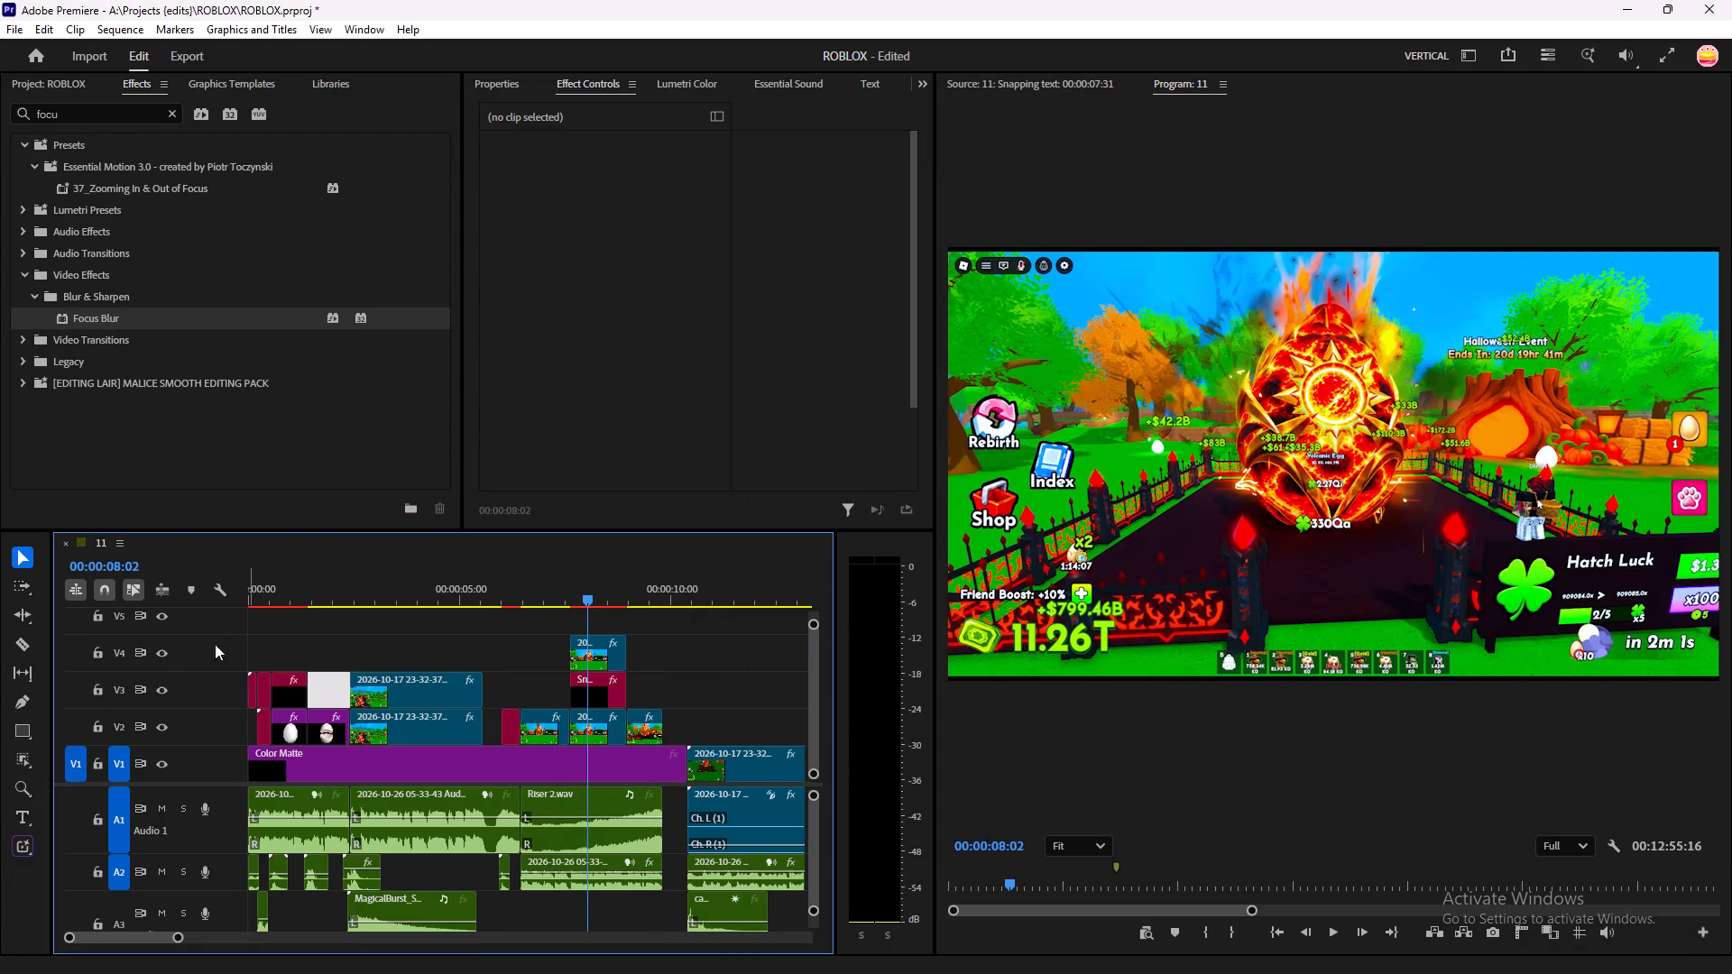
Scrub and play the 10M title section between about 00:00:07:23 and 00:00:08:37 to check it with V4 enabled.
{"action": "left_click_drag", "start_coordinate": [581, 598], "coordinate": [584, 610]}
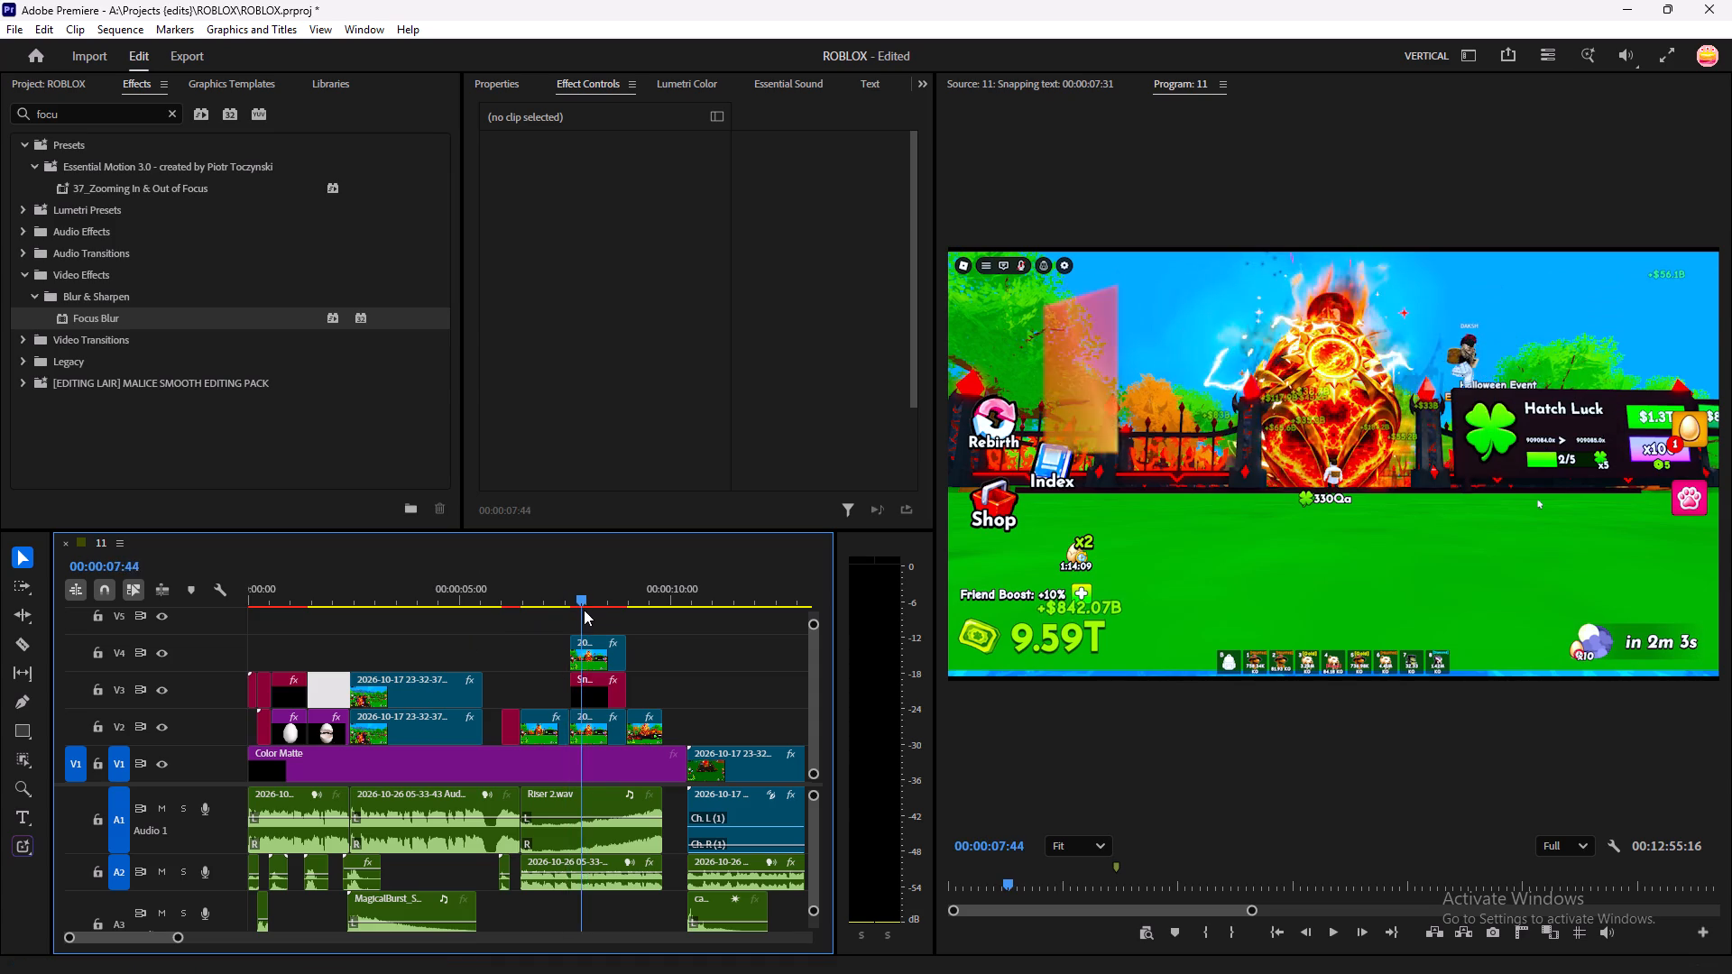
{"action": "left_click_drag", "start_coordinate": [584, 610], "coordinate": [622, 617]}
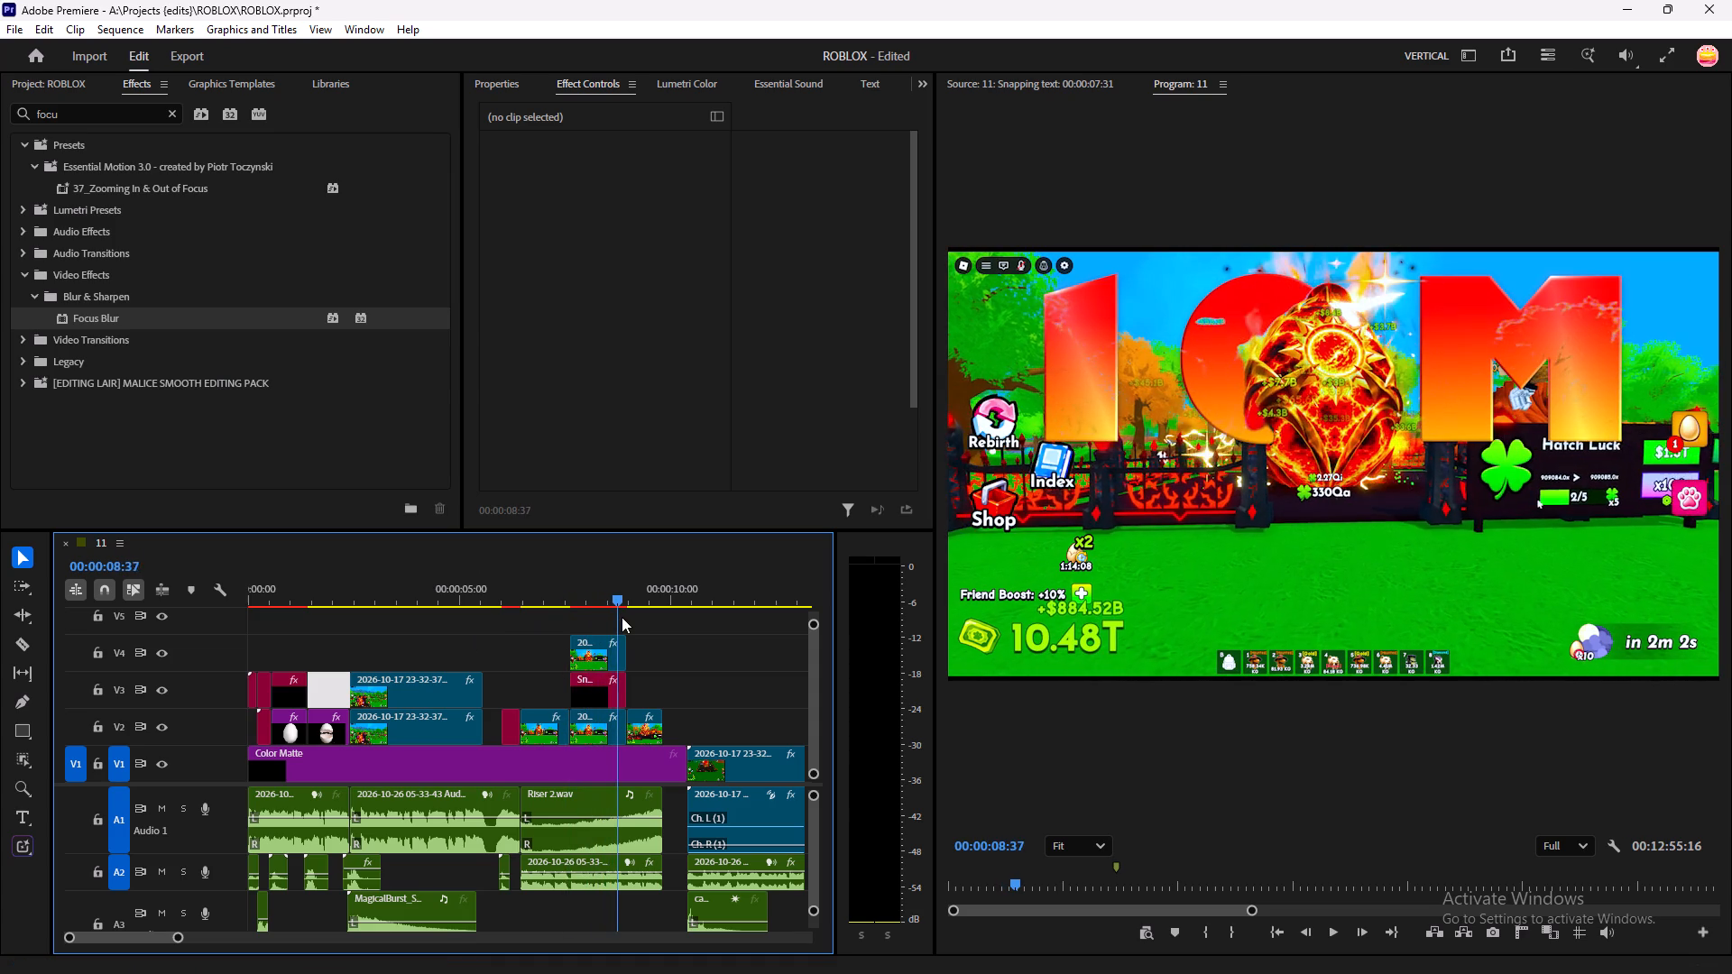
{"action": "left_click_drag", "start_coordinate": [622, 617], "coordinate": [613, 629]}
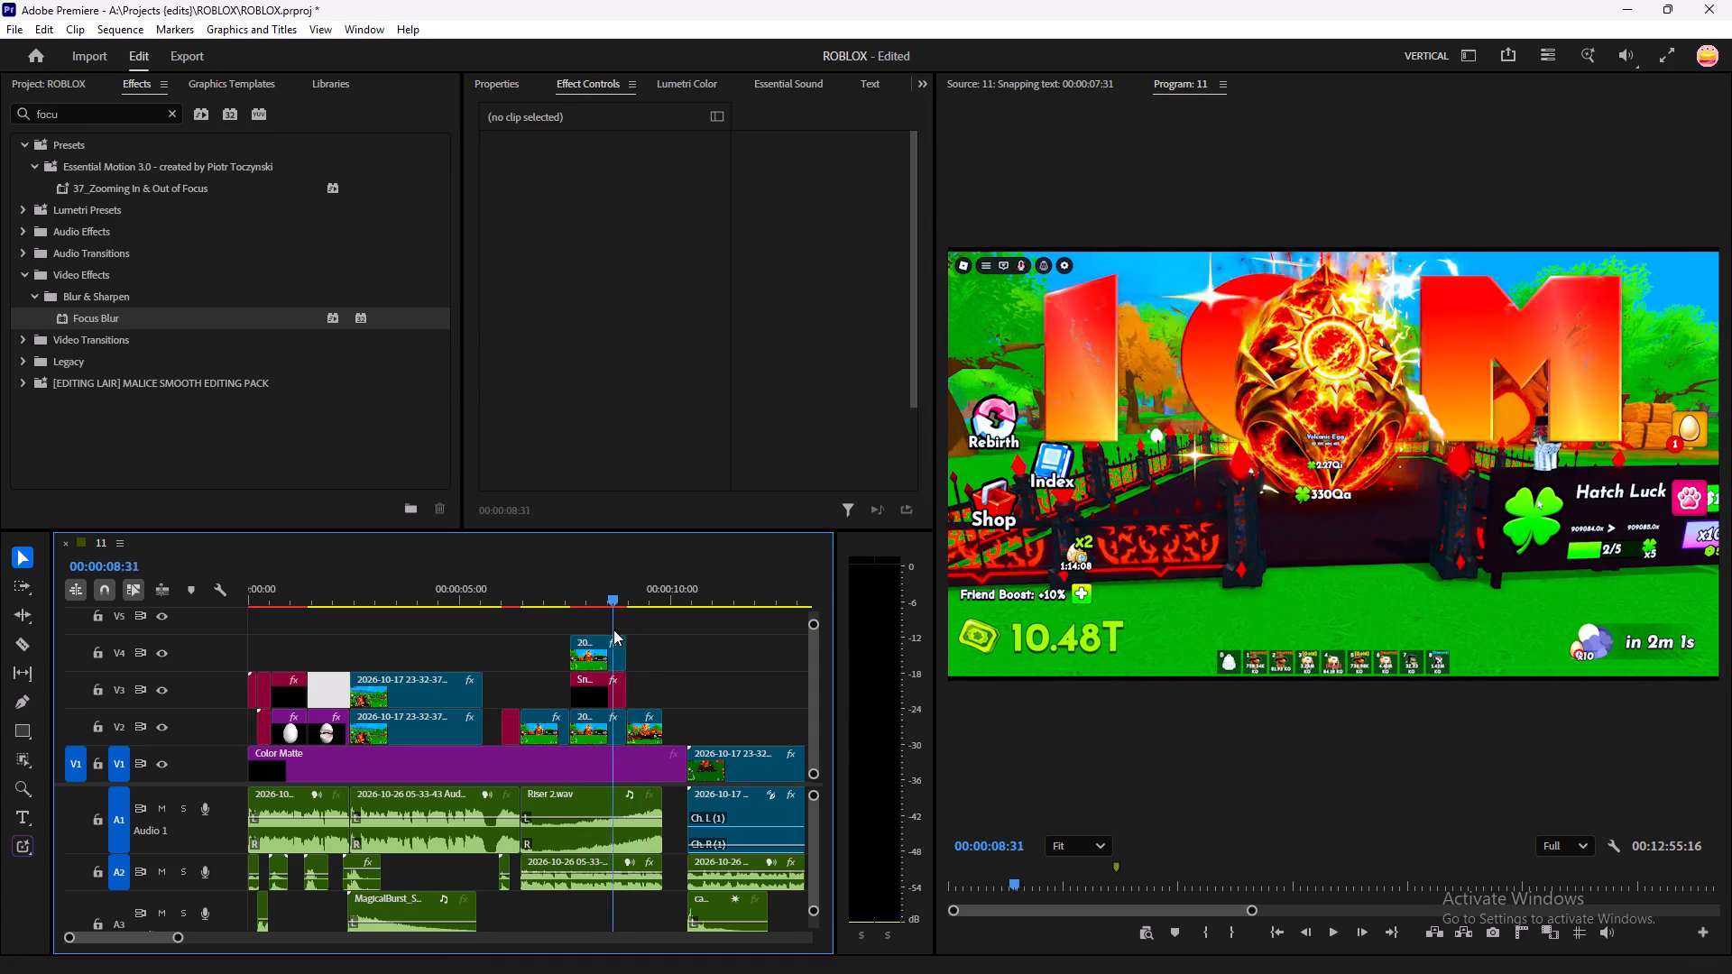
{"action": "left_click_drag", "start_coordinate": [613, 629], "coordinate": [567, 639]}
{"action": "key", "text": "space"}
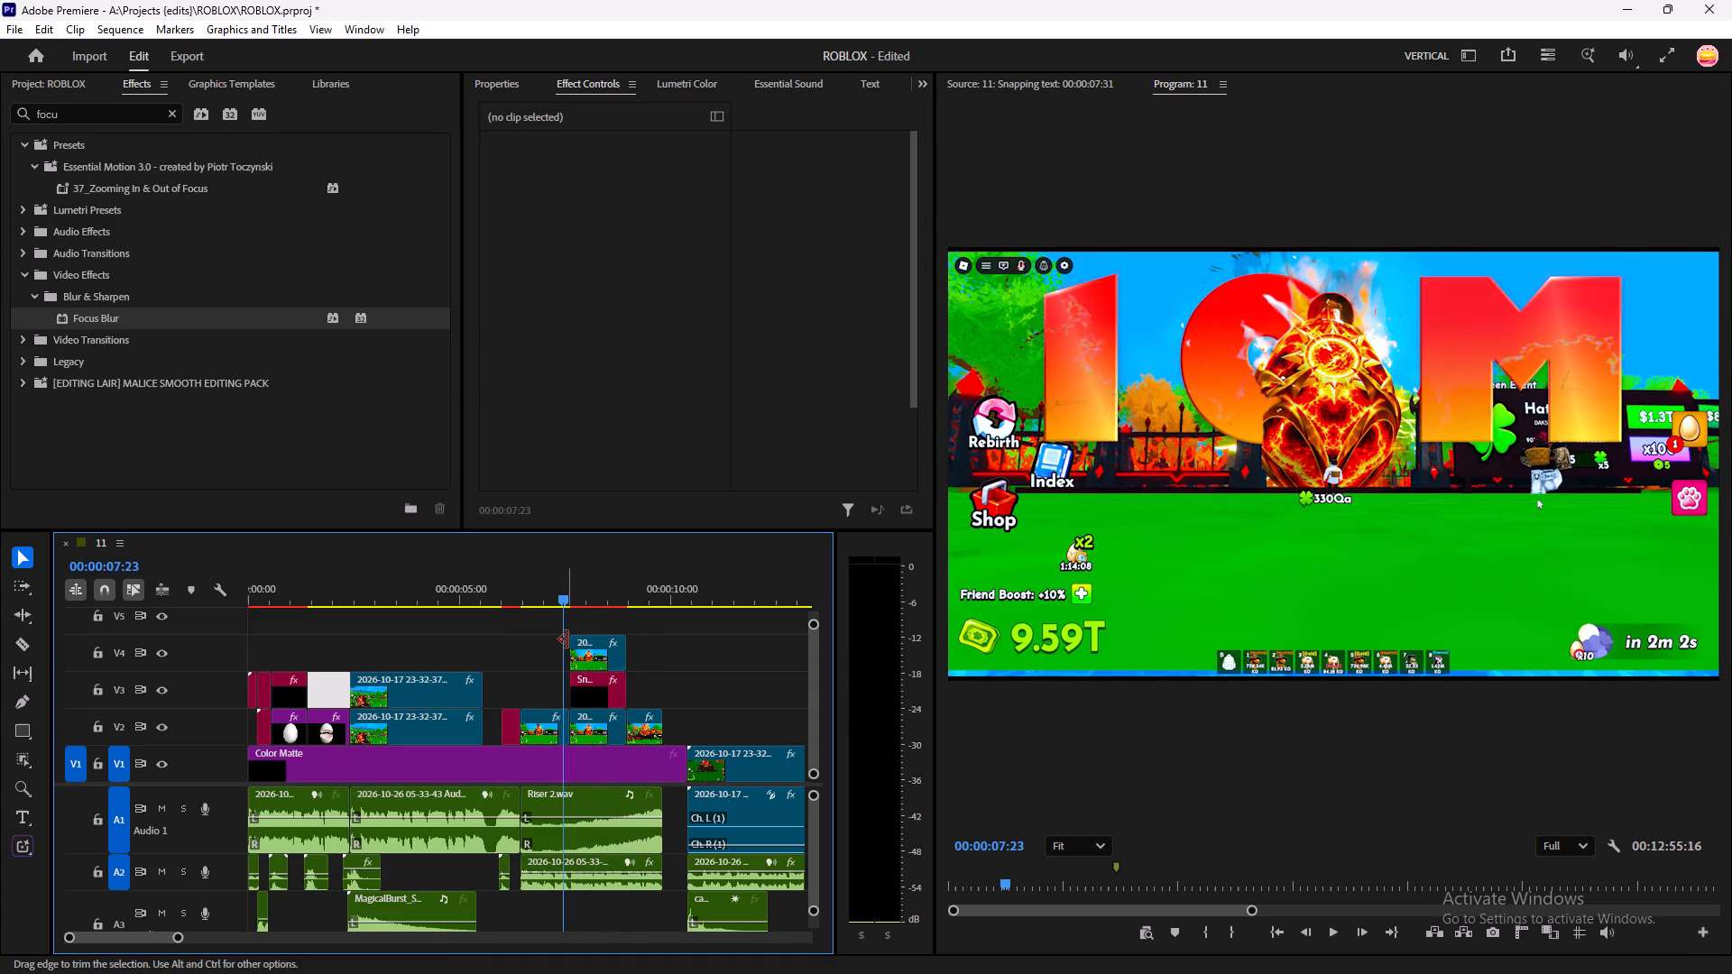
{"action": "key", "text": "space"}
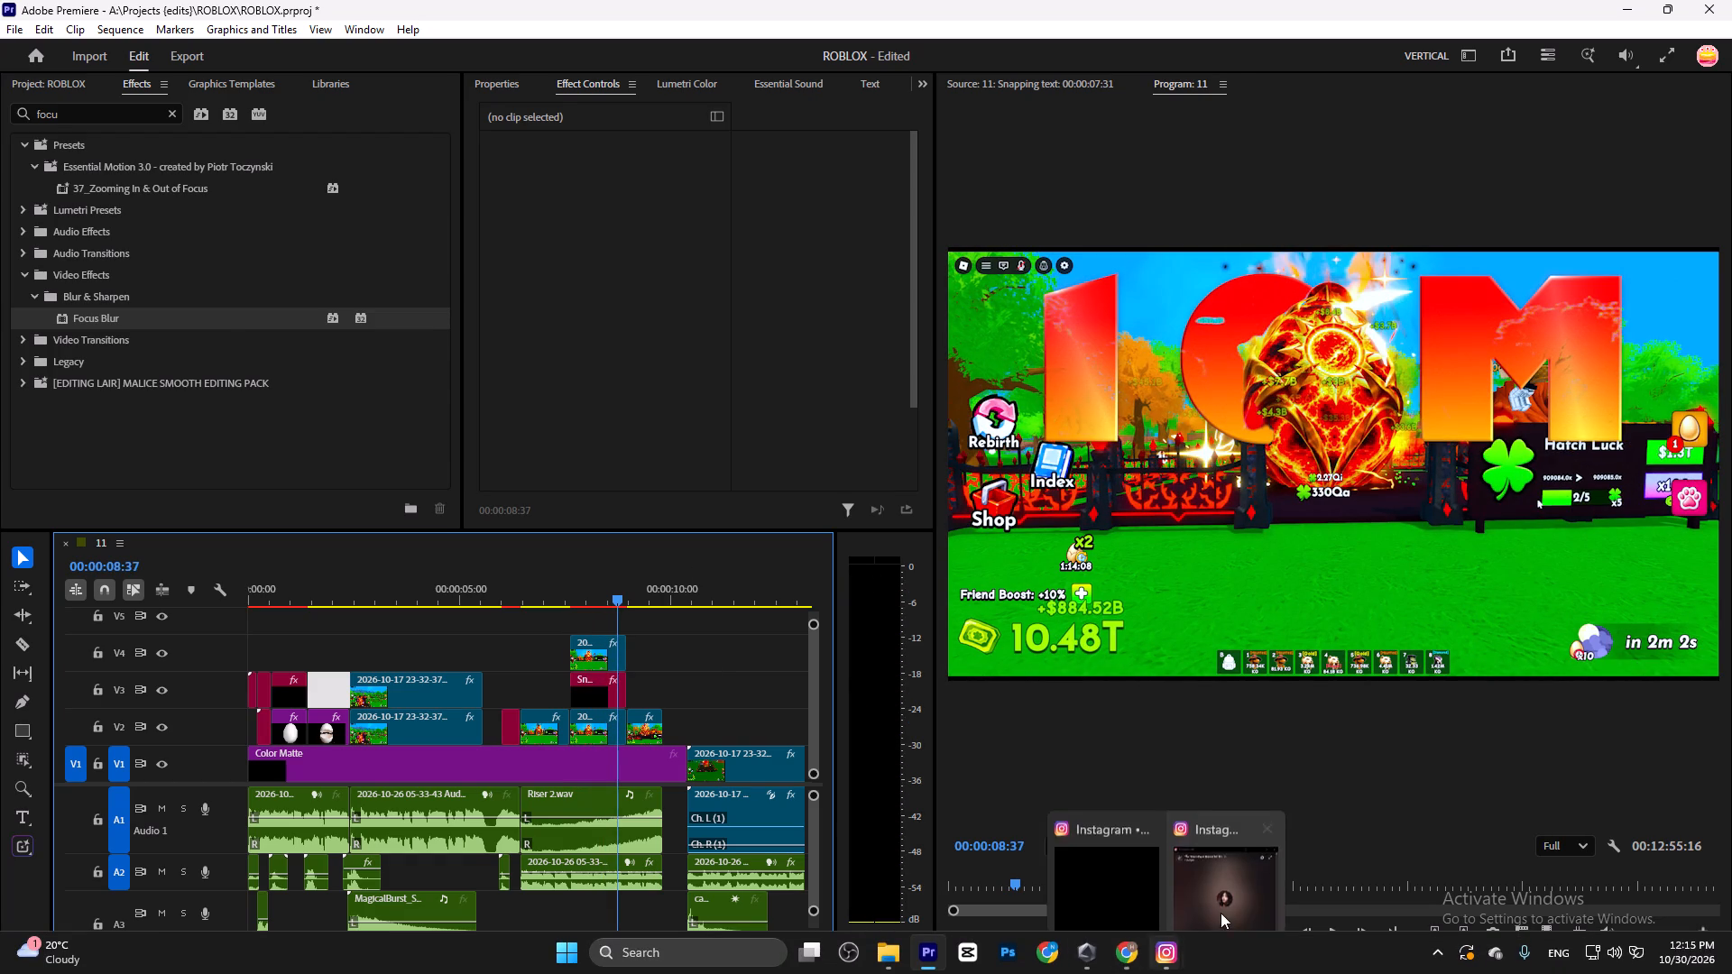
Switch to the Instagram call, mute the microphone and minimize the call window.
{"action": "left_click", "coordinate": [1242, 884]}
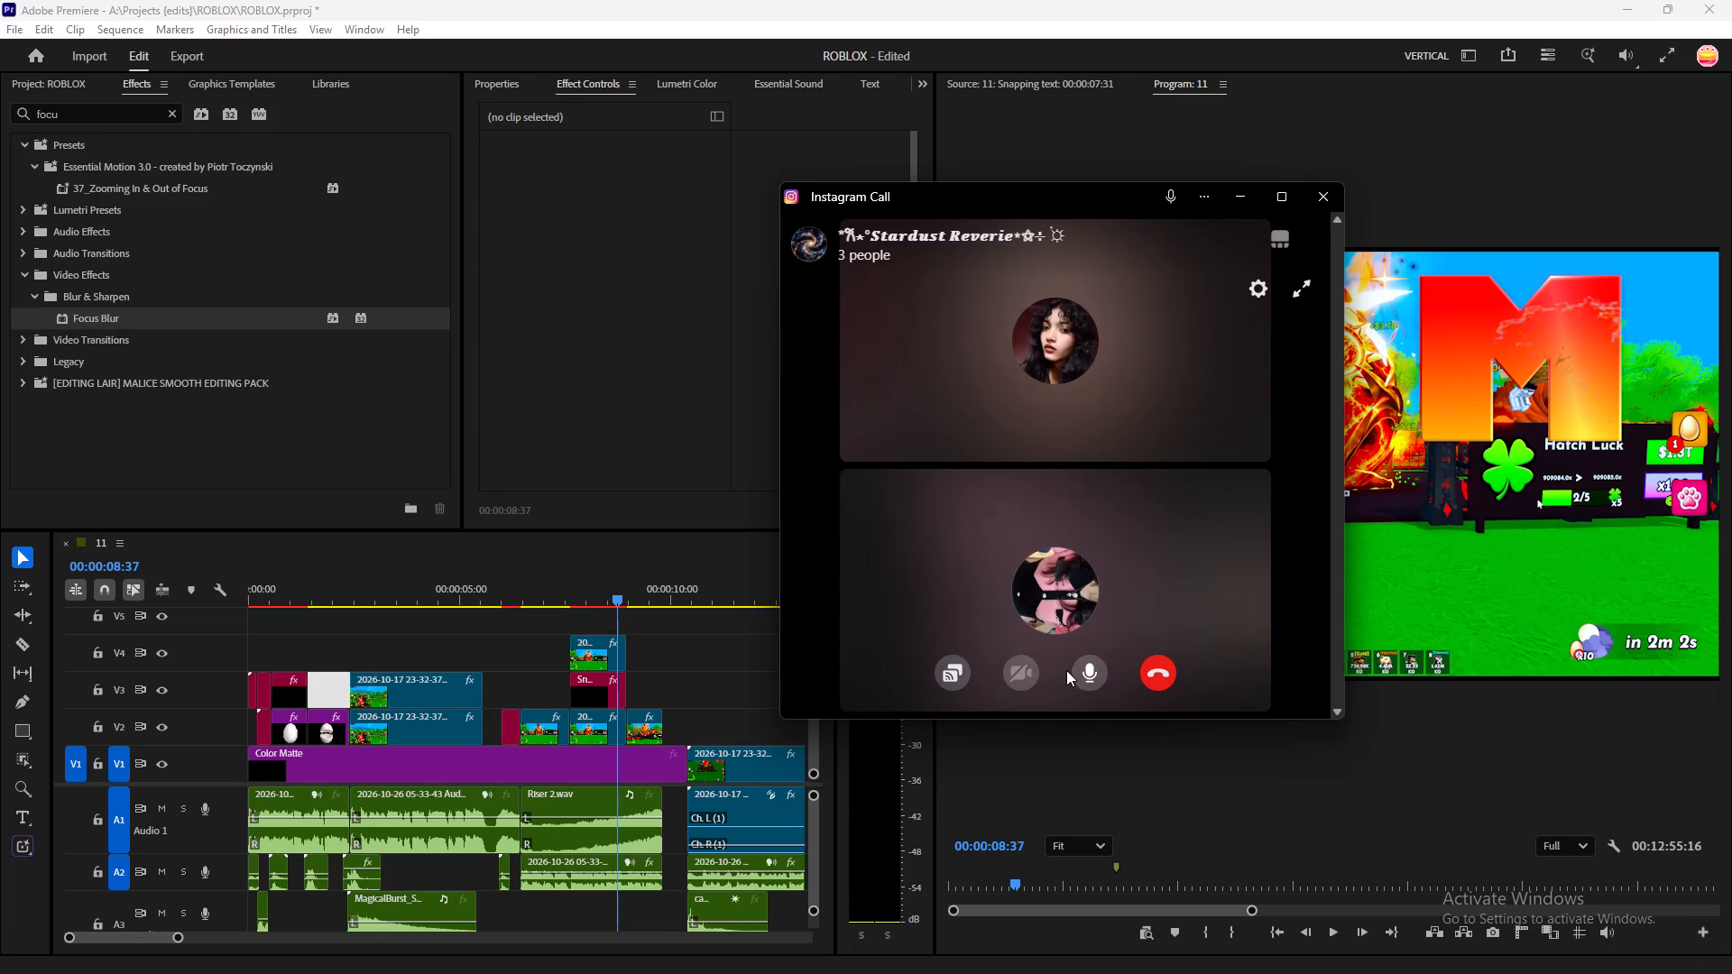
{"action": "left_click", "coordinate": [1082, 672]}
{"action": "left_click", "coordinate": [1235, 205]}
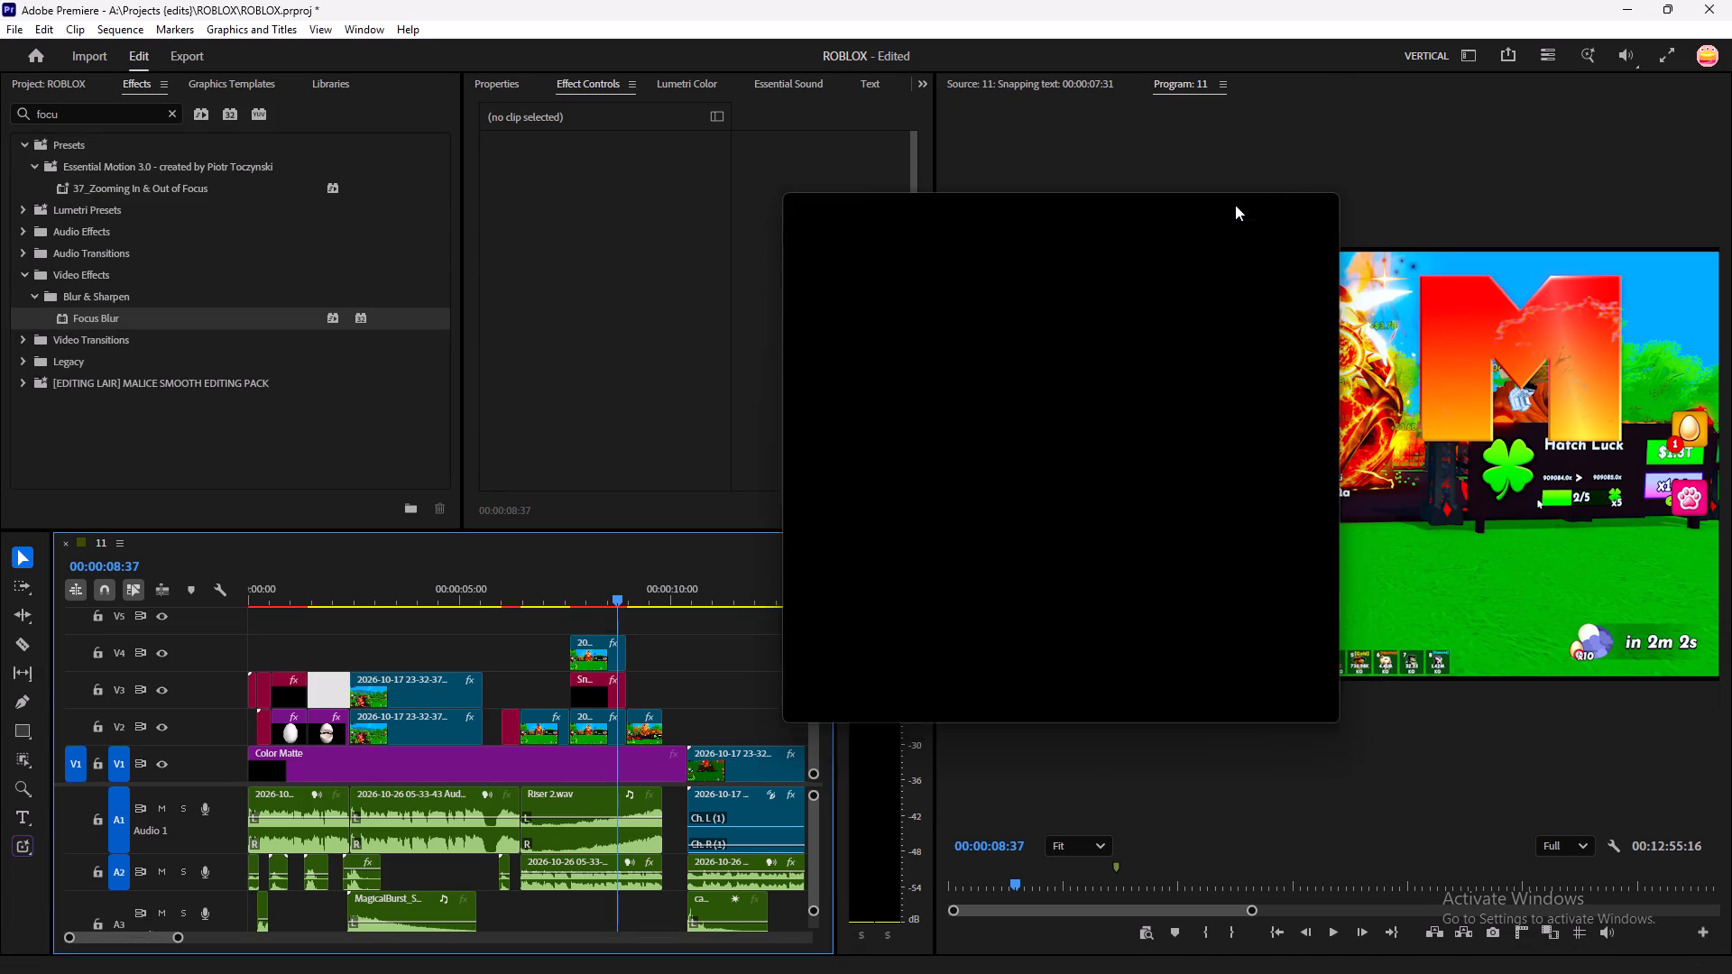
Play the sequence from 00:00:08:37 to about 00:00:10:14 to check the end of the opening section.
{"action": "left_click", "coordinate": [670, 664]}
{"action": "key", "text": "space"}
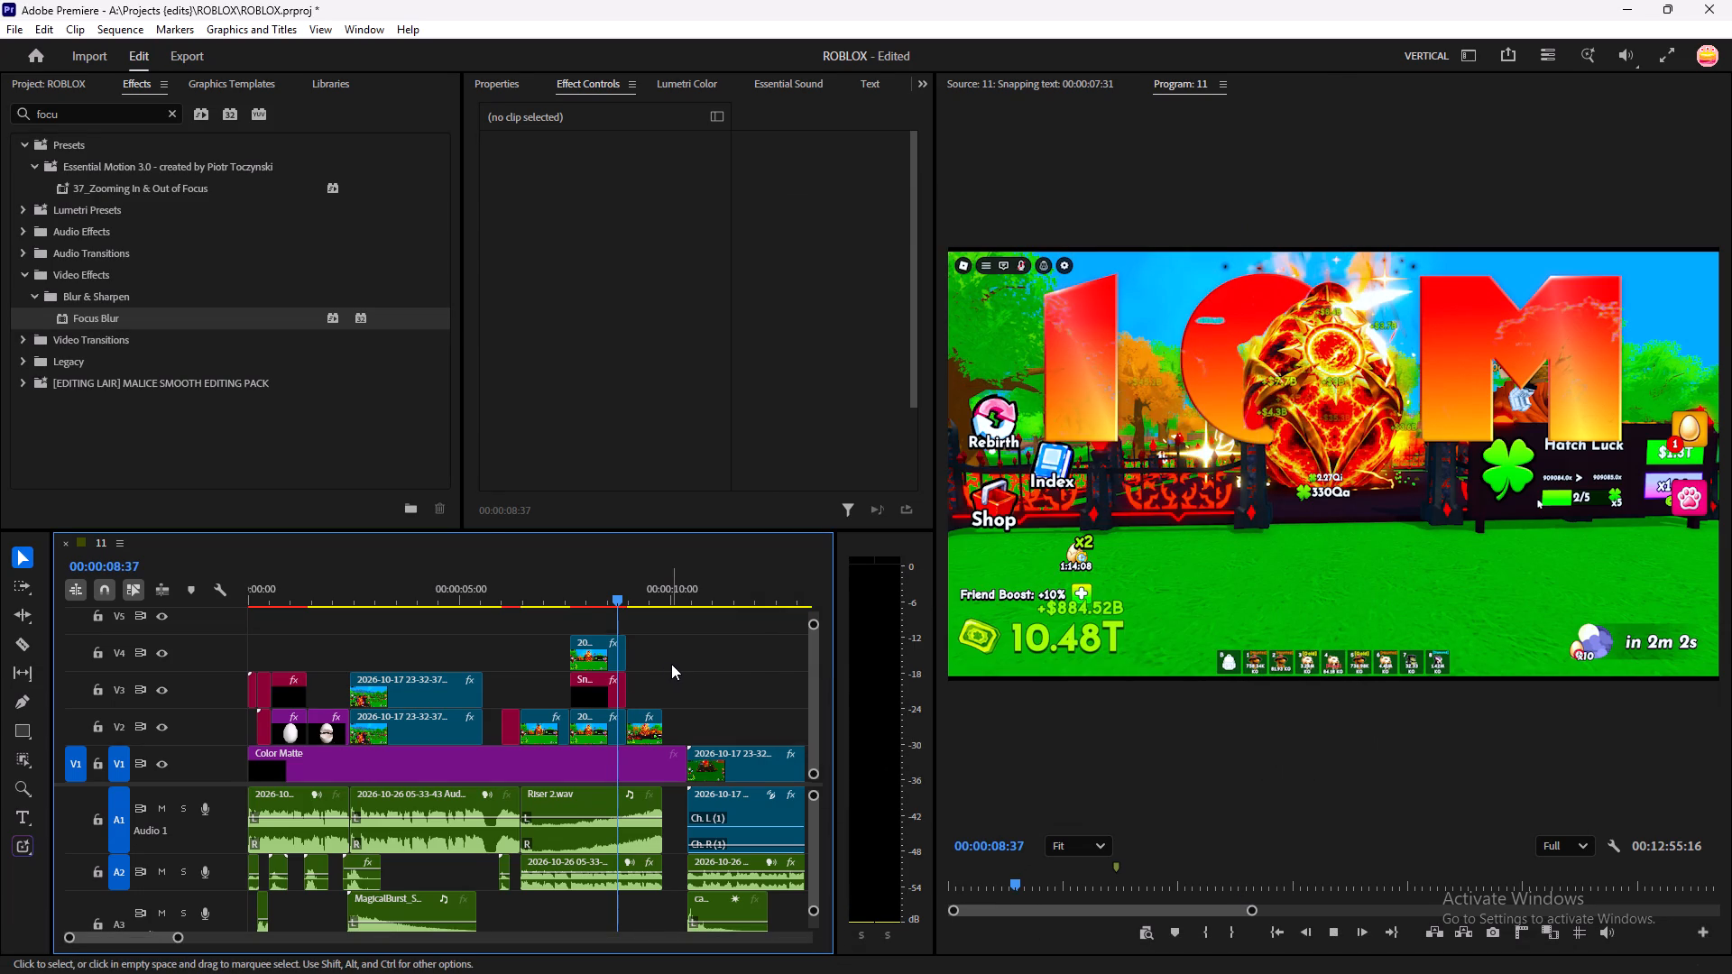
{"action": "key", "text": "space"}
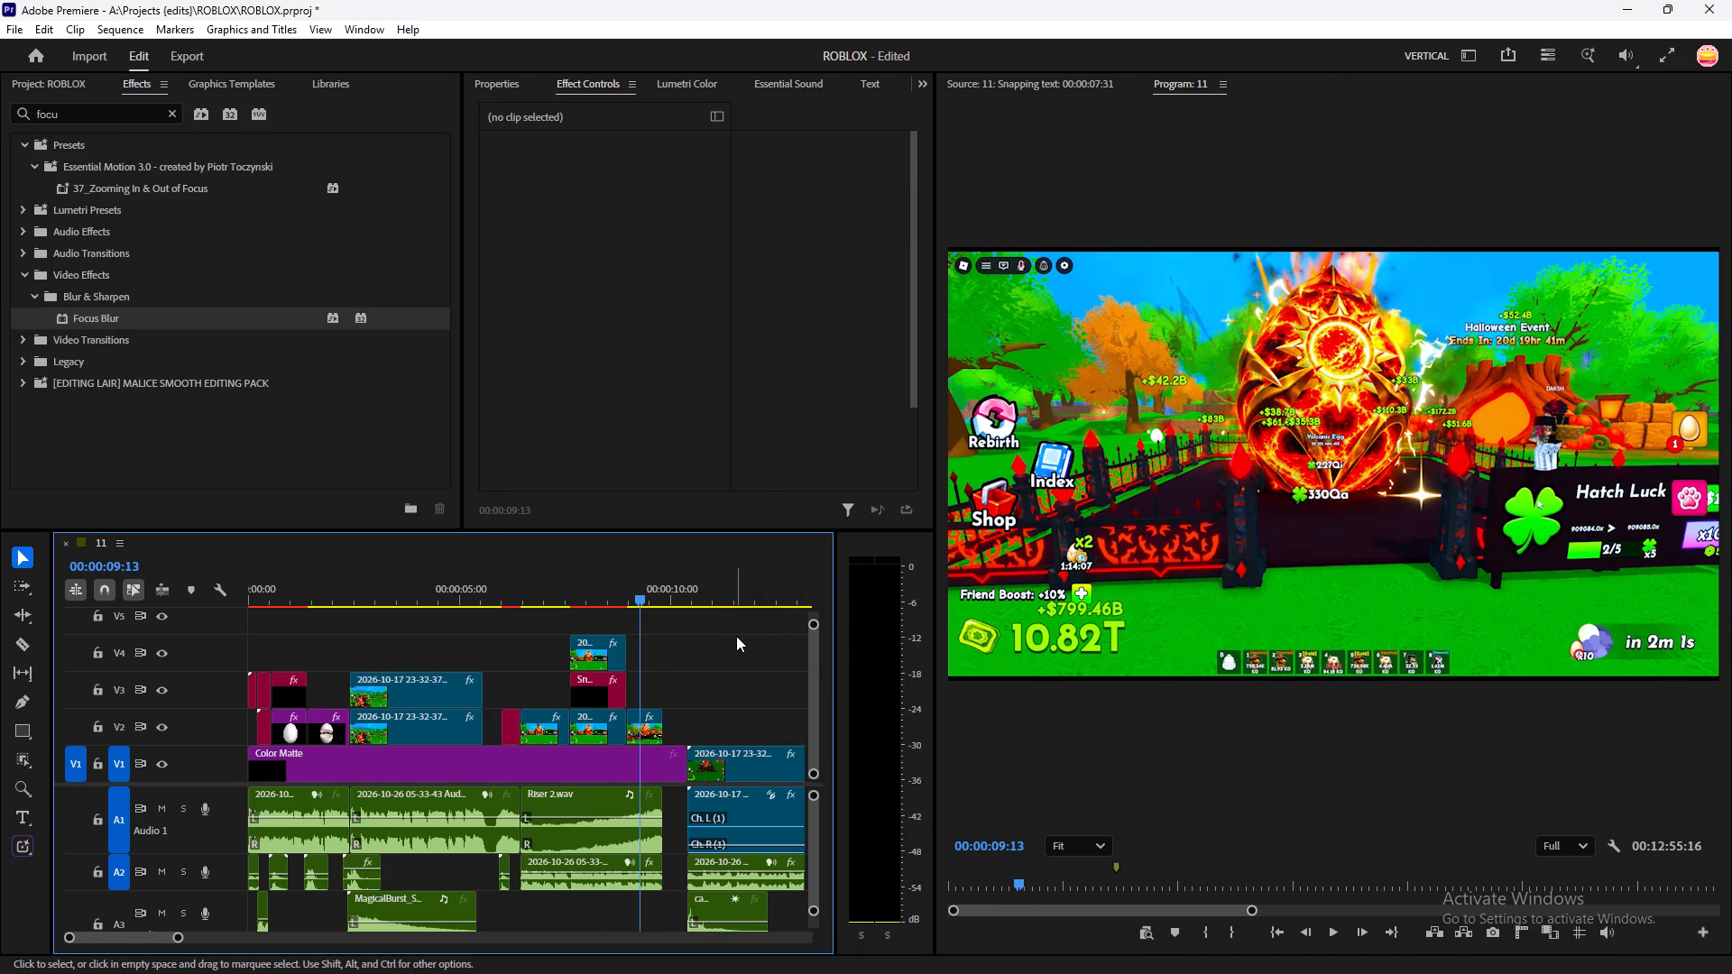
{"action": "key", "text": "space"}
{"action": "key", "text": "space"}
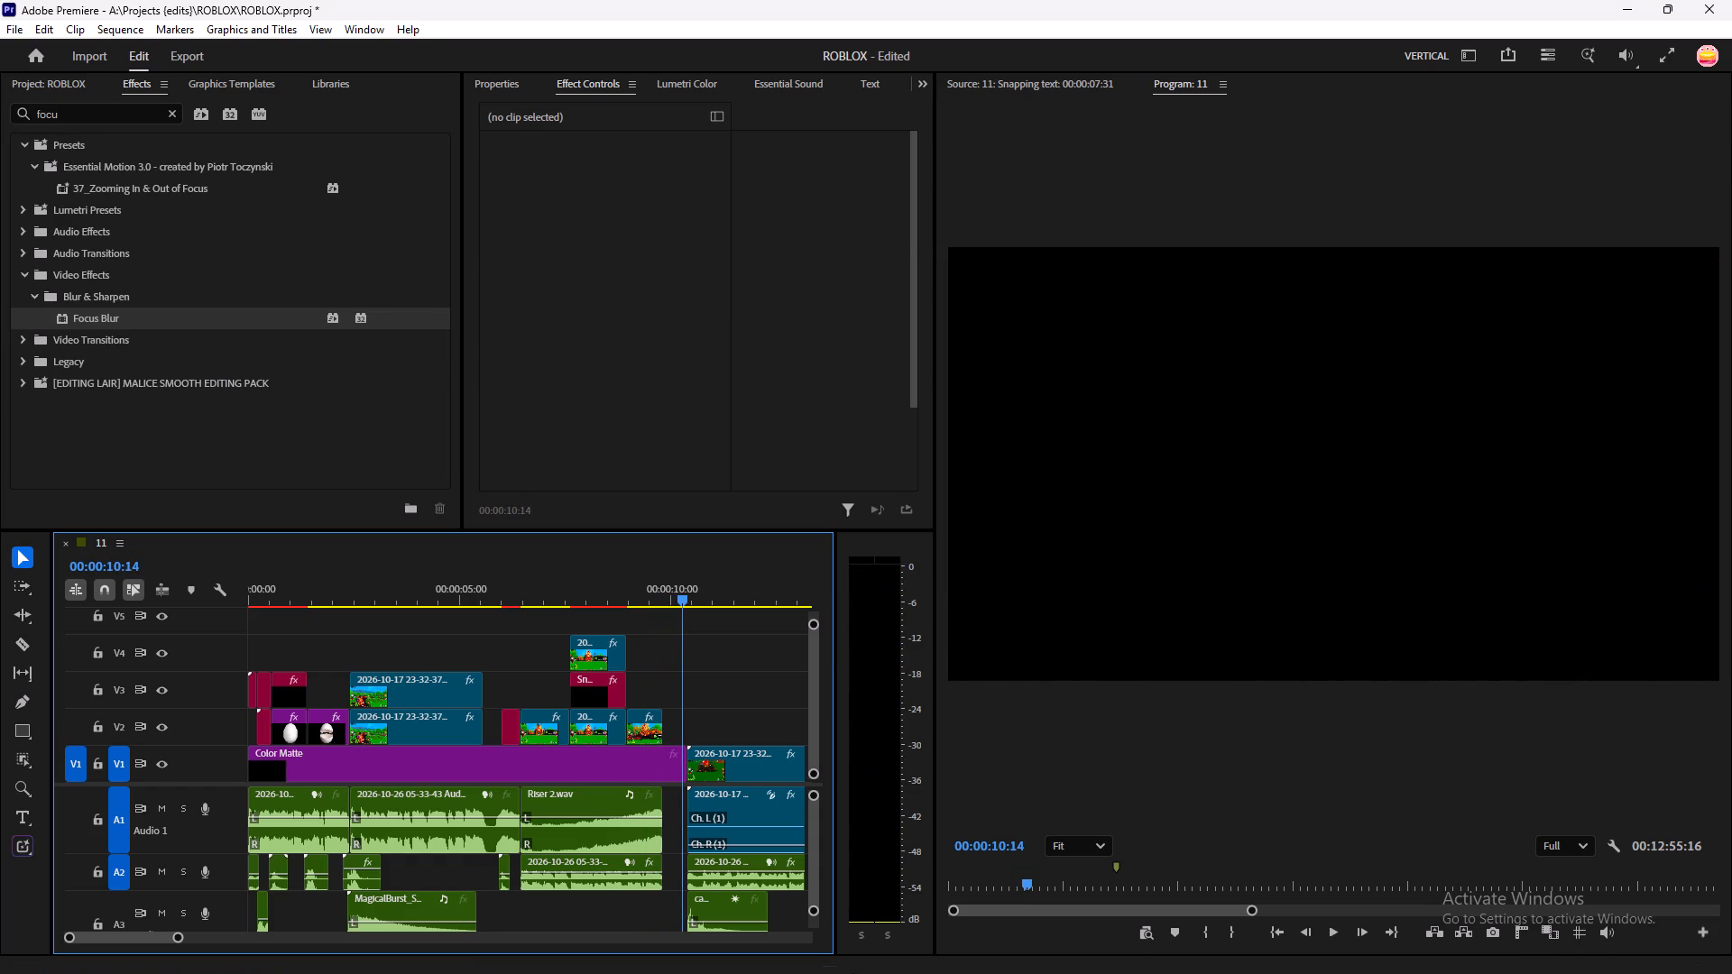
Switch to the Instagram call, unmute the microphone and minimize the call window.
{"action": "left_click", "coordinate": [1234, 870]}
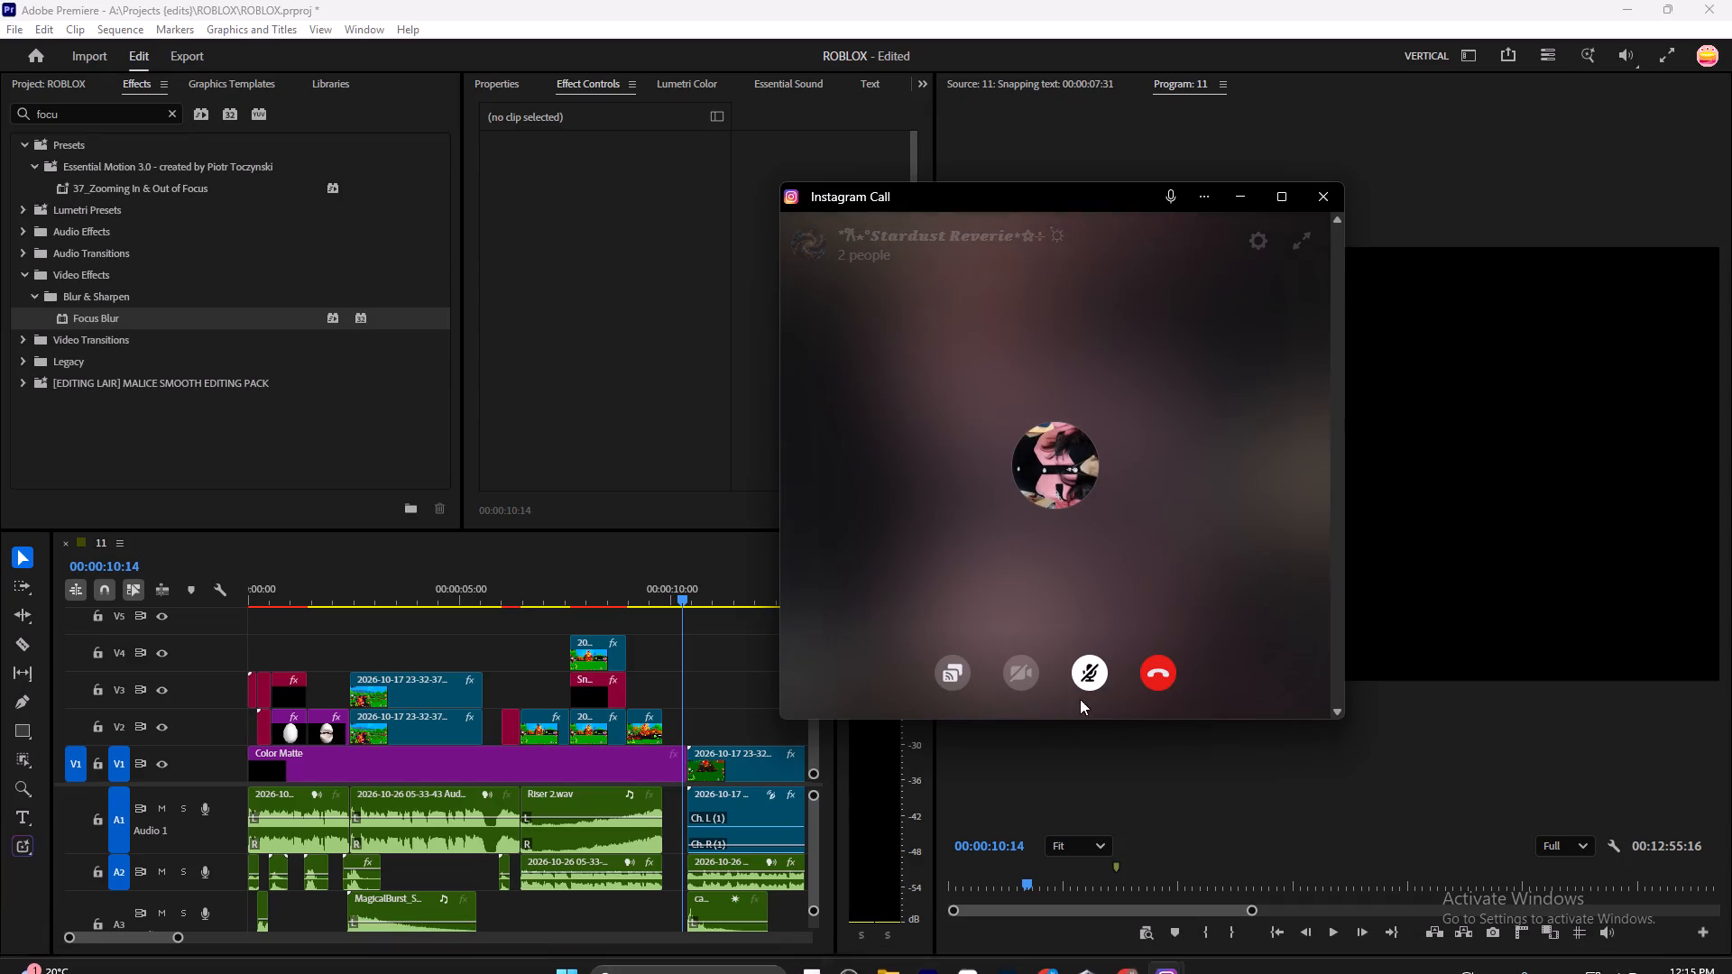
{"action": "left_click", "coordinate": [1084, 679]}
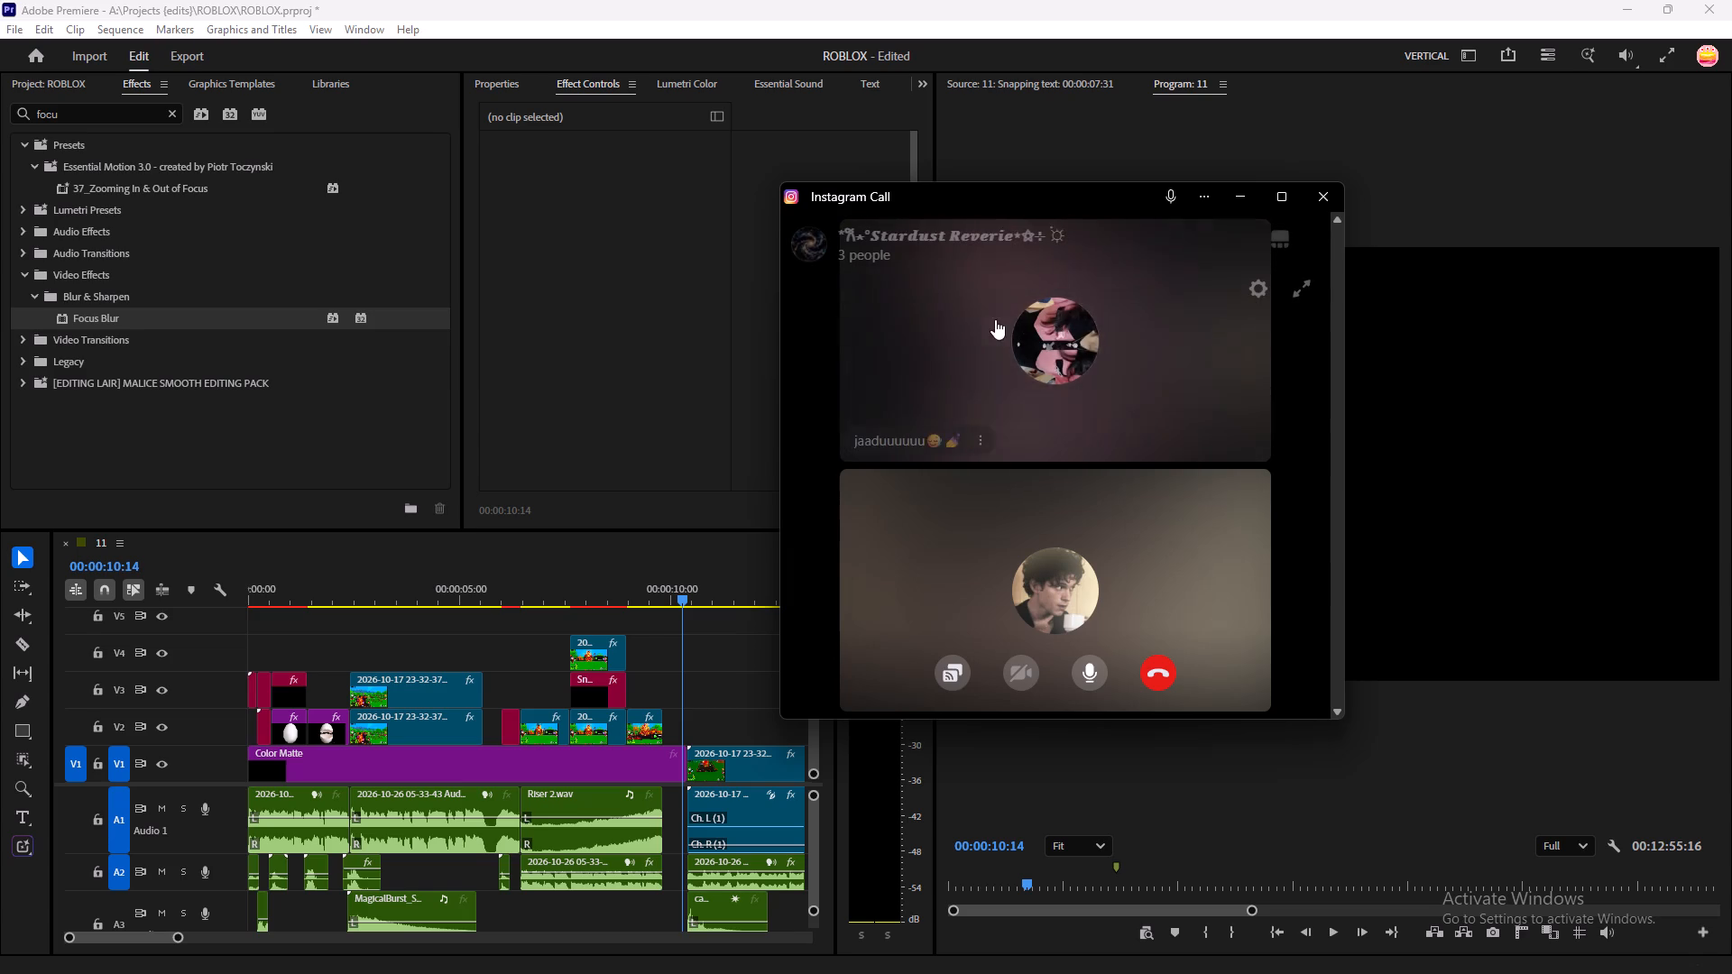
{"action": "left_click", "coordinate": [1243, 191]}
Scrub through the sequence from the start to about 00:00:14:02 to review the opening and the start of the main gameplay.
{"action": "left_click", "coordinate": [721, 723]}
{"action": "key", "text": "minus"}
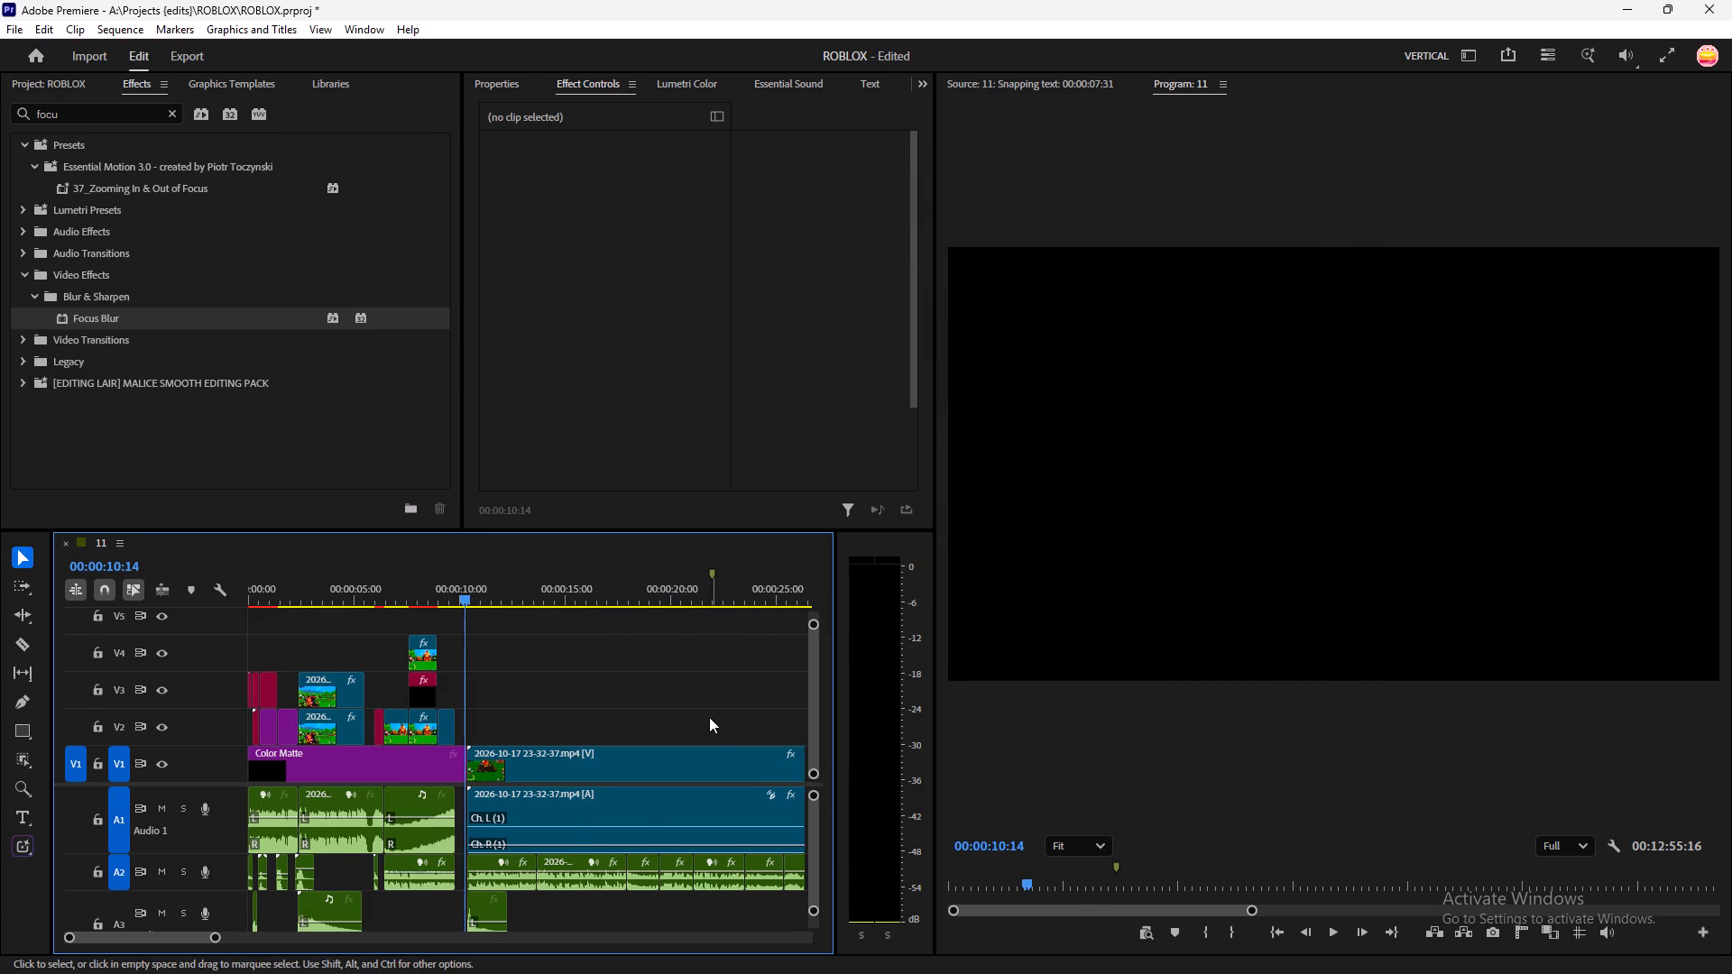
{"action": "left_click_drag", "start_coordinate": [471, 598], "coordinate": [221, 675]}
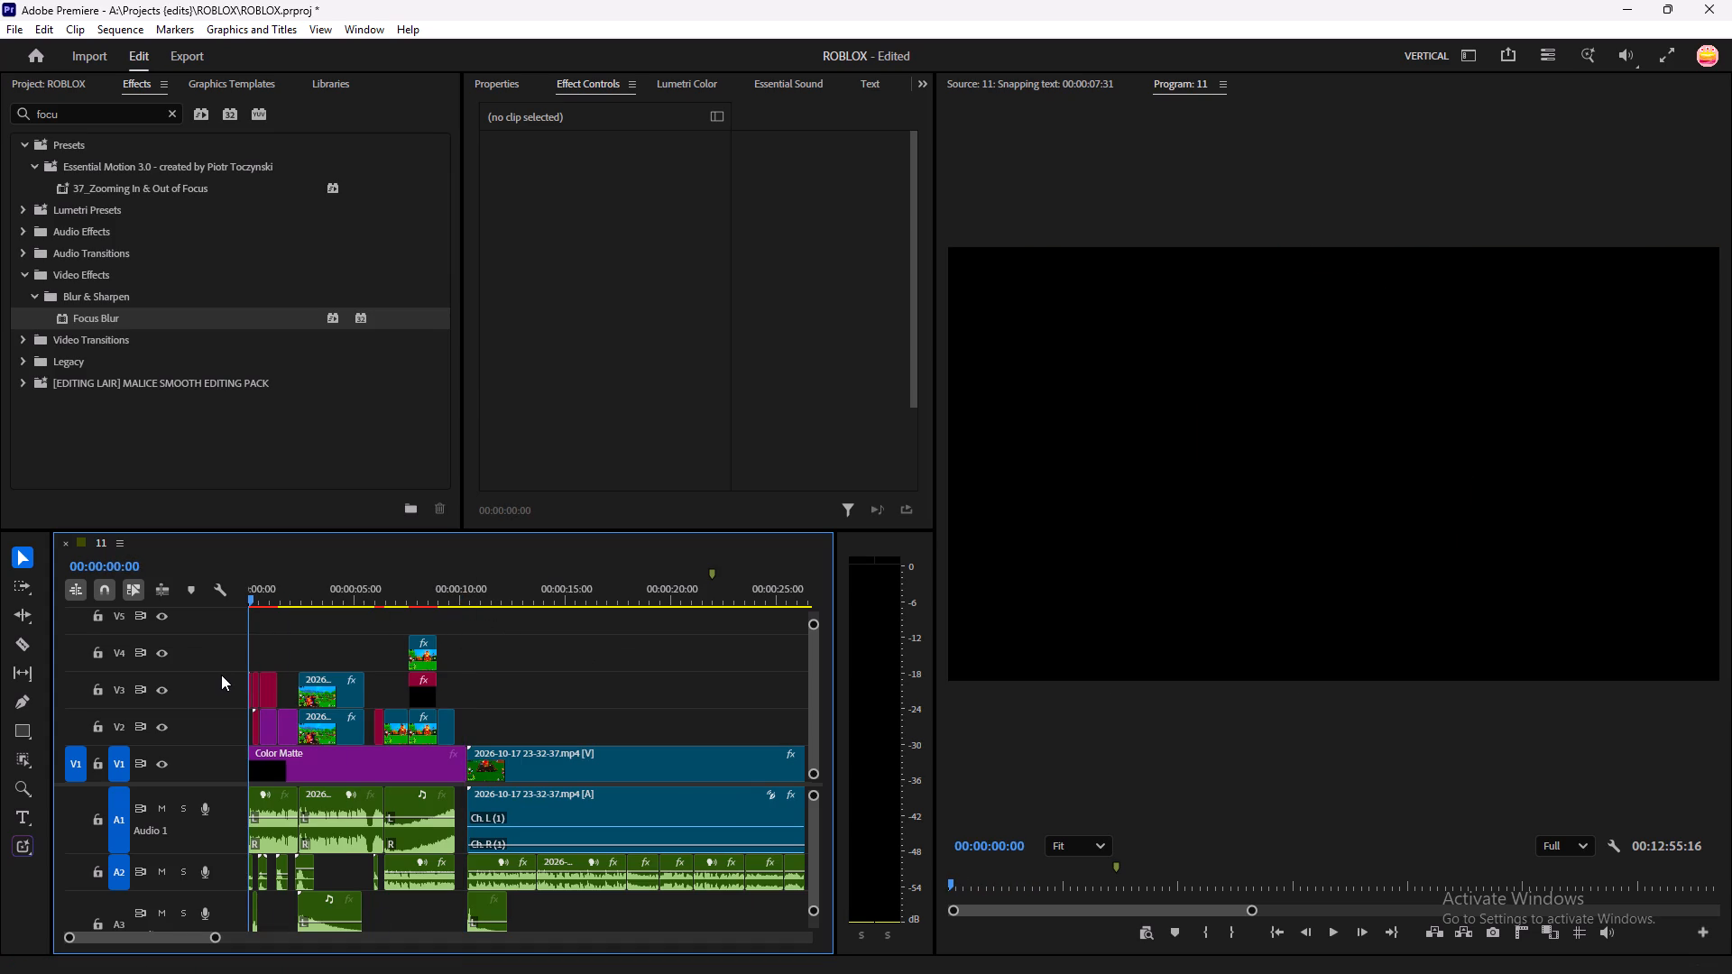
{"action": "left_click_drag", "start_coordinate": [221, 675], "coordinate": [304, 675]}
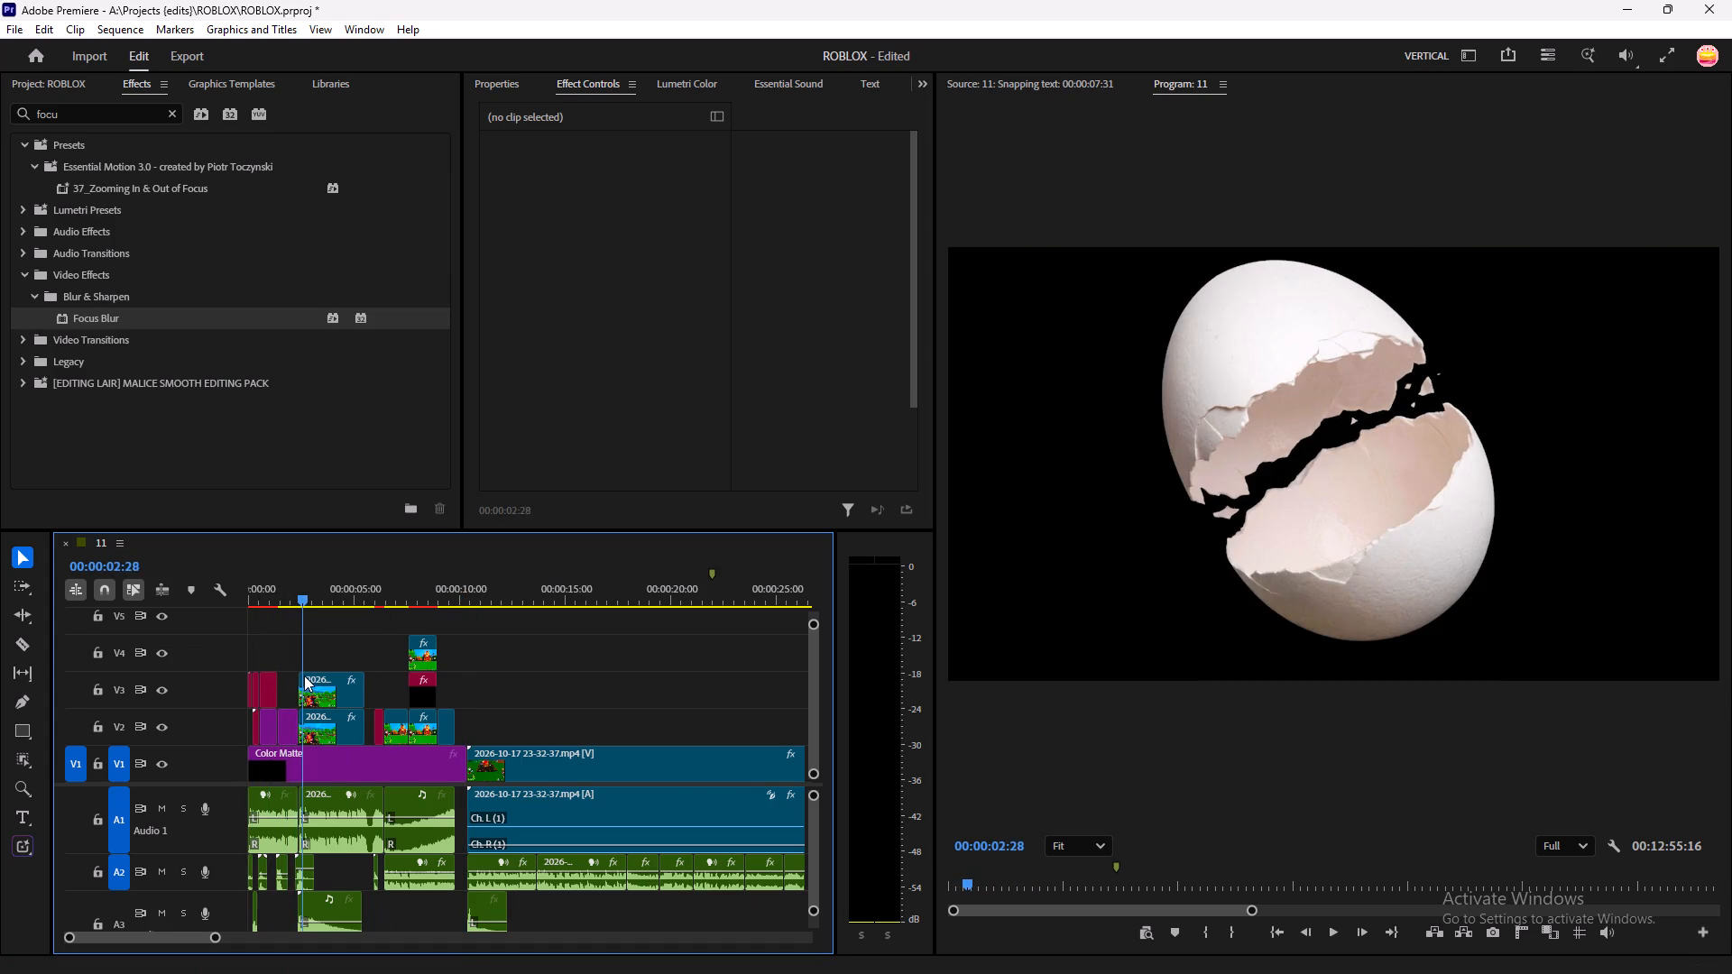
{"action": "left_click_drag", "start_coordinate": [304, 675], "coordinate": [350, 676]}
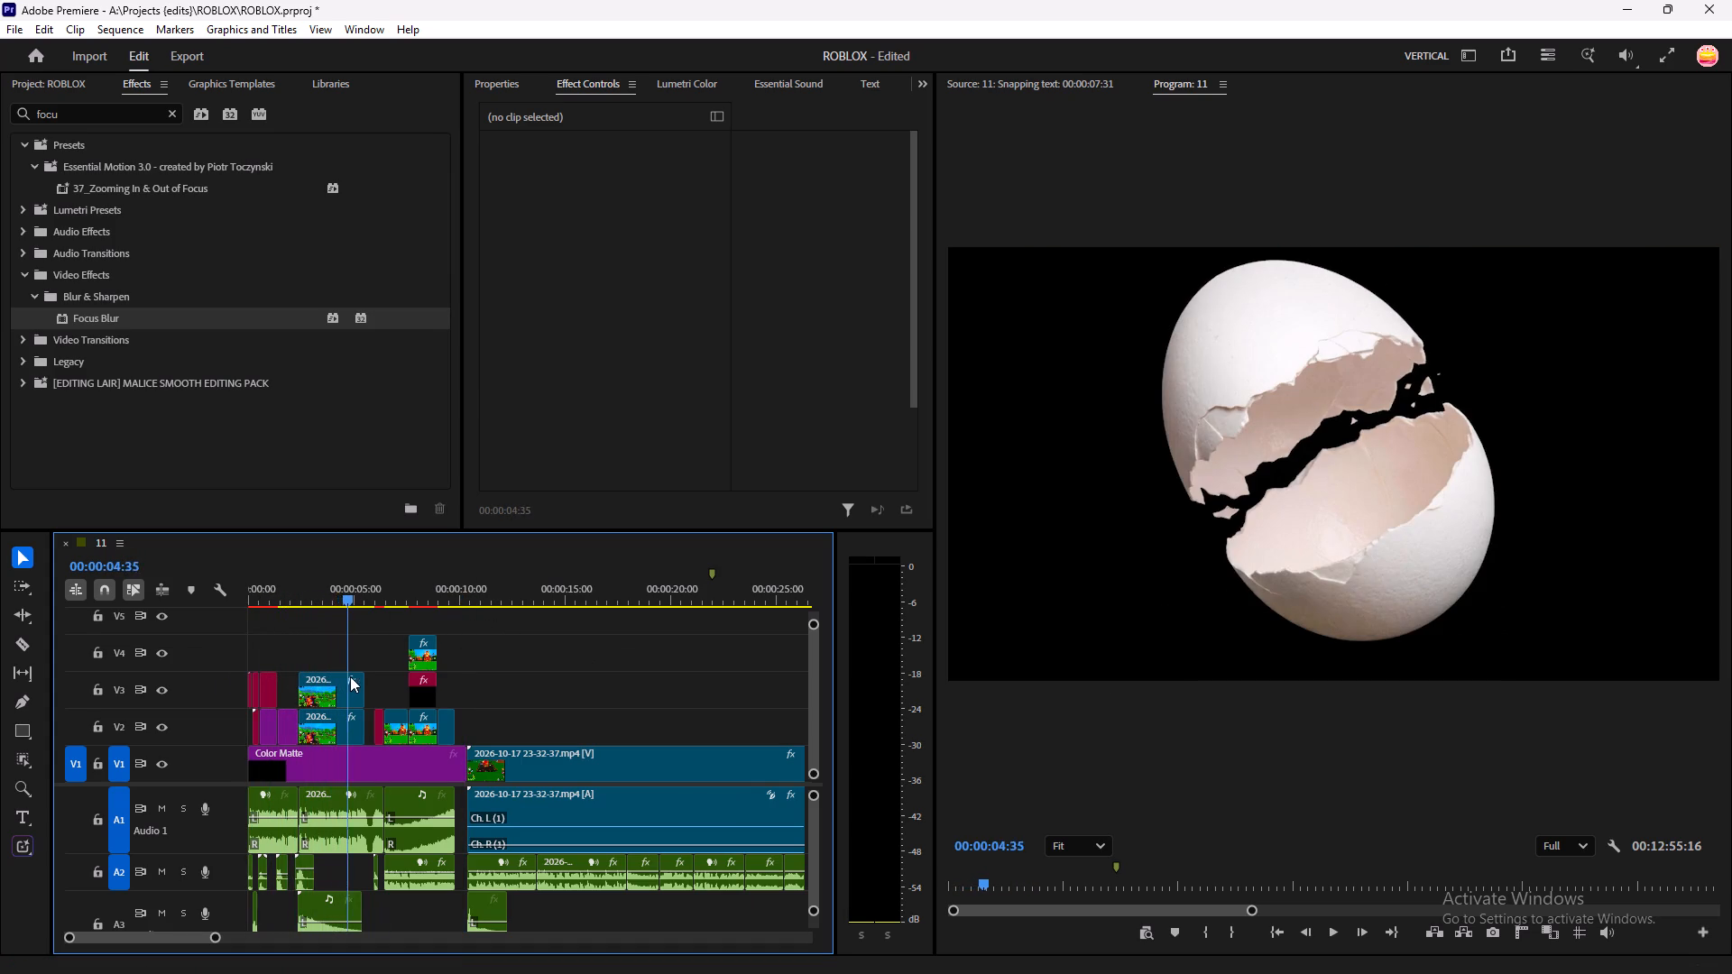
{"action": "left_click_drag", "start_coordinate": [350, 676], "coordinate": [393, 665]}
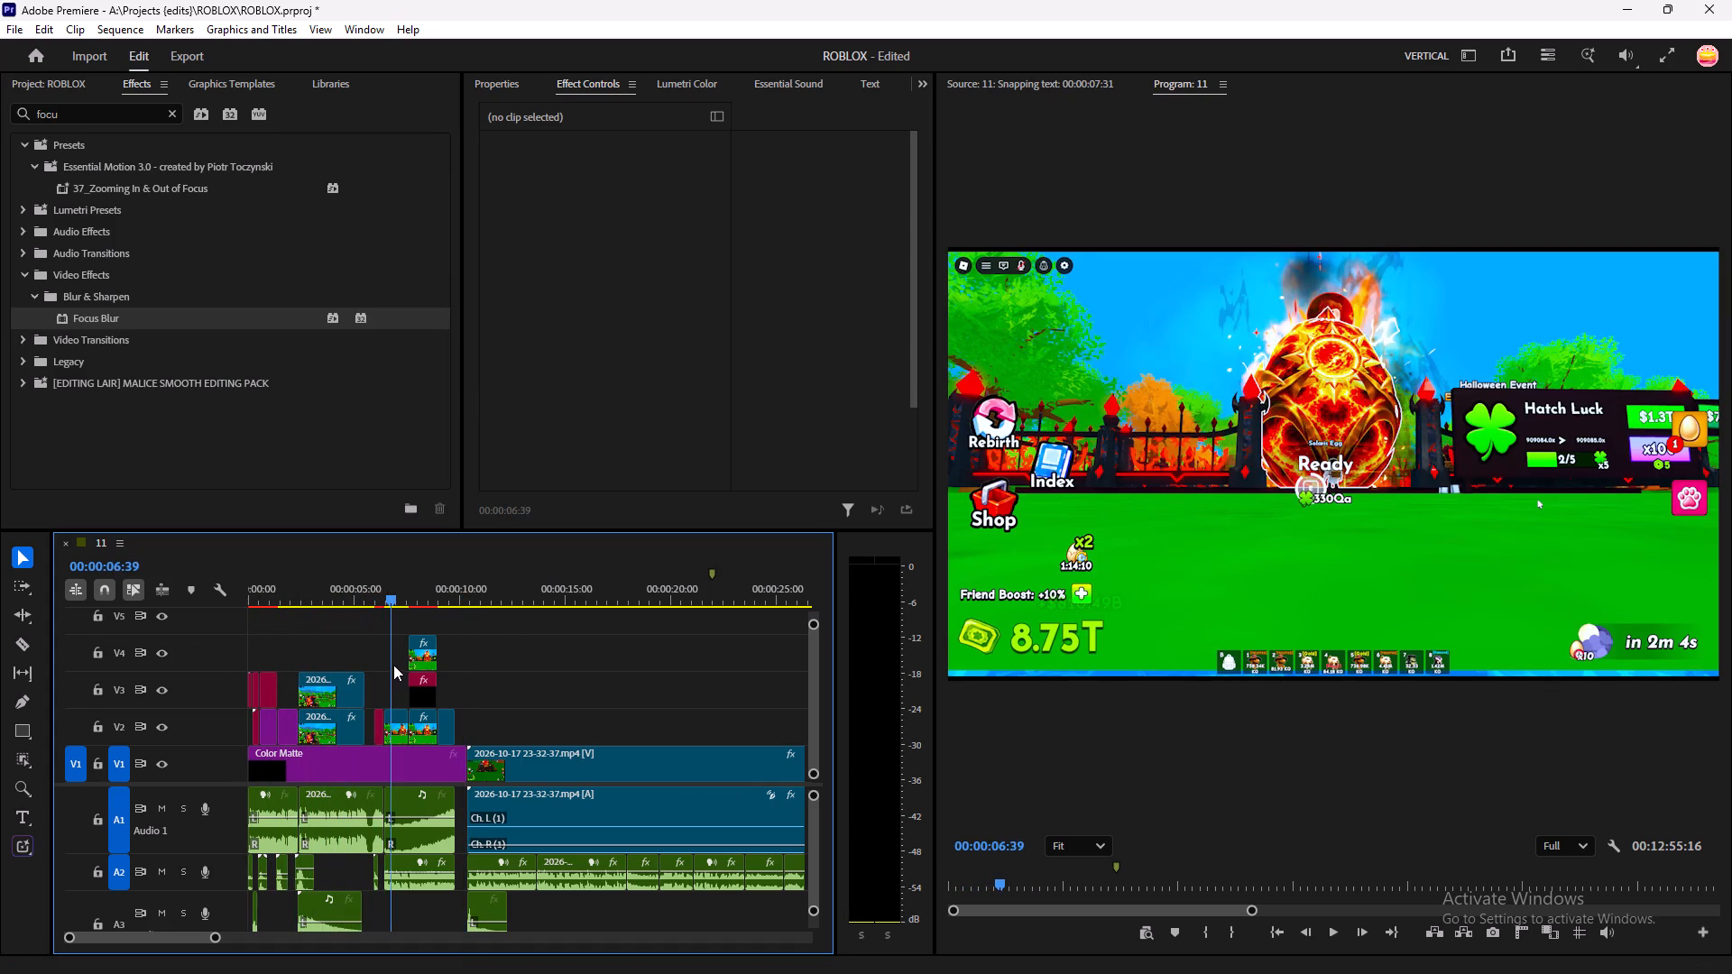
{"action": "left_click_drag", "start_coordinate": [393, 665], "coordinate": [417, 660]}
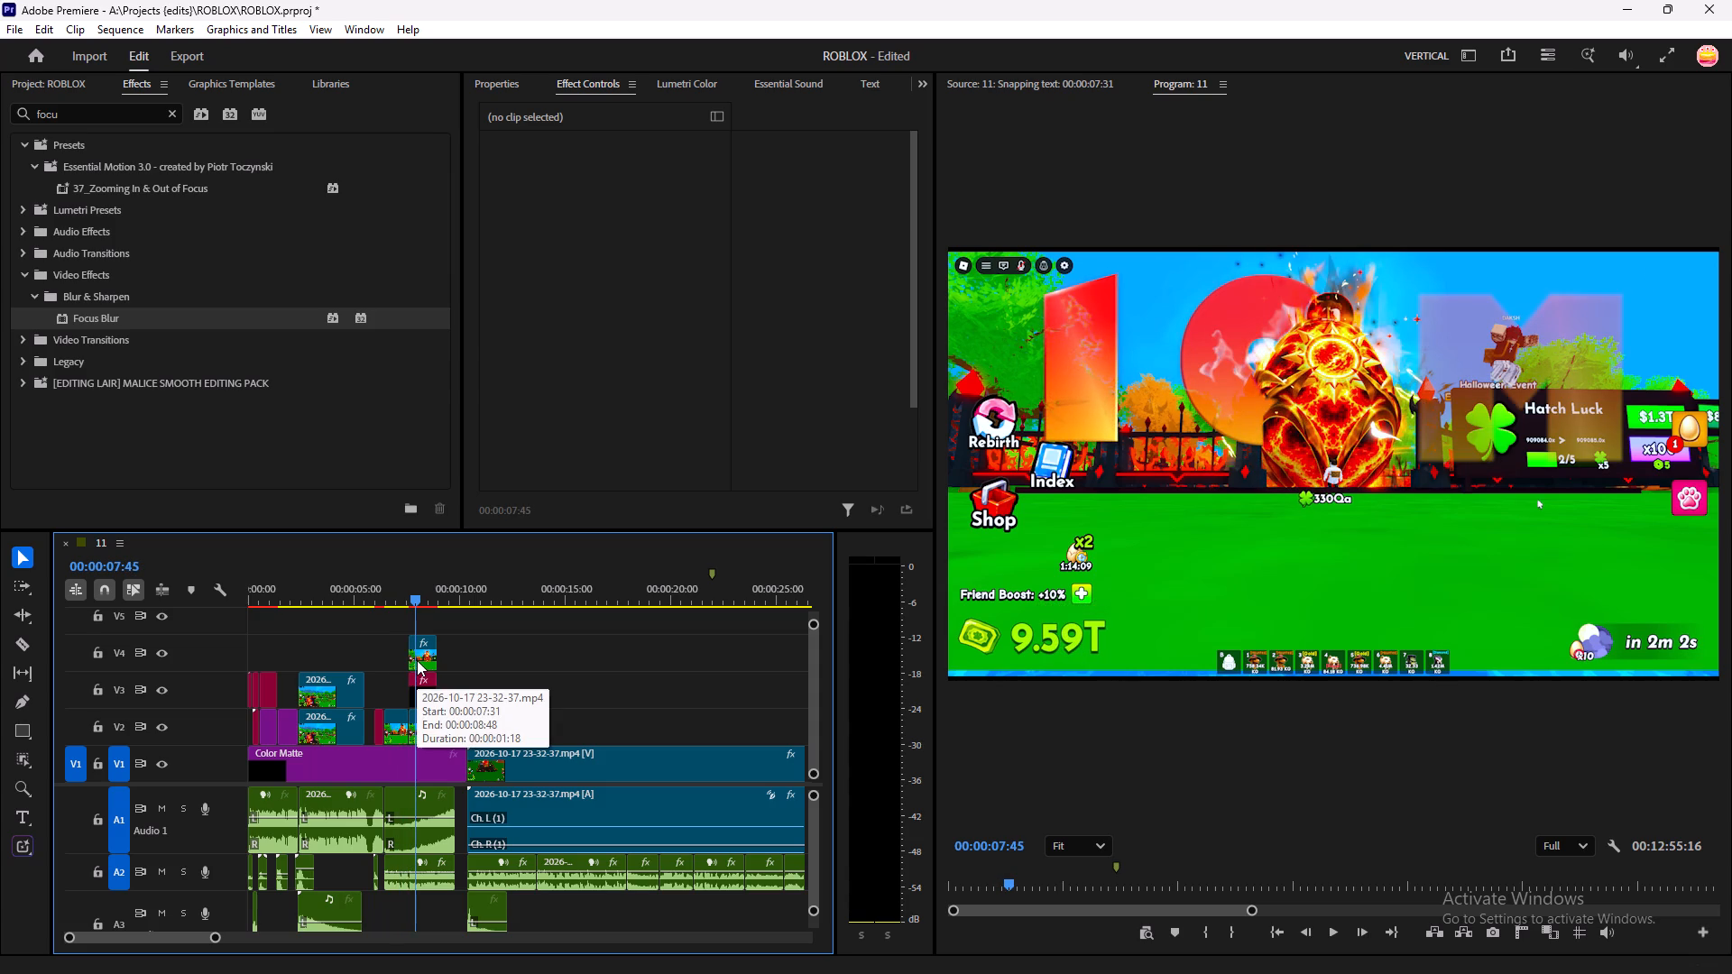
{"action": "left_click_drag", "start_coordinate": [417, 660], "coordinate": [432, 660]}
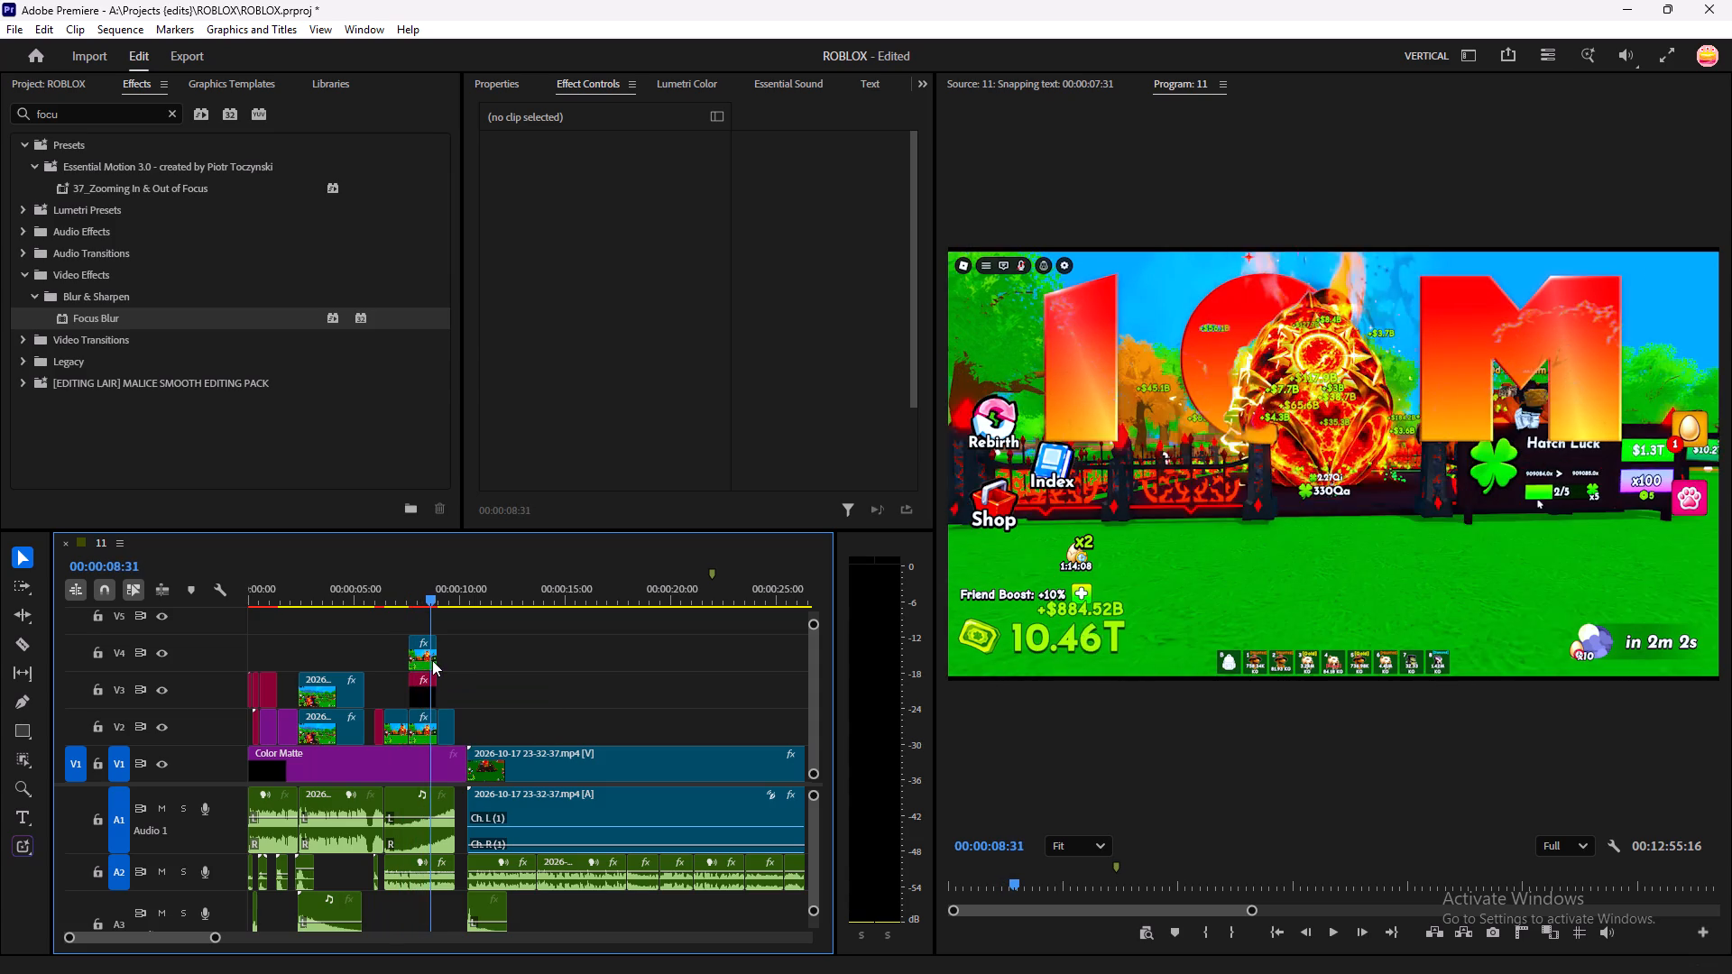
{"action": "left_click_drag", "start_coordinate": [432, 660], "coordinate": [455, 662]}
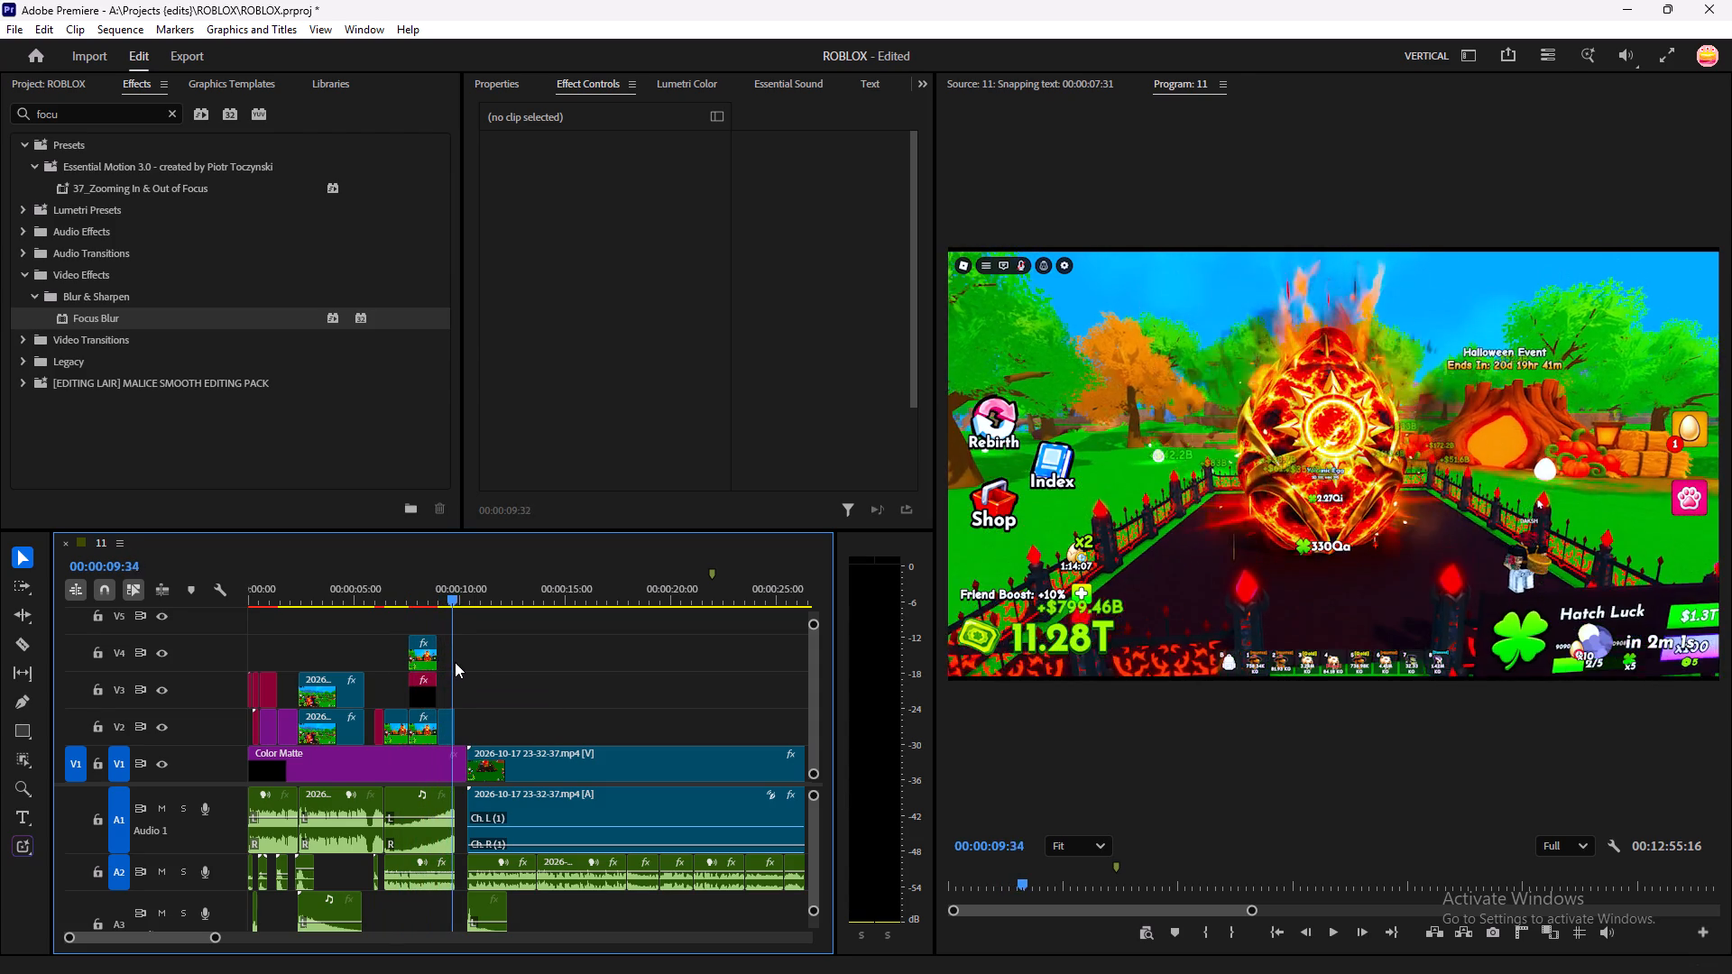
{"action": "left_click_drag", "start_coordinate": [455, 662], "coordinate": [487, 665]}
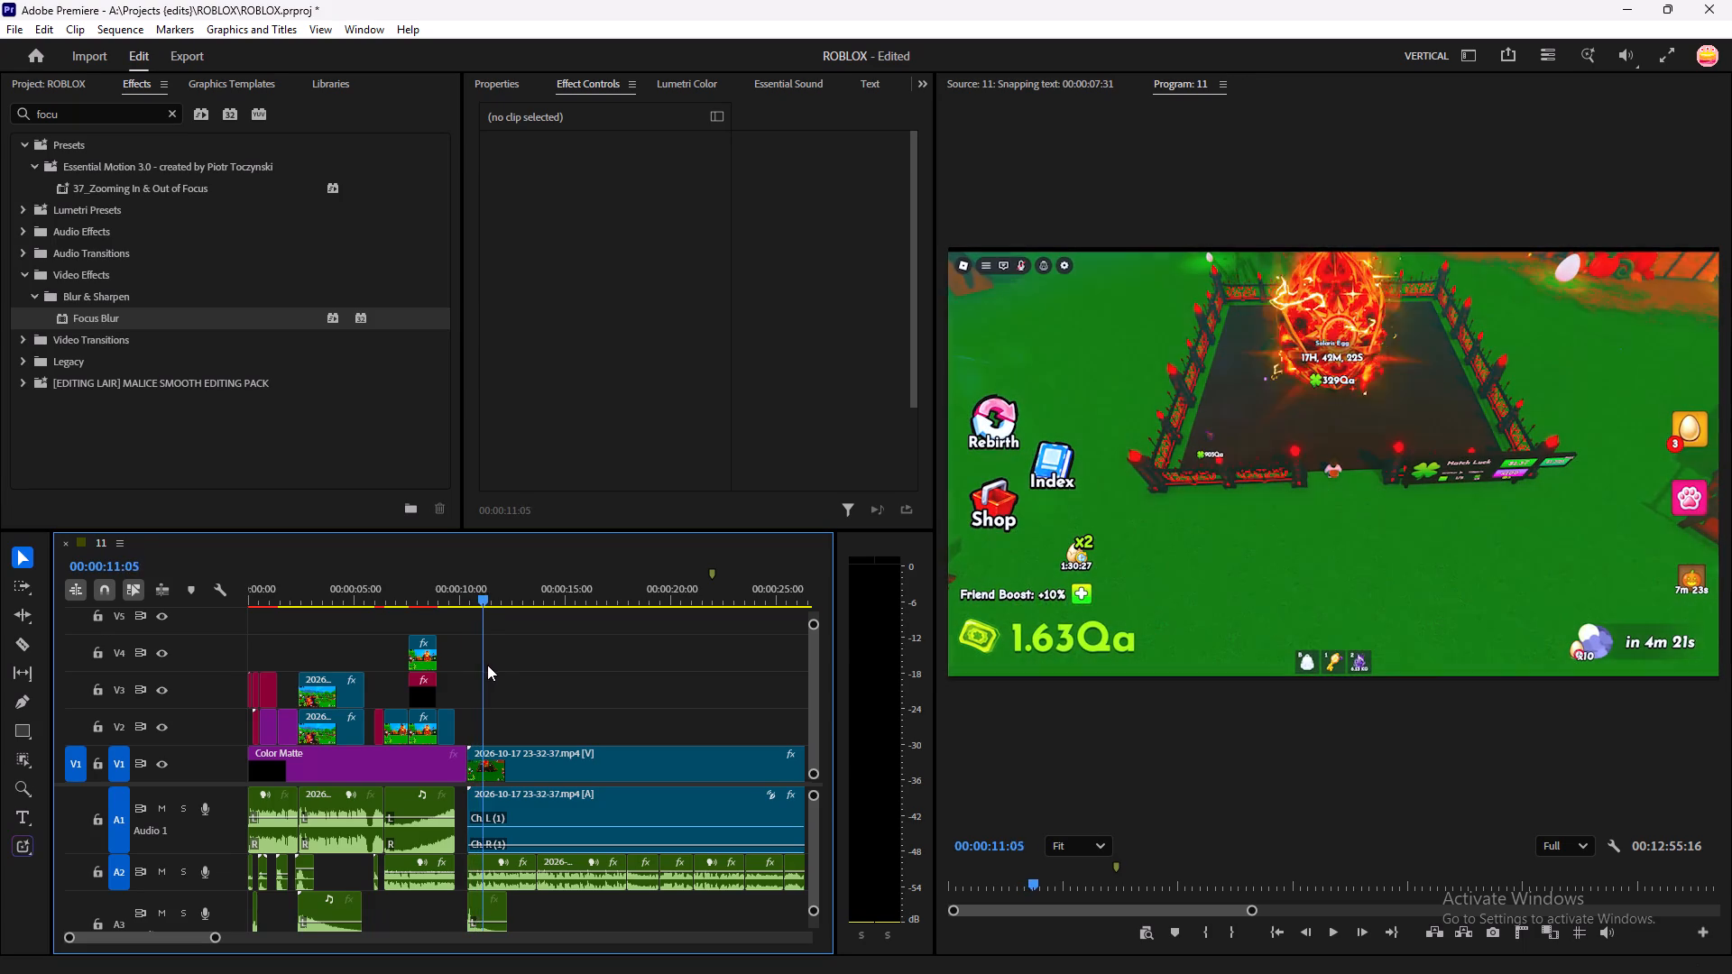
{"action": "left_click_drag", "start_coordinate": [487, 665], "coordinate": [547, 674]}
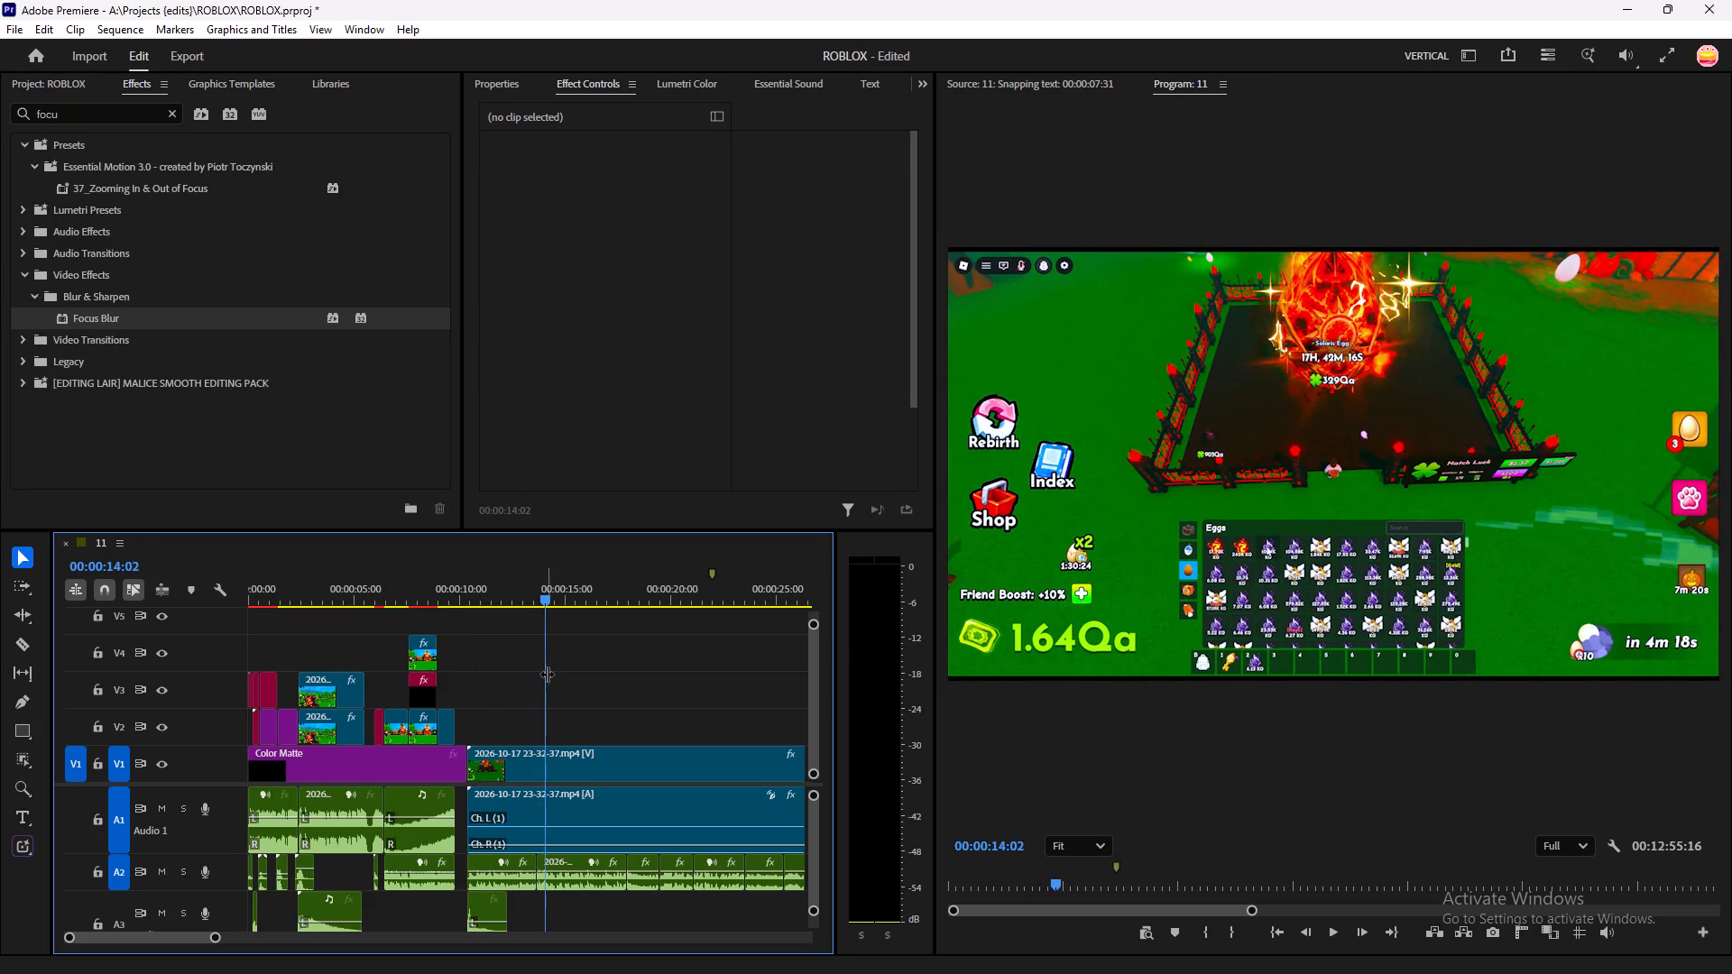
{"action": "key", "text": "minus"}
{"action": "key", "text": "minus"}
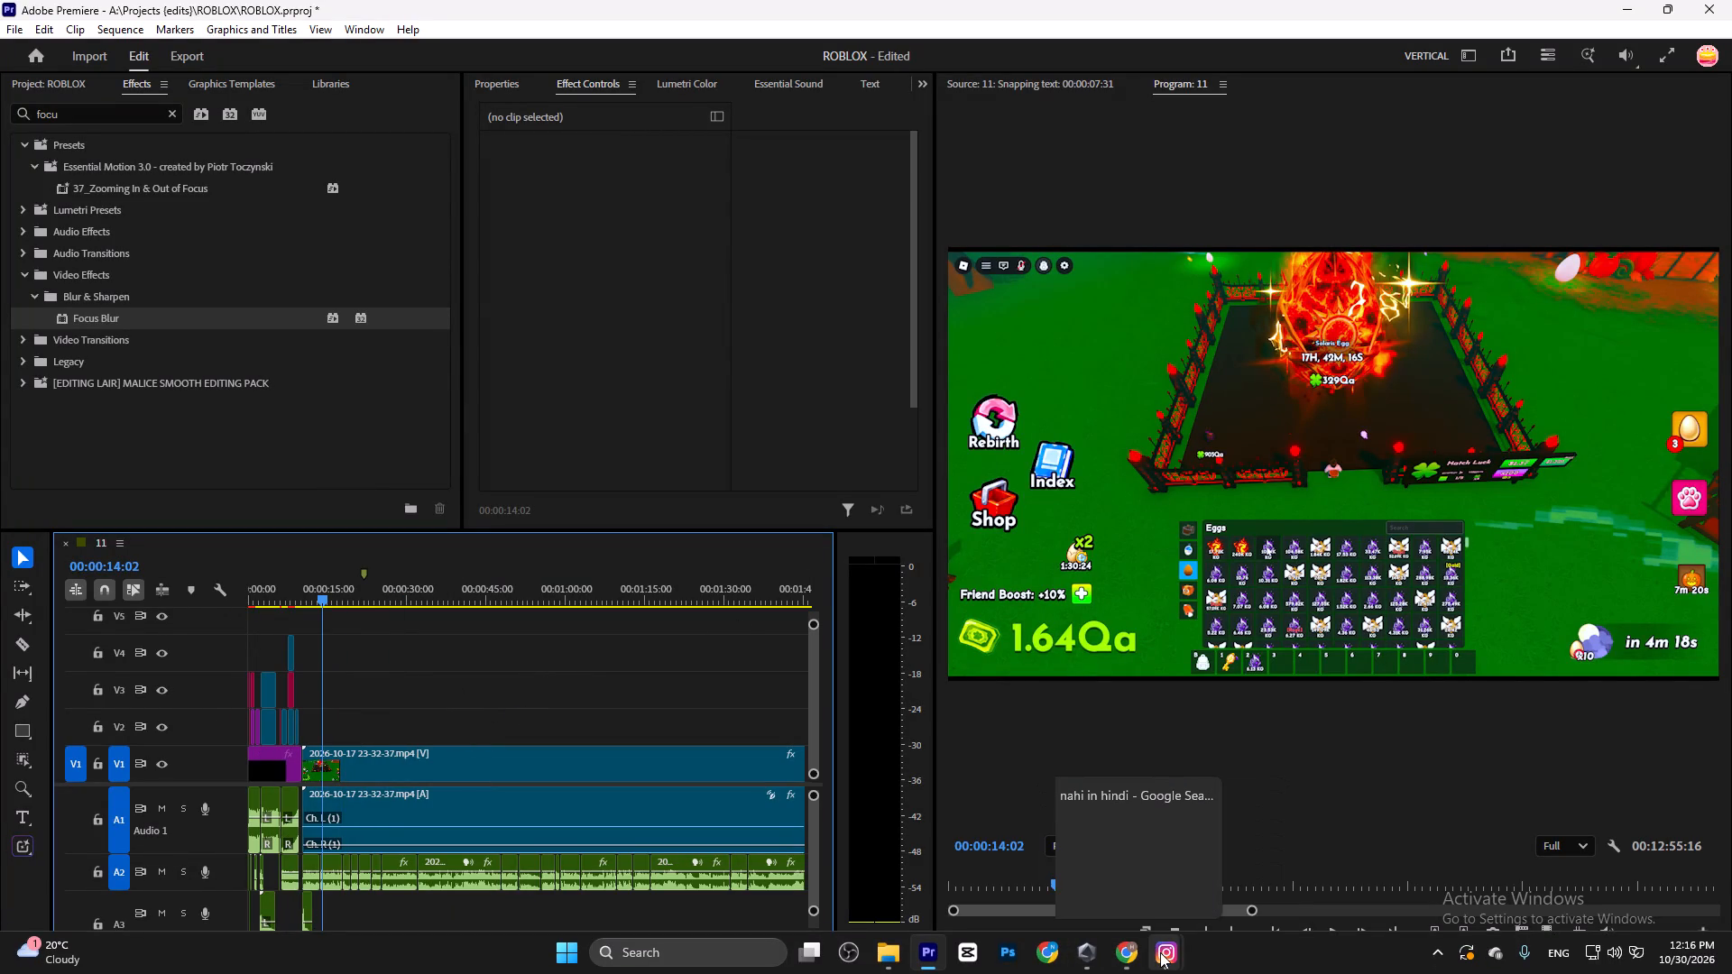
Share the Adobe Premiere window without system audio in the Instagram call, and minimize the call window.
{"action": "left_click", "coordinate": [1237, 884]}
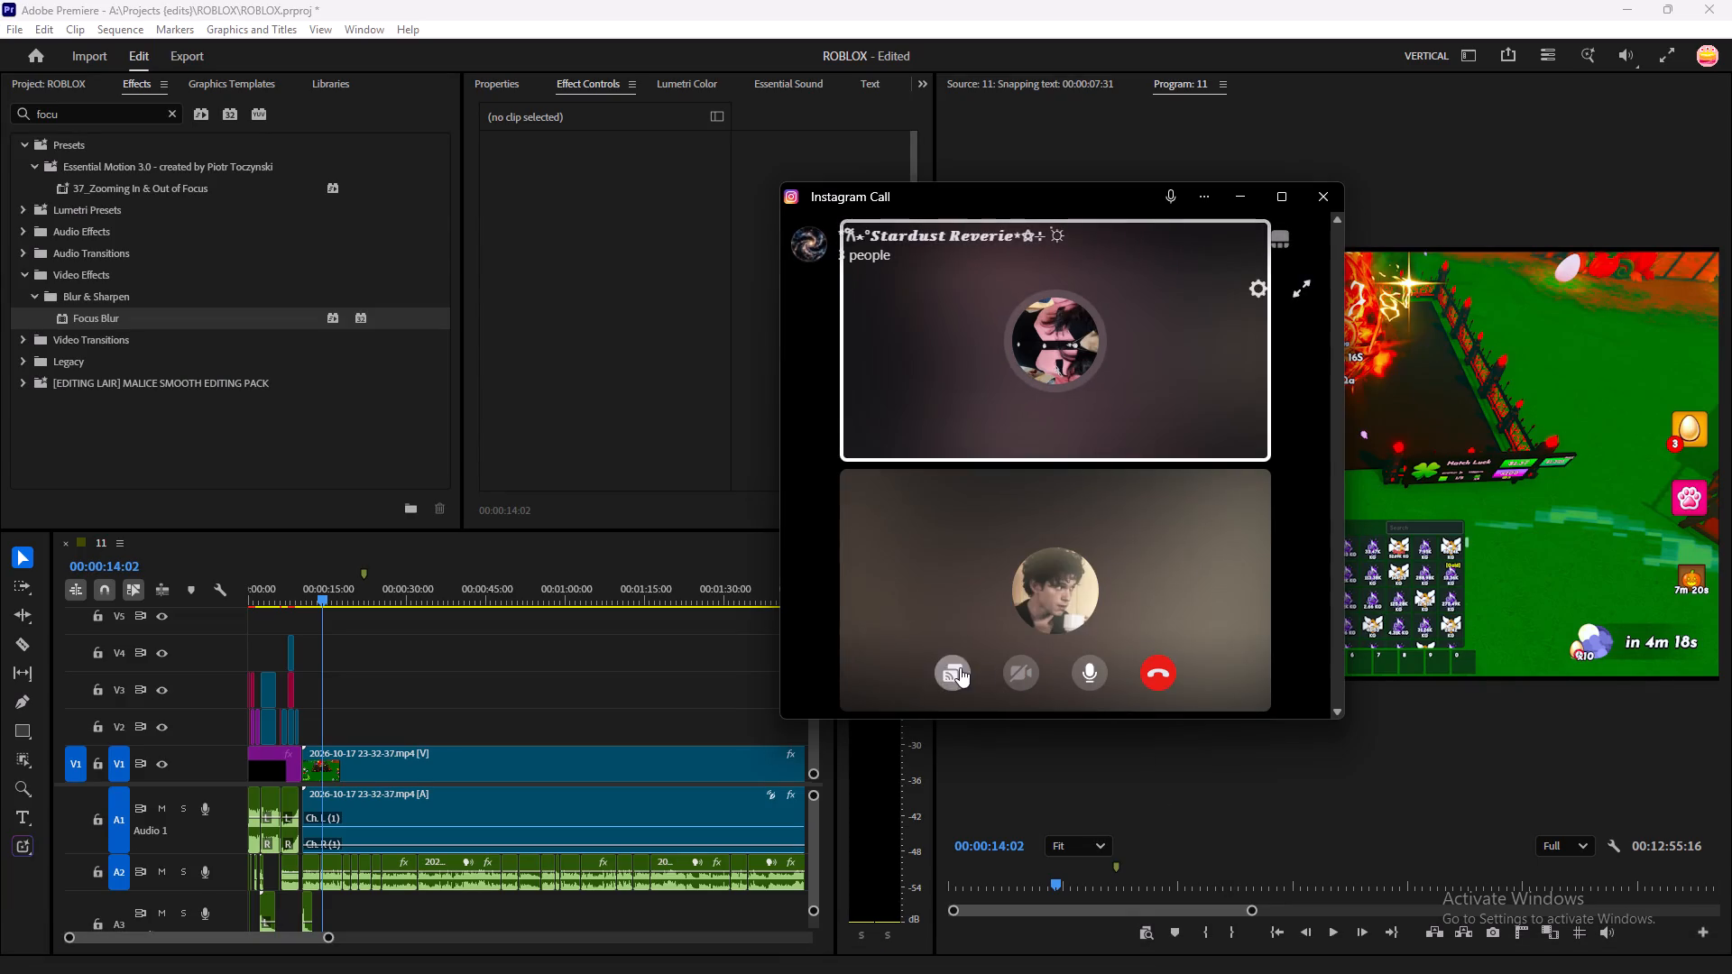
{"action": "left_click", "coordinate": [960, 667]}
{"action": "left_click", "coordinate": [1089, 285]}
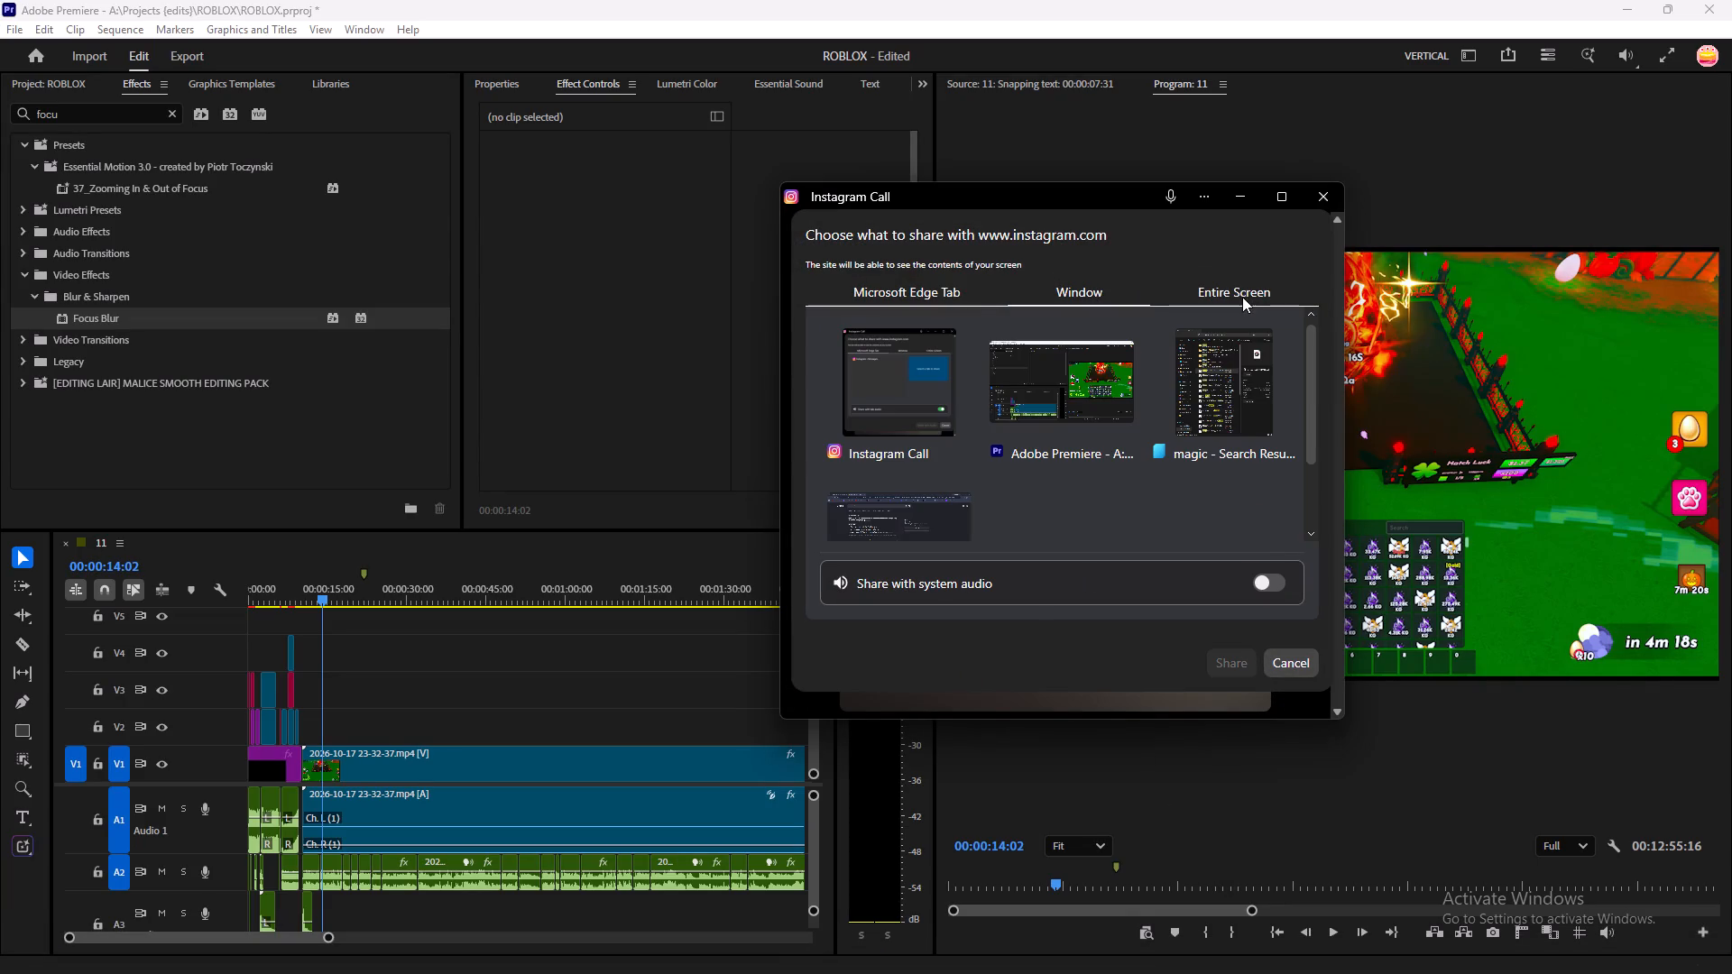
{"action": "scroll", "coordinate": [1005, 470], "scroll_direction": "down", "scroll_amount": 1}
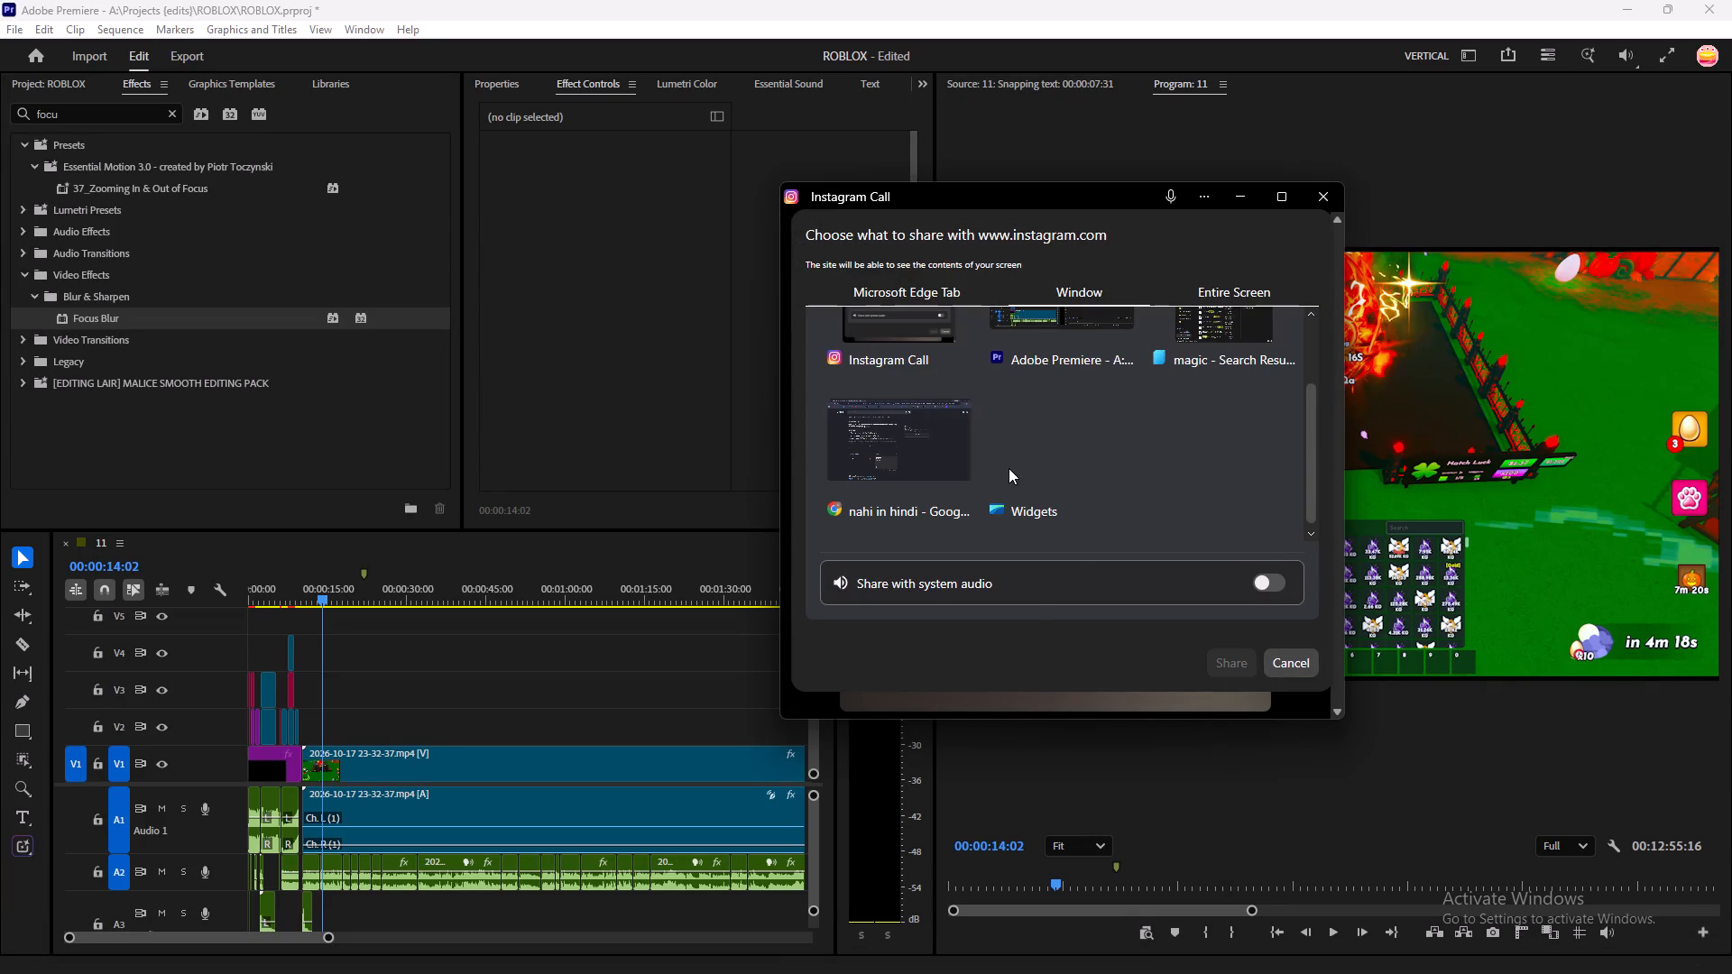
{"action": "scroll", "coordinate": [1083, 411], "scroll_direction": "up", "scroll_amount": 2}
{"action": "left_click", "coordinate": [1071, 369]}
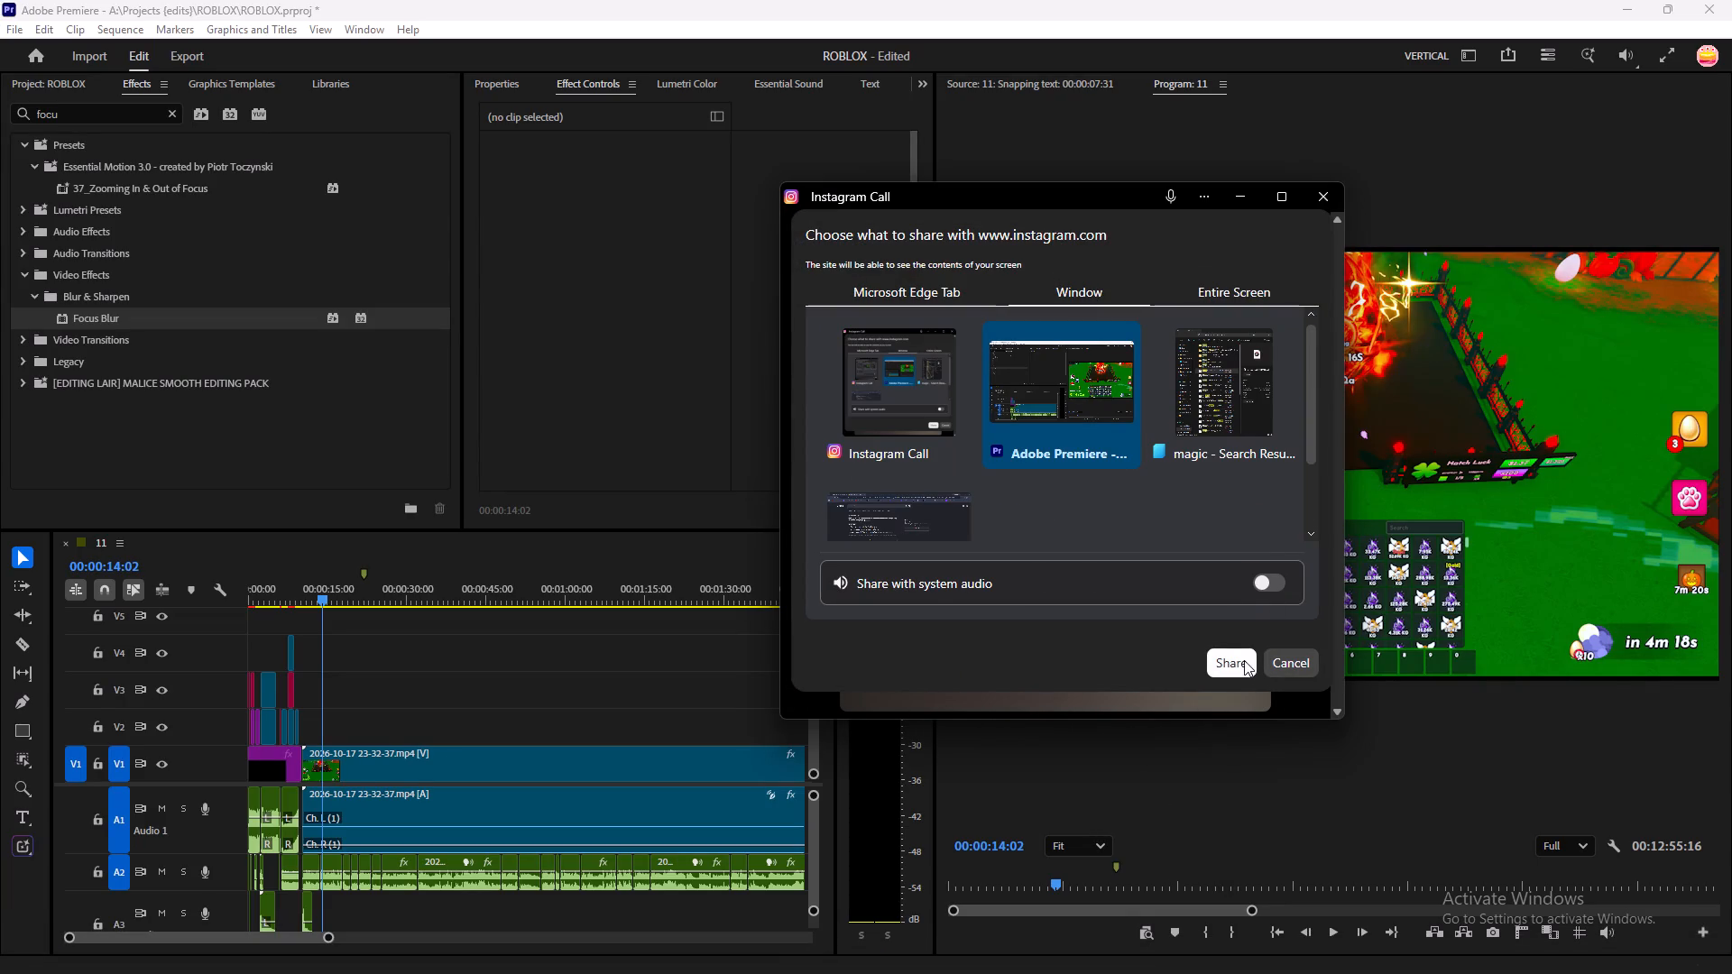
{"action": "left_click", "coordinate": [1244, 660]}
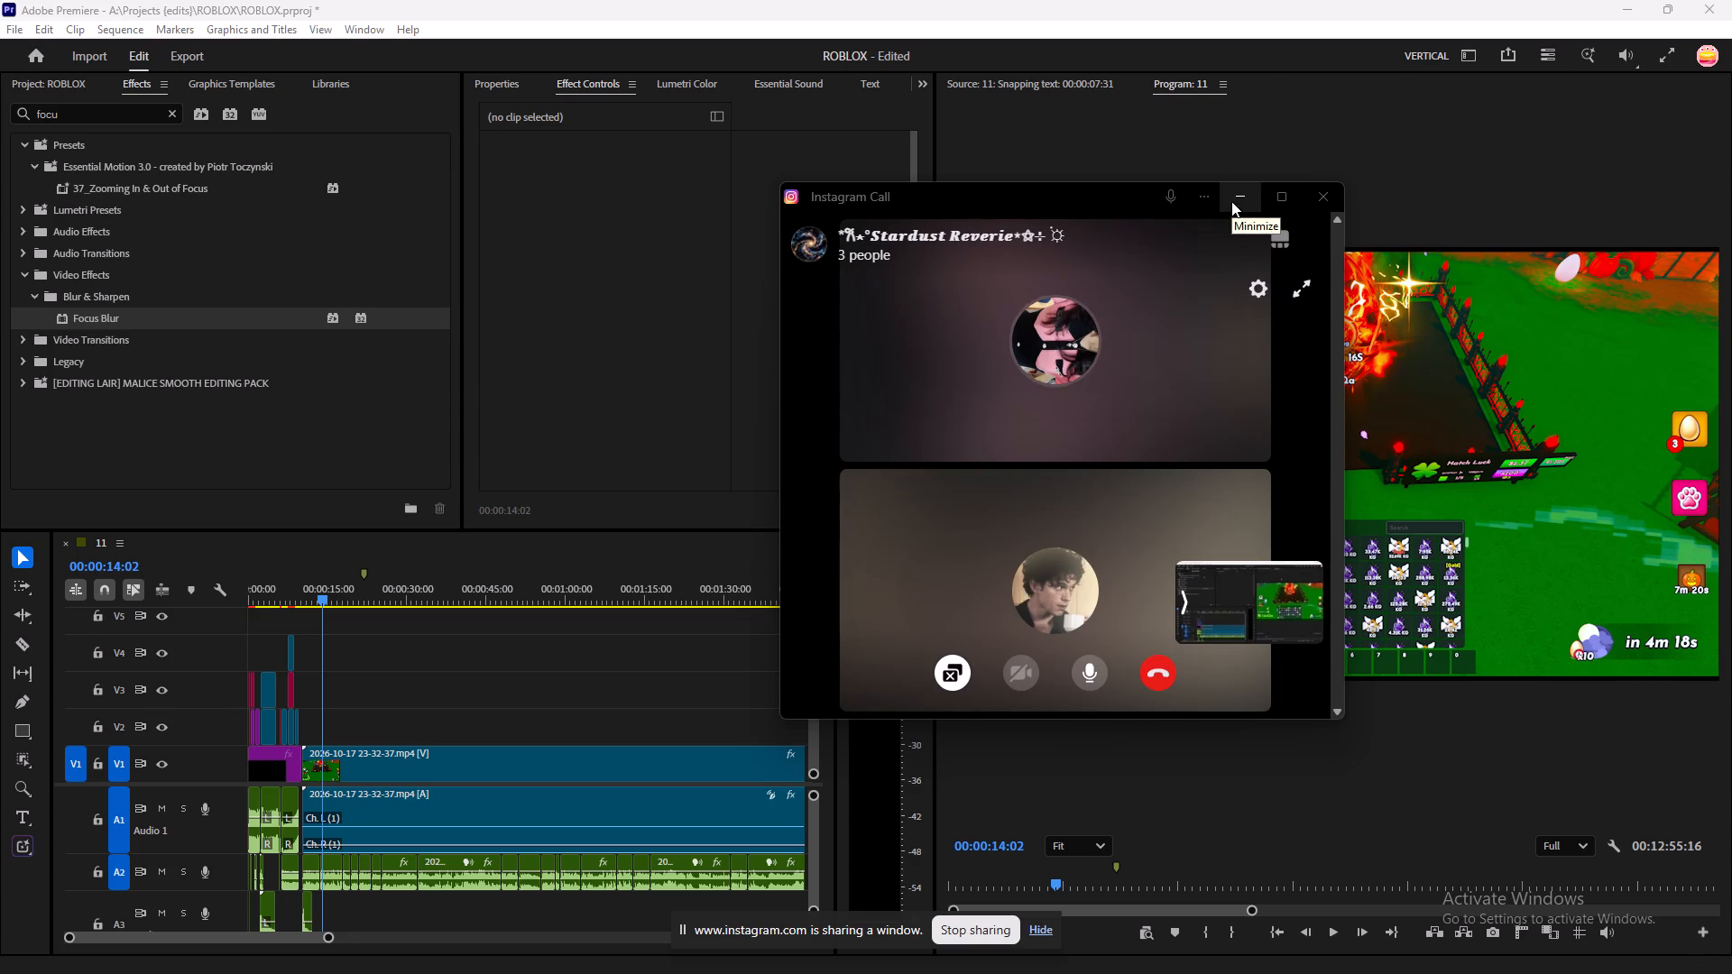
{"action": "left_click", "coordinate": [1231, 201]}
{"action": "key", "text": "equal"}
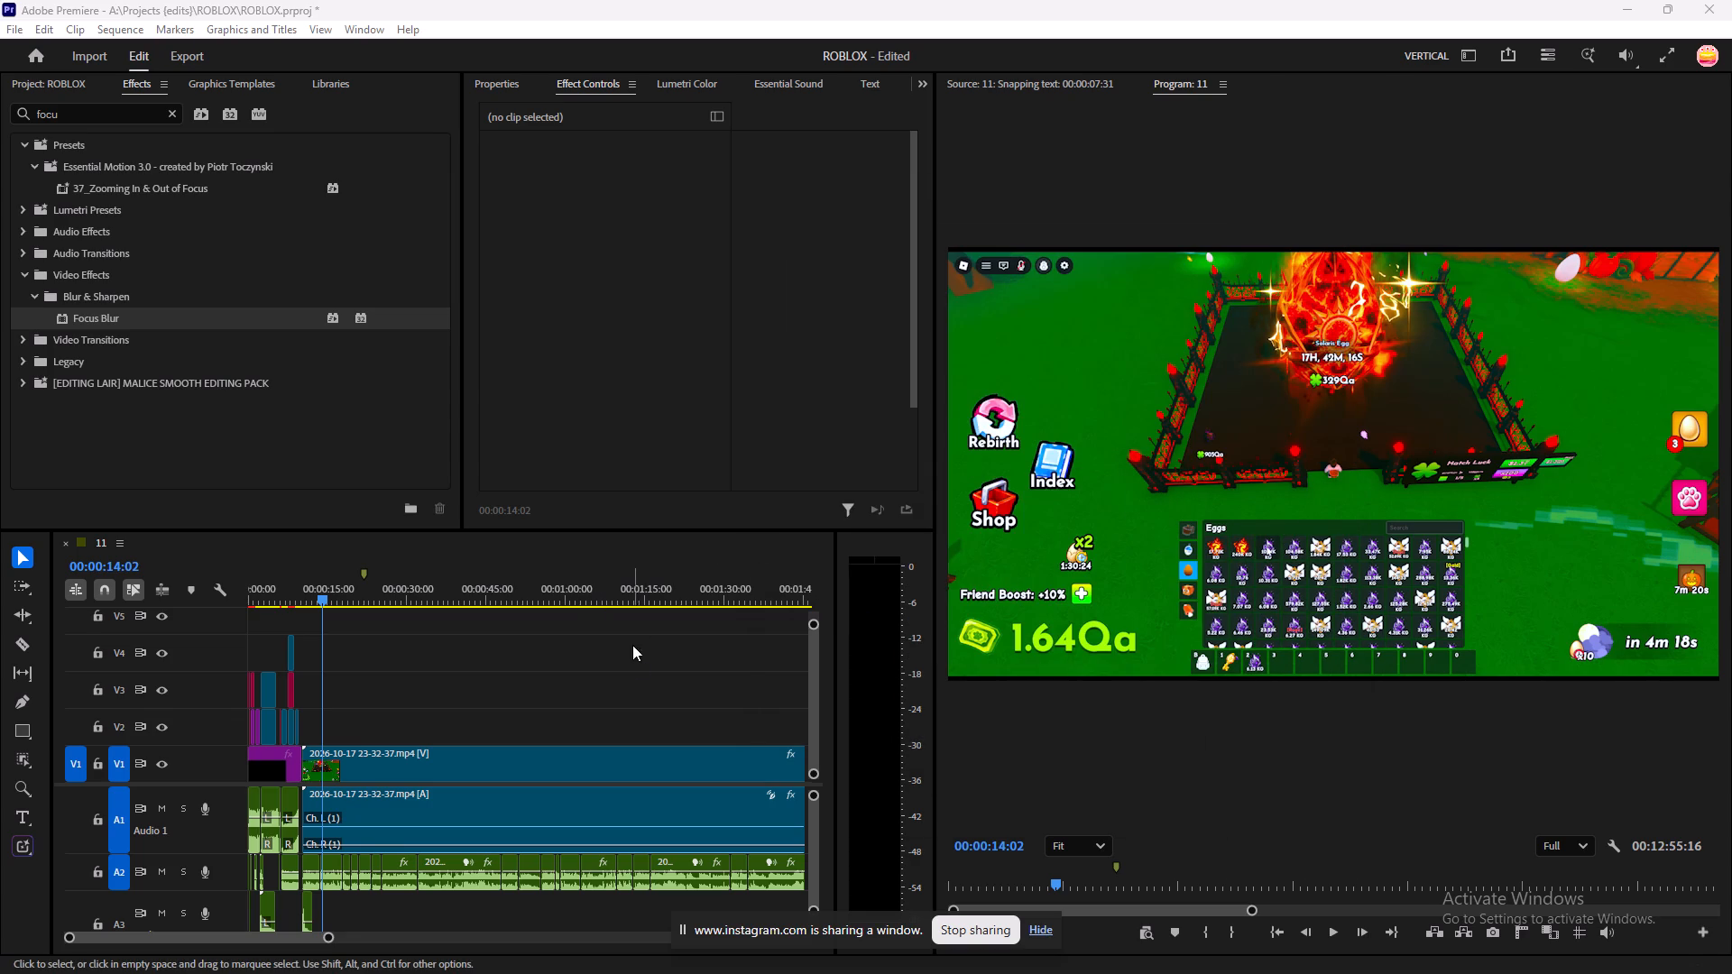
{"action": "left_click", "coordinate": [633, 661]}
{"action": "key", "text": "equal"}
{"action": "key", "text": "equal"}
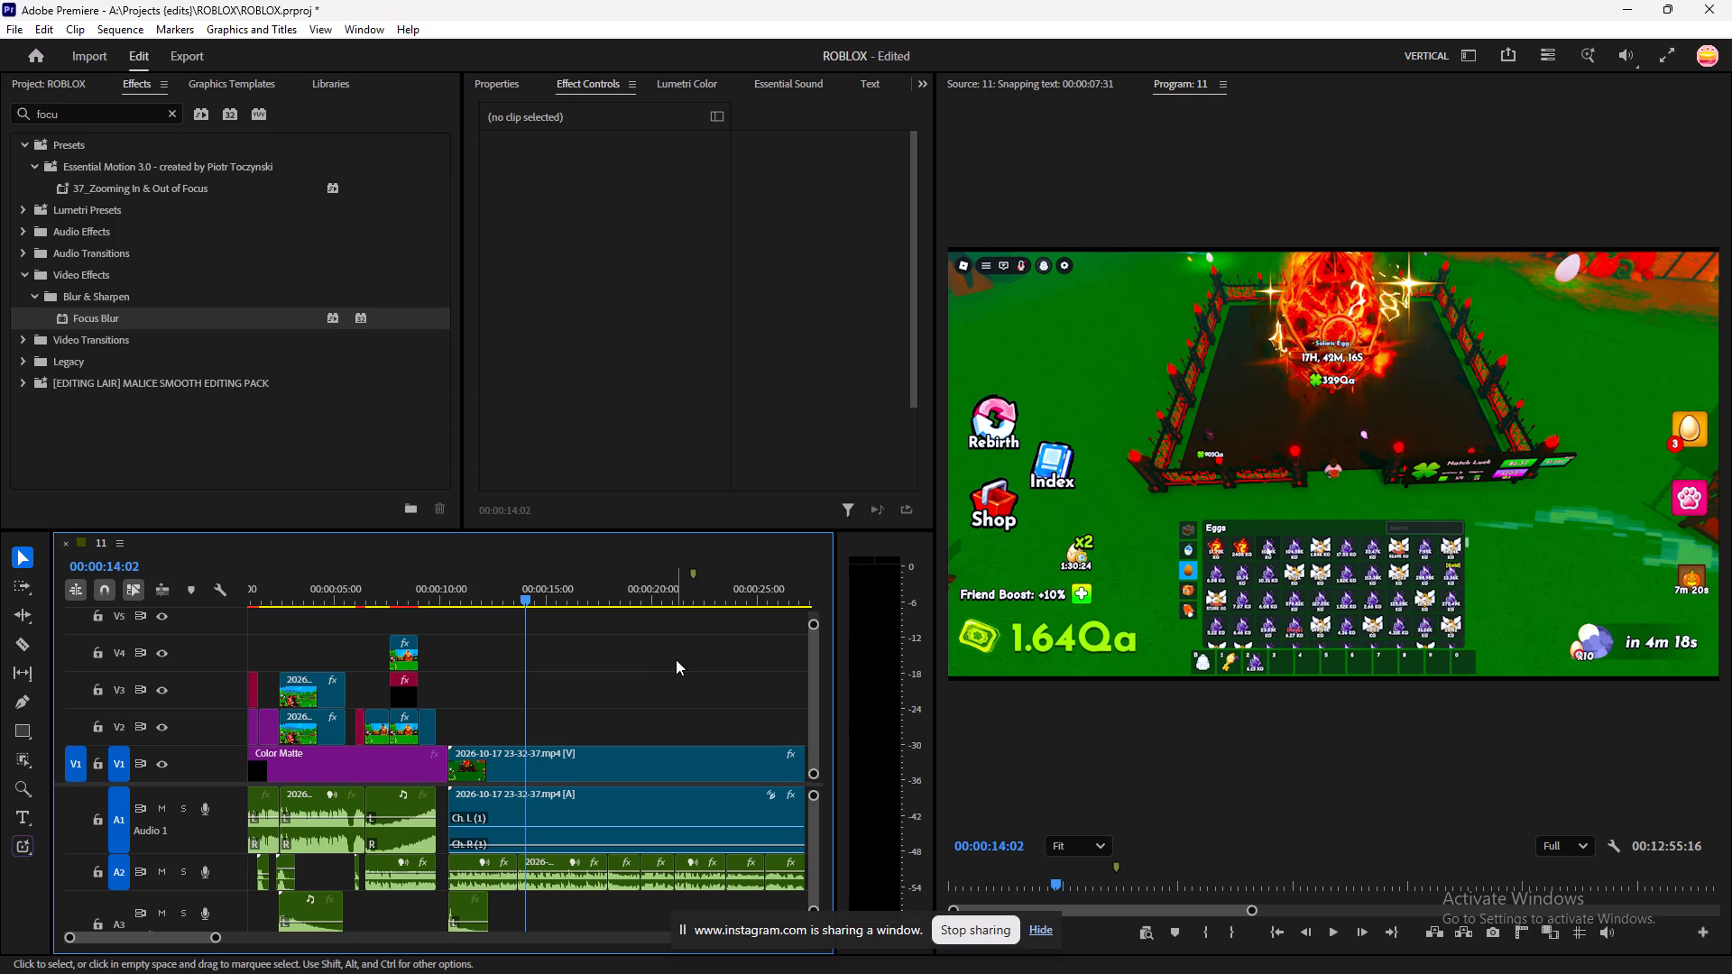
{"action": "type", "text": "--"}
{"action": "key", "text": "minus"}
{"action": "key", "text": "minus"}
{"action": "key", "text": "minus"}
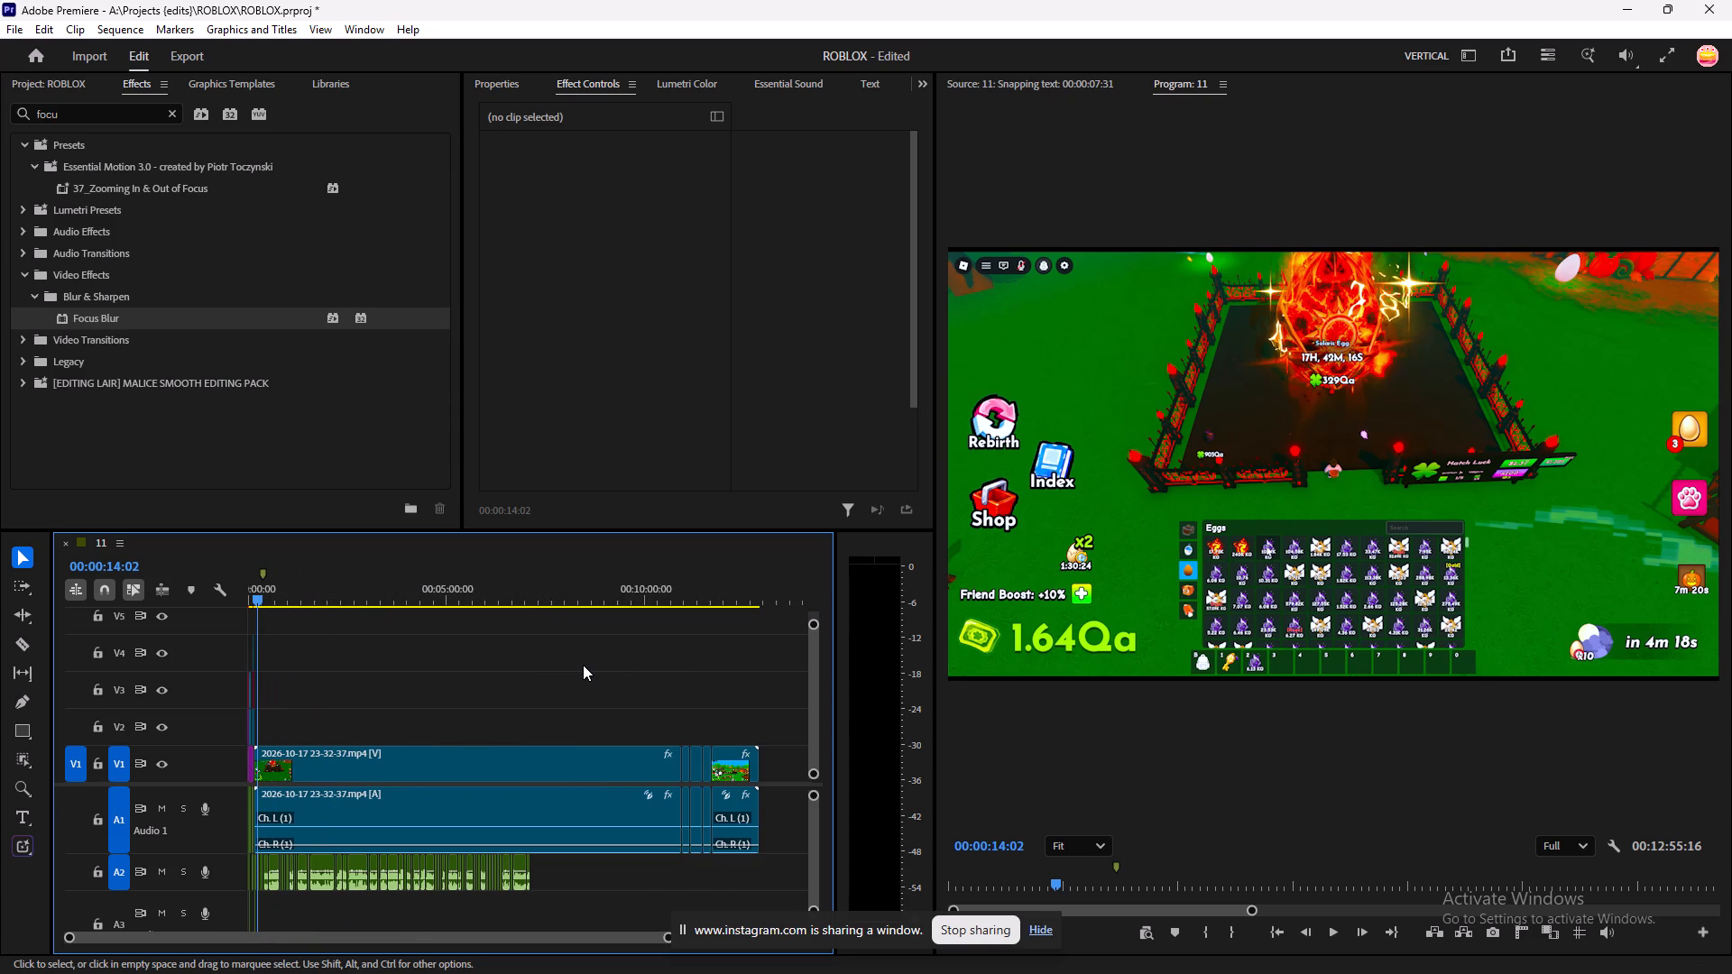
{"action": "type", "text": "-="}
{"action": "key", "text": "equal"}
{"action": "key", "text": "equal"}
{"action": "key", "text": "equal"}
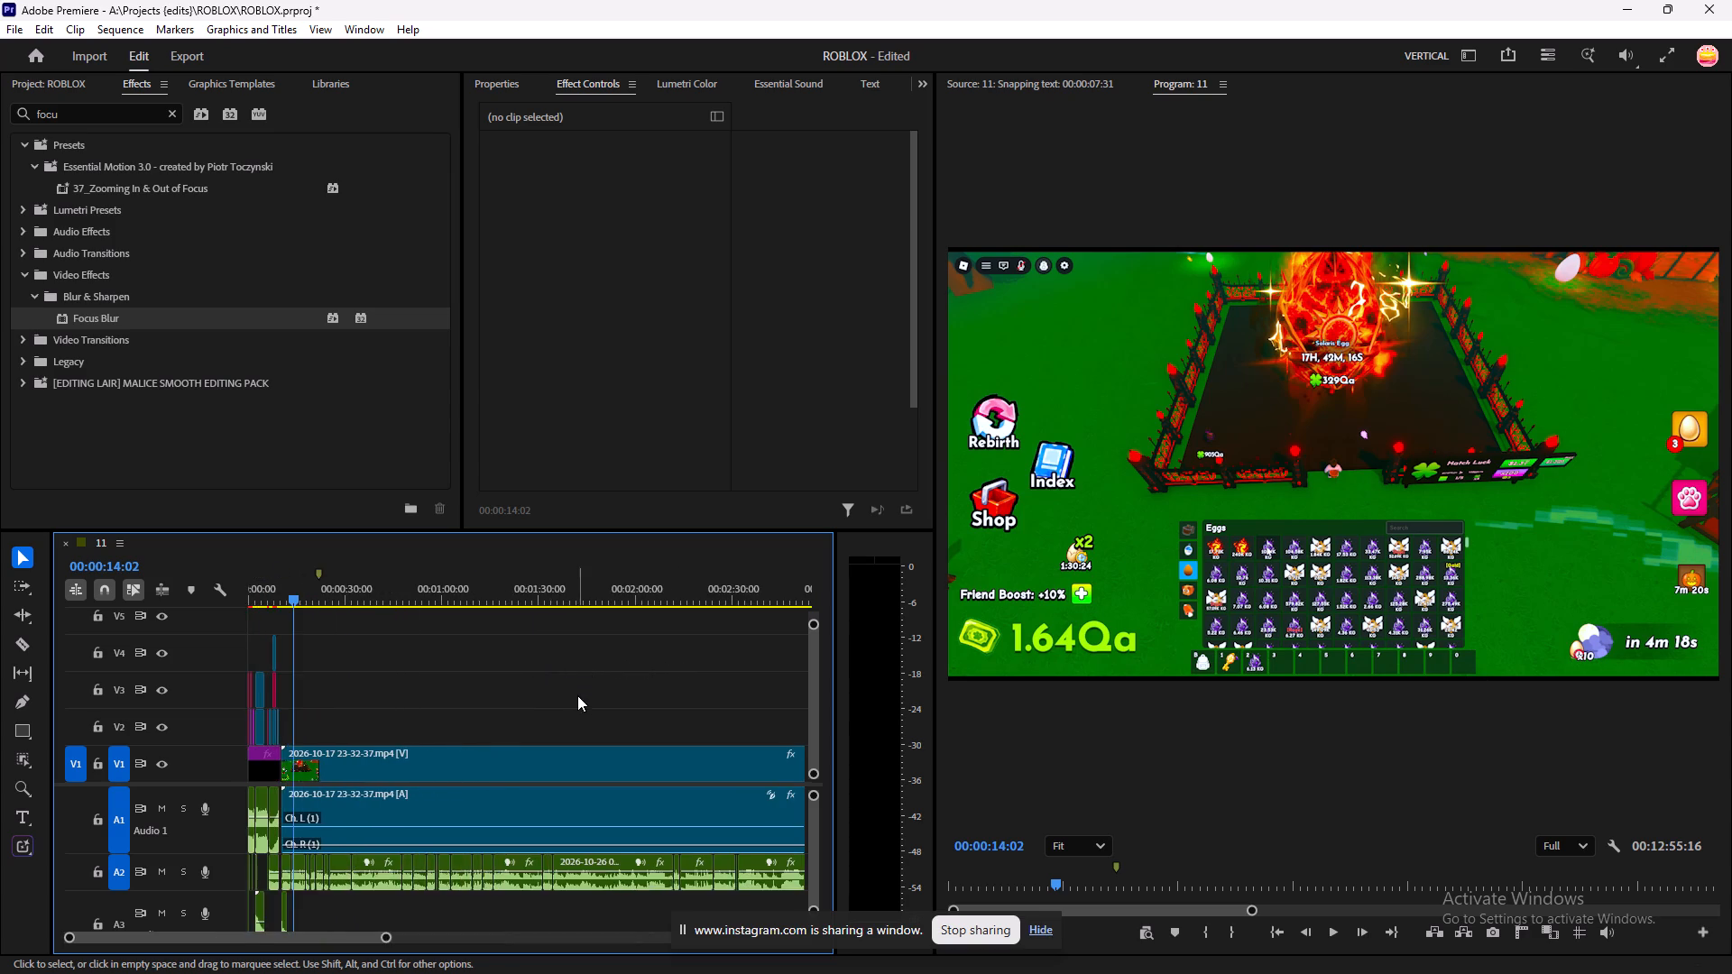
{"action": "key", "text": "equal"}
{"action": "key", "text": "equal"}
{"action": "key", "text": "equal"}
Scrub the sequence back from 00:00:14:02 to 00:00:03:46 to view the opening section.
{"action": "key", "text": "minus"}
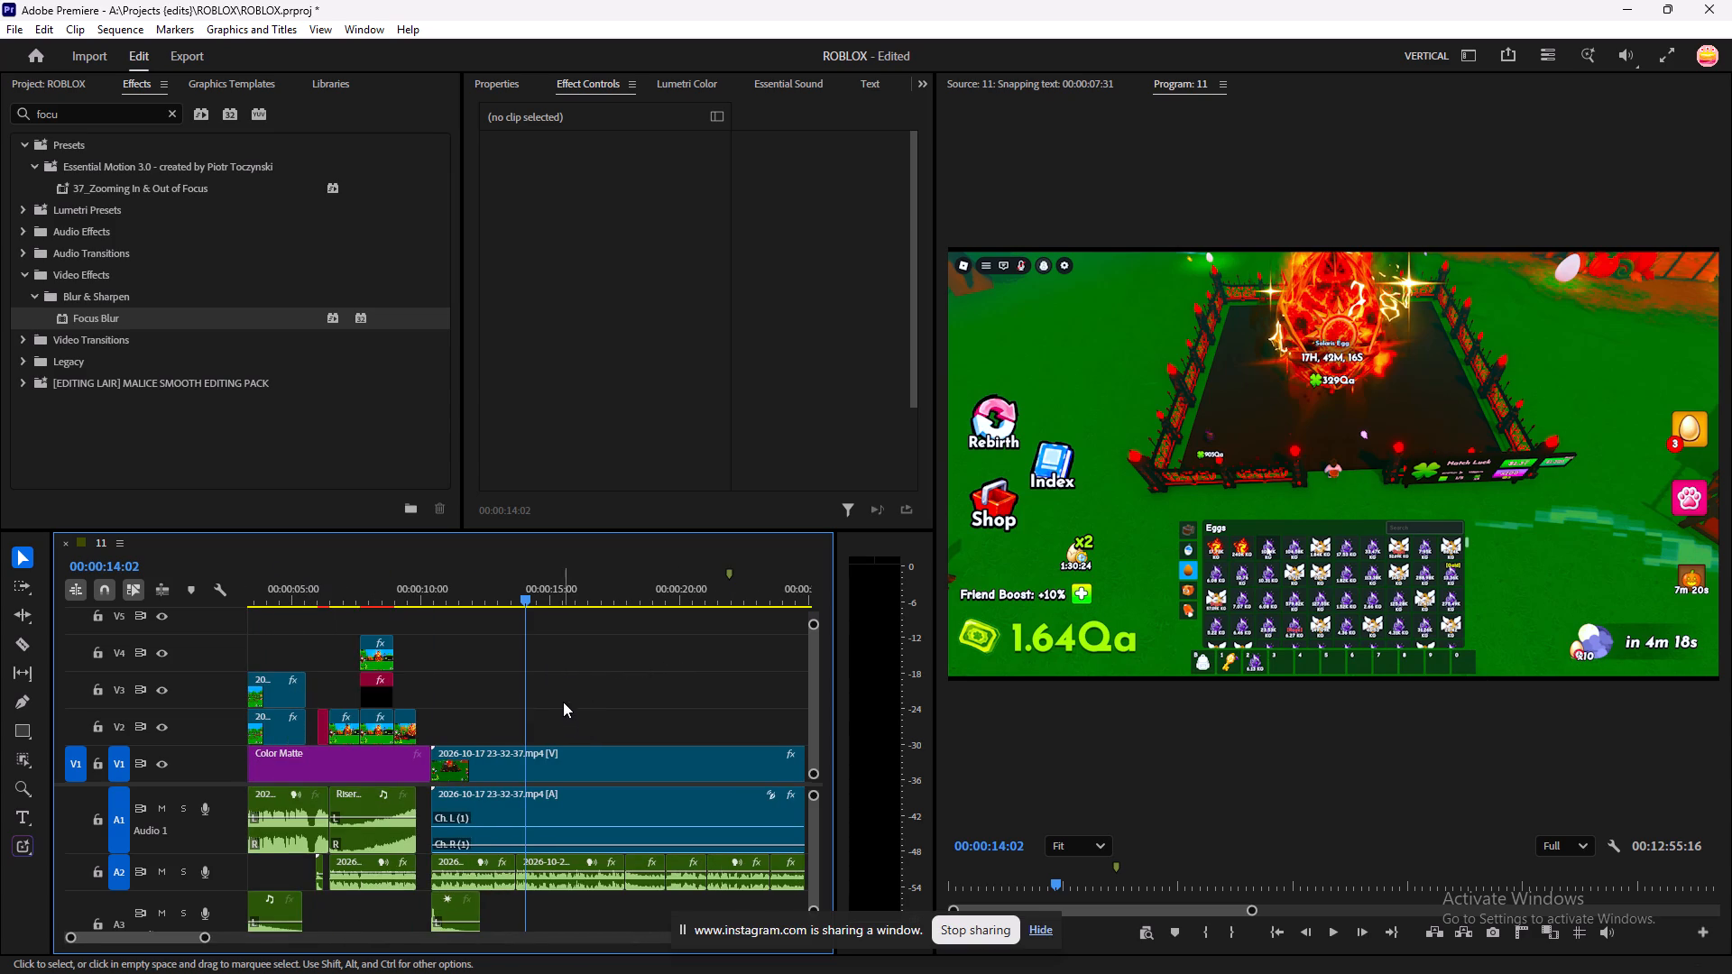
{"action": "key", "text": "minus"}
{"action": "left_click_drag", "start_coordinate": [430, 593], "coordinate": [300, 685]}
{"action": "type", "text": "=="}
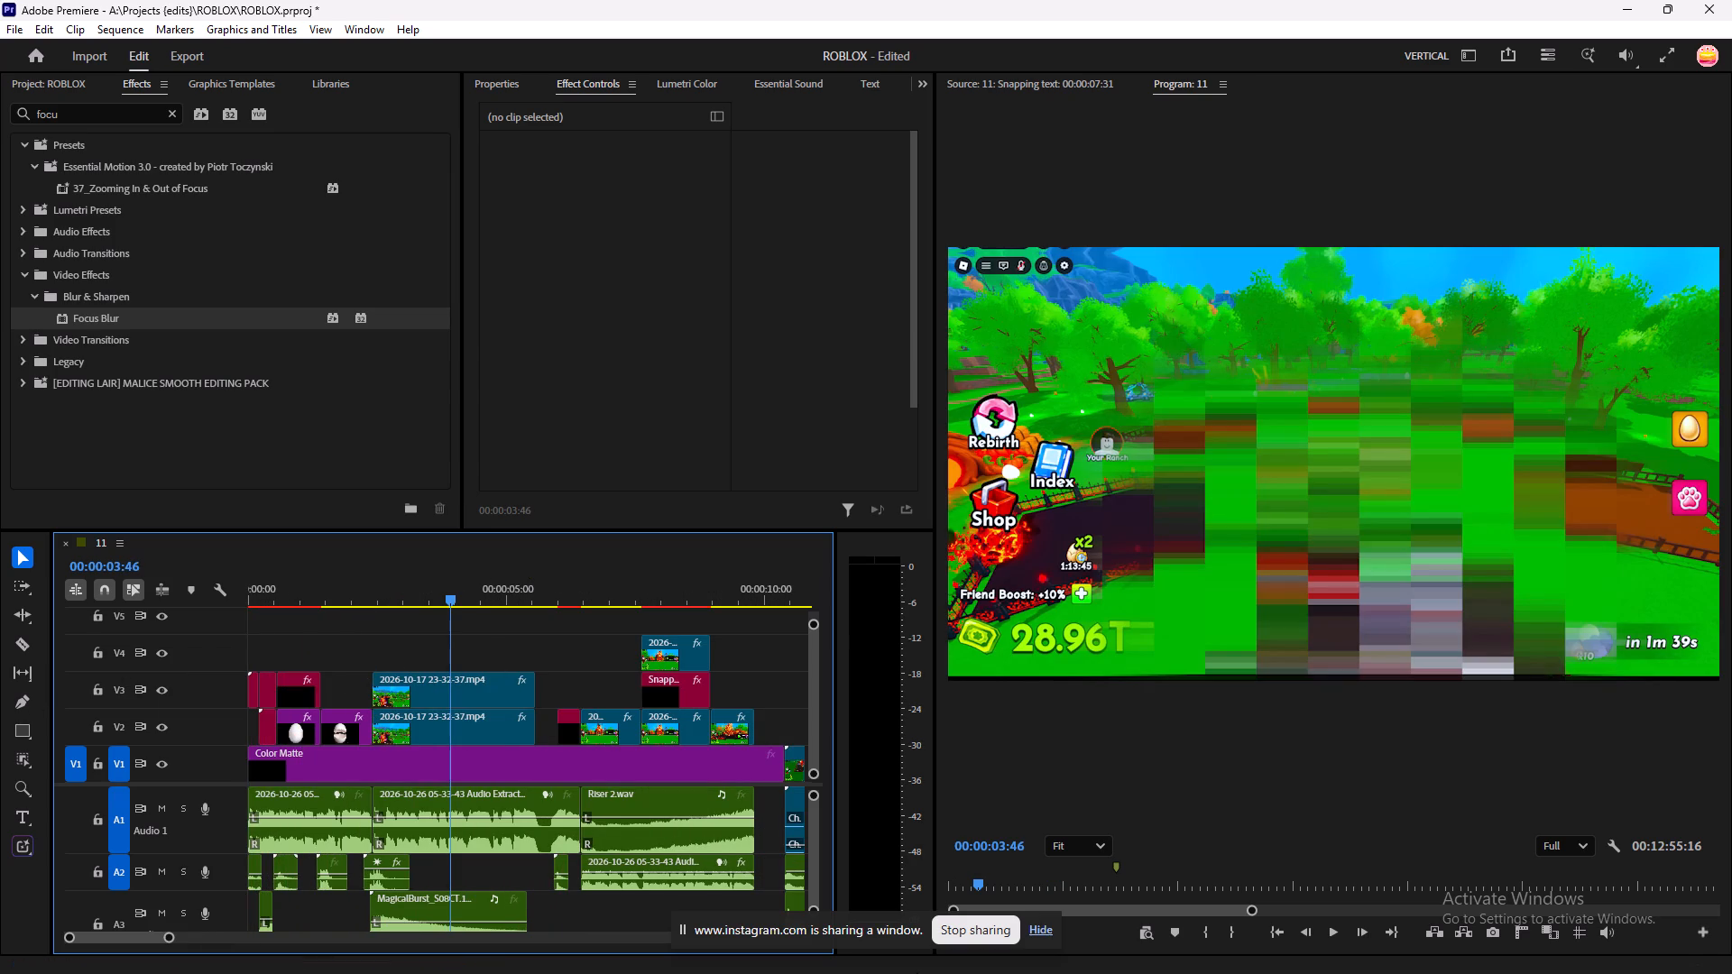
Stop sharing the Premiere window, check the Instagram call window and minimize it.
{"action": "left_click", "coordinate": [1000, 923]}
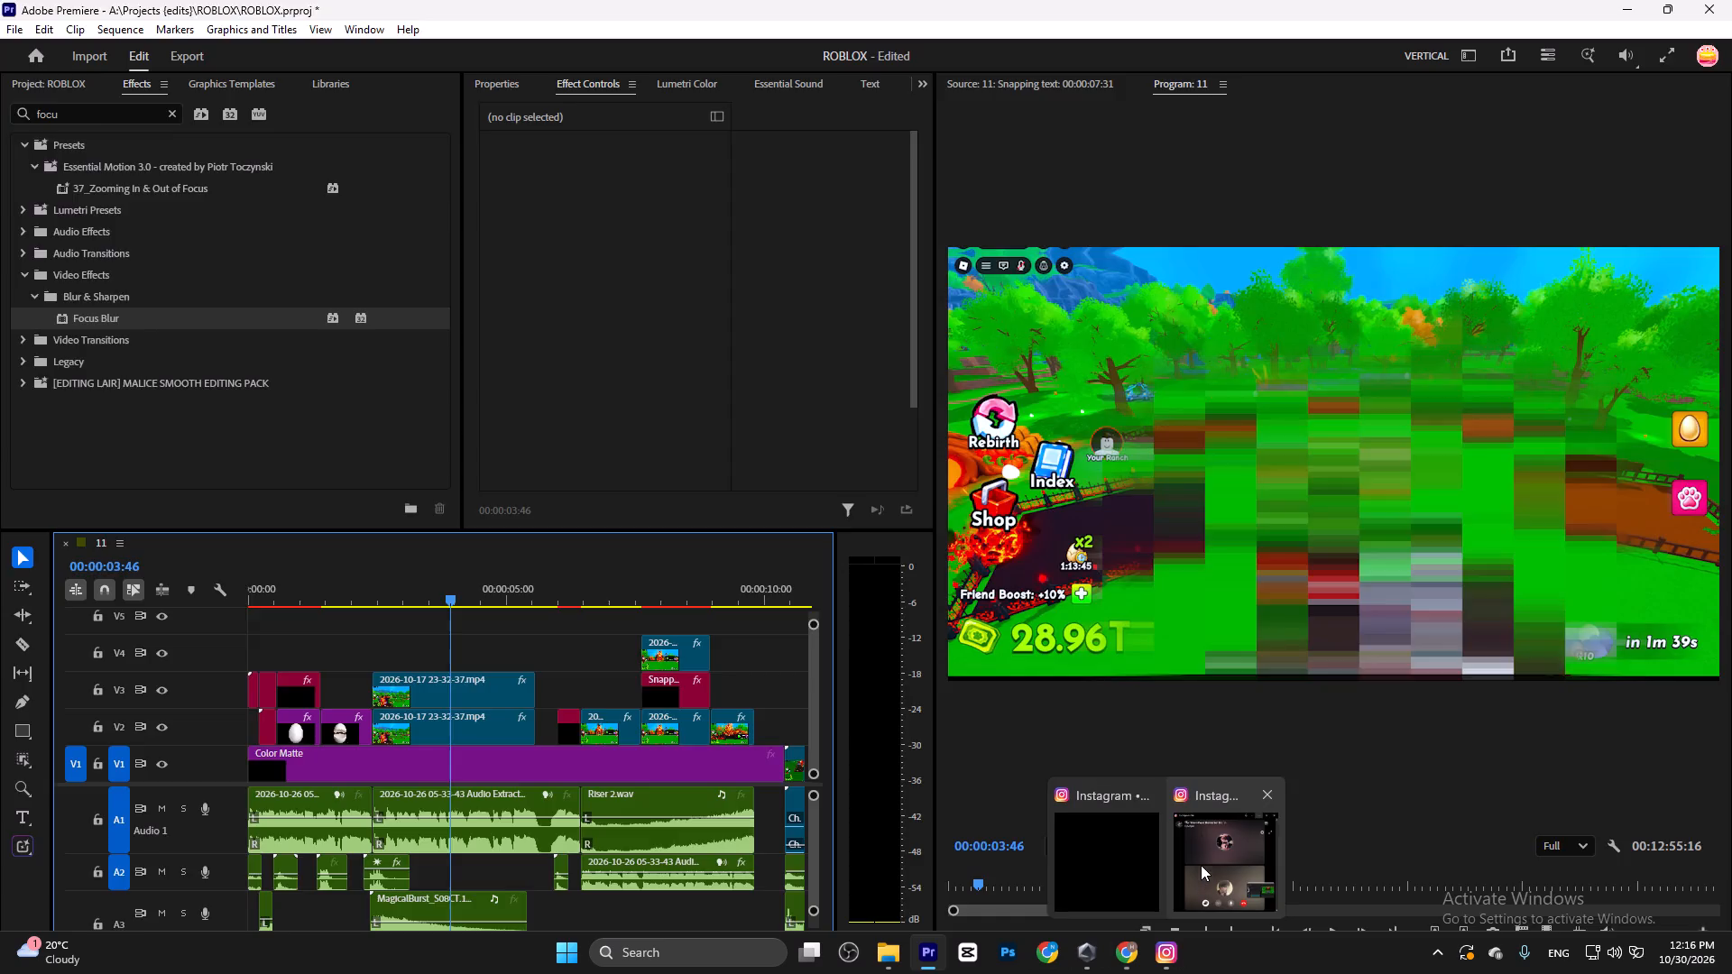
{"action": "left_click", "coordinate": [1201, 865]}
{"action": "left_click", "coordinate": [1247, 193]}
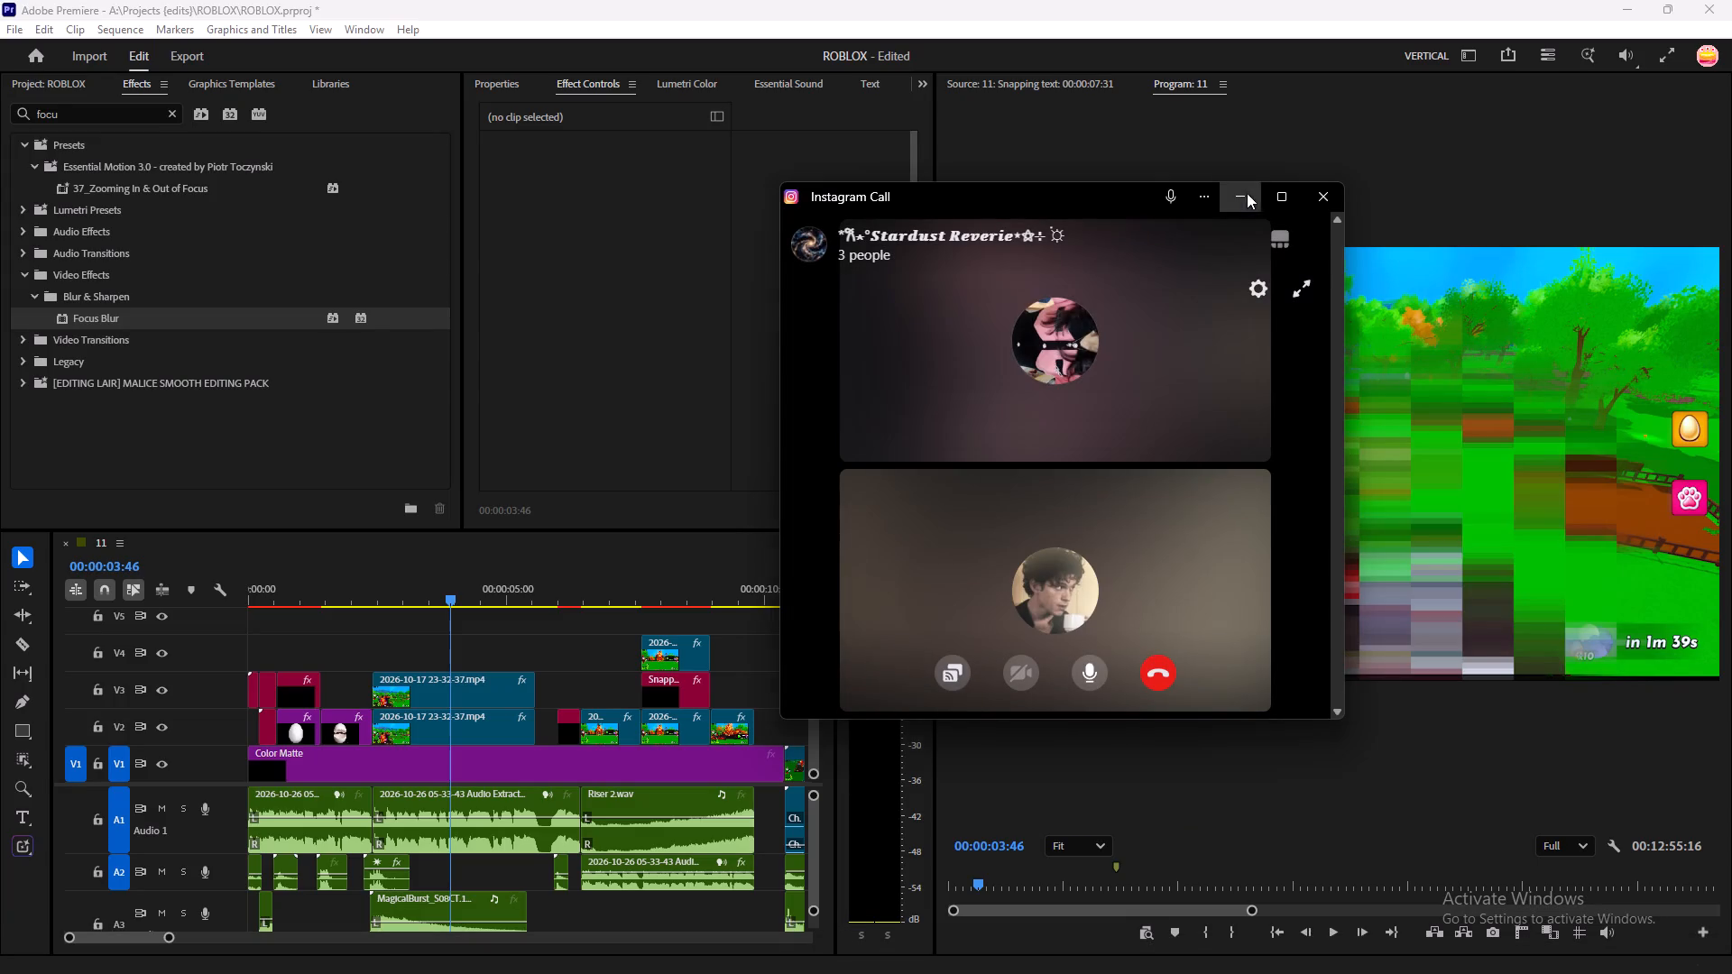
Scrub through the opening title from about 00:00:00:08 to 00:00:01:18 to review the egg and the red 100 text.
{"action": "left_click", "coordinate": [524, 622]}
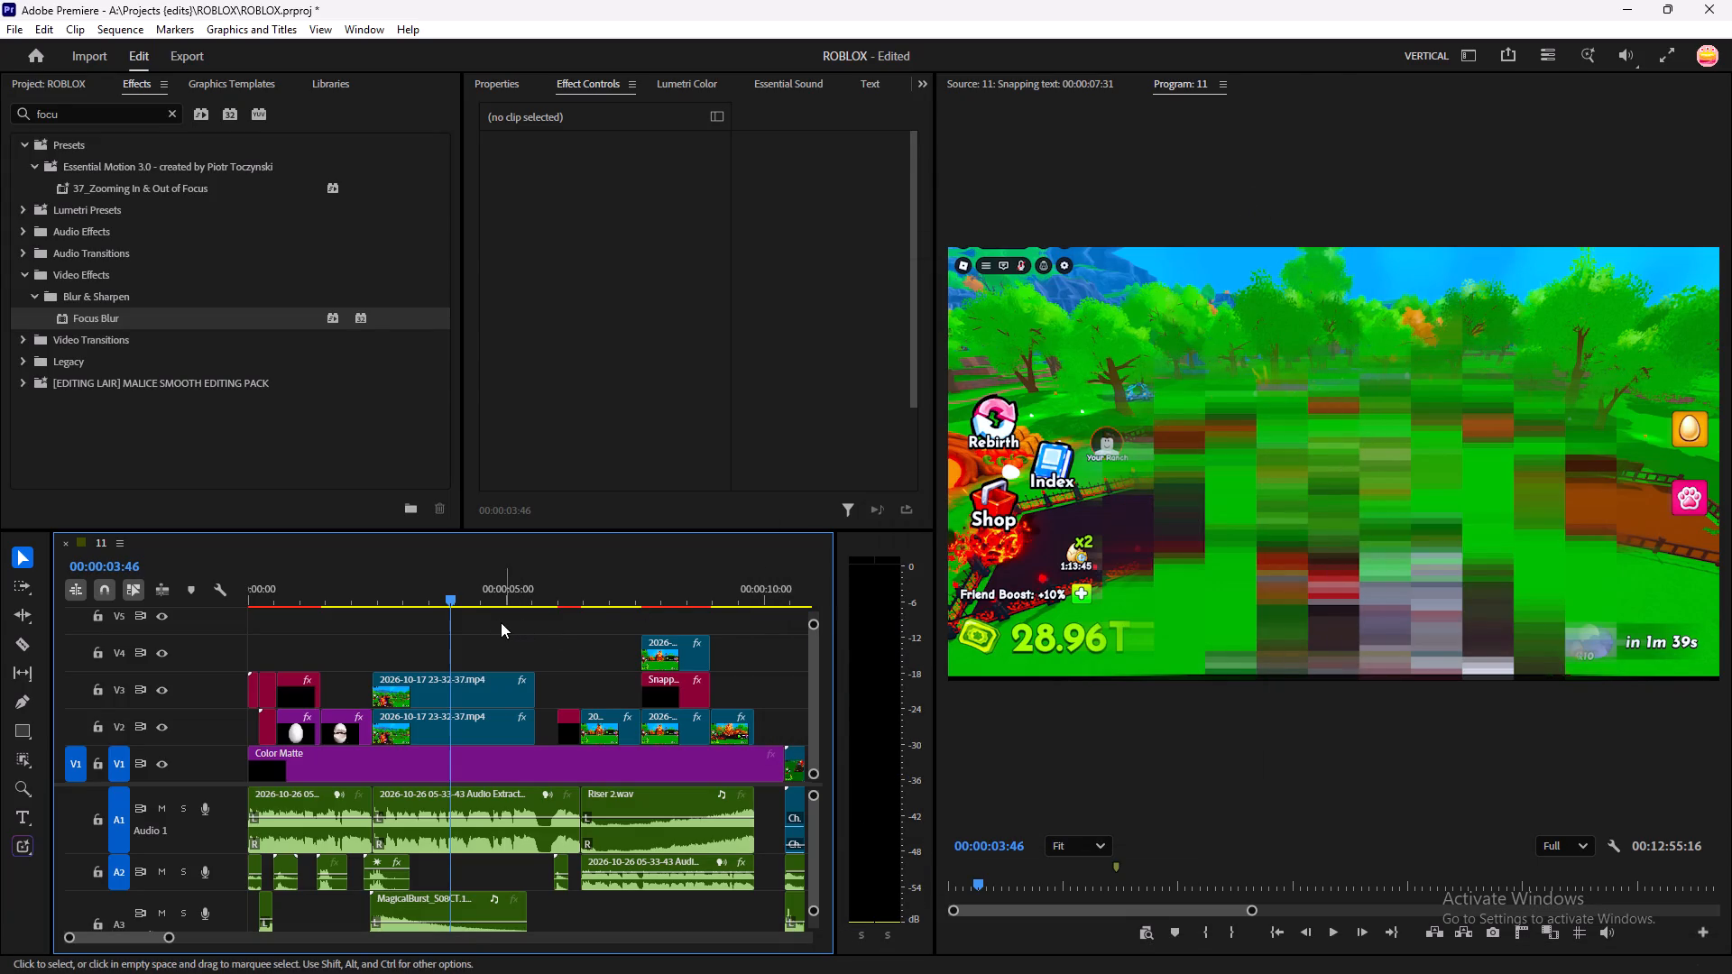
{"action": "left_click_drag", "start_coordinate": [447, 593], "coordinate": [259, 651]}
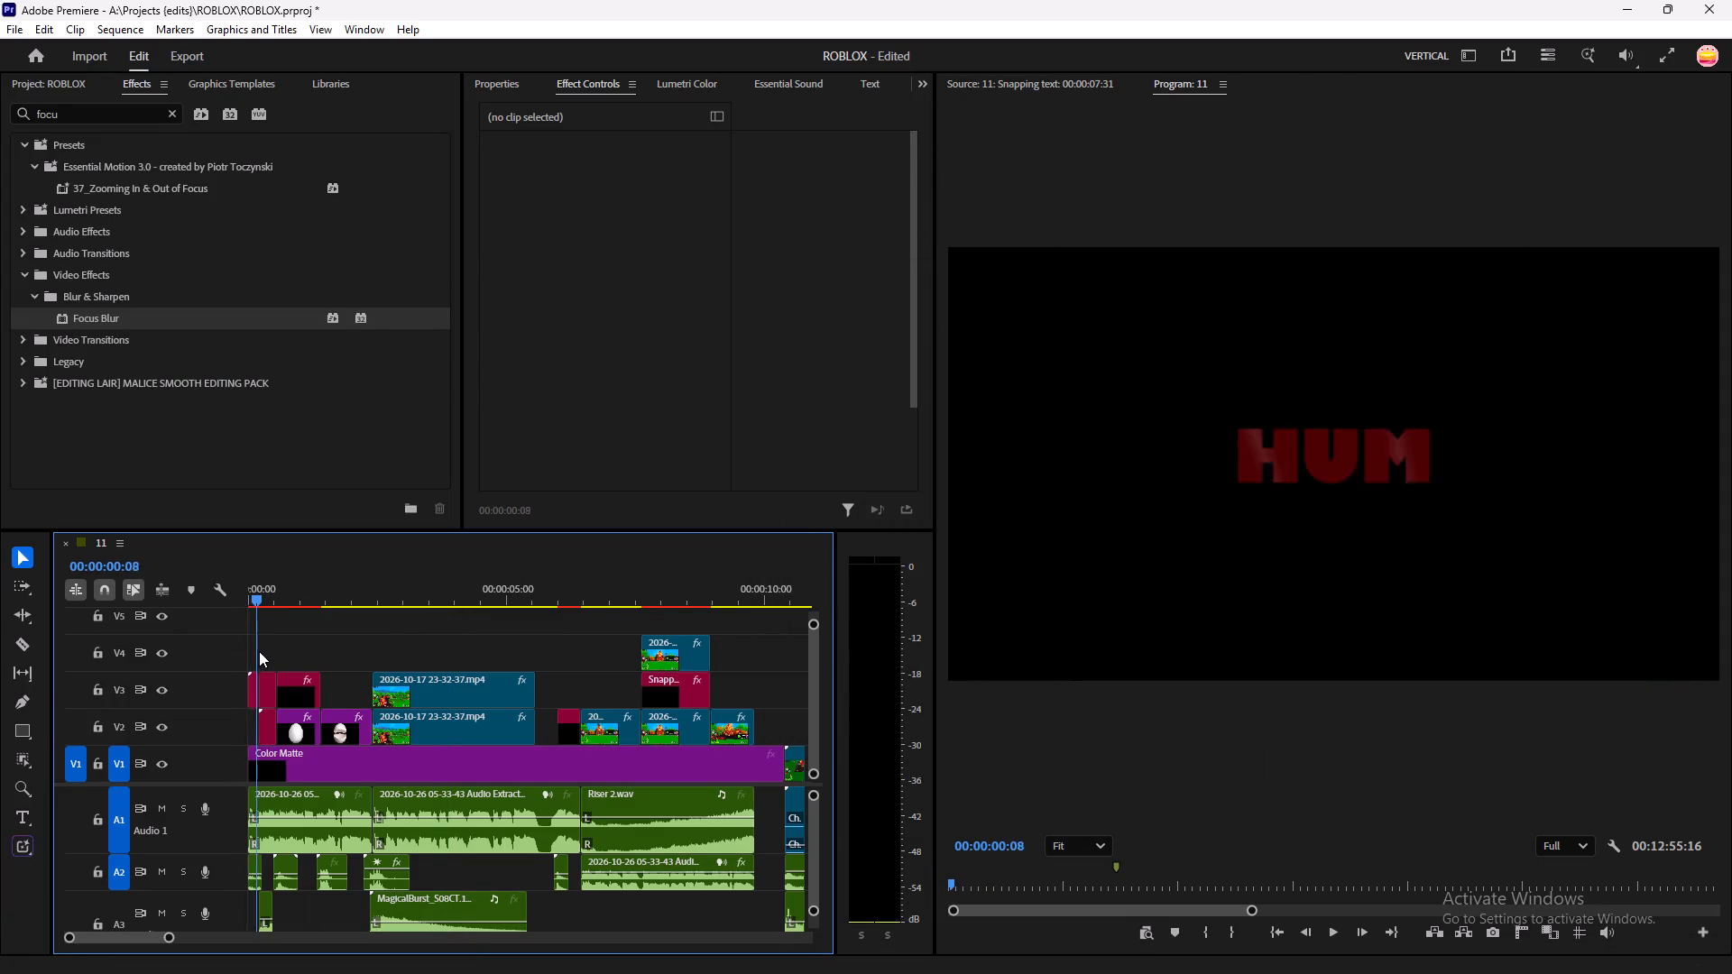
{"action": "left_click_drag", "start_coordinate": [259, 651], "coordinate": [321, 657]}
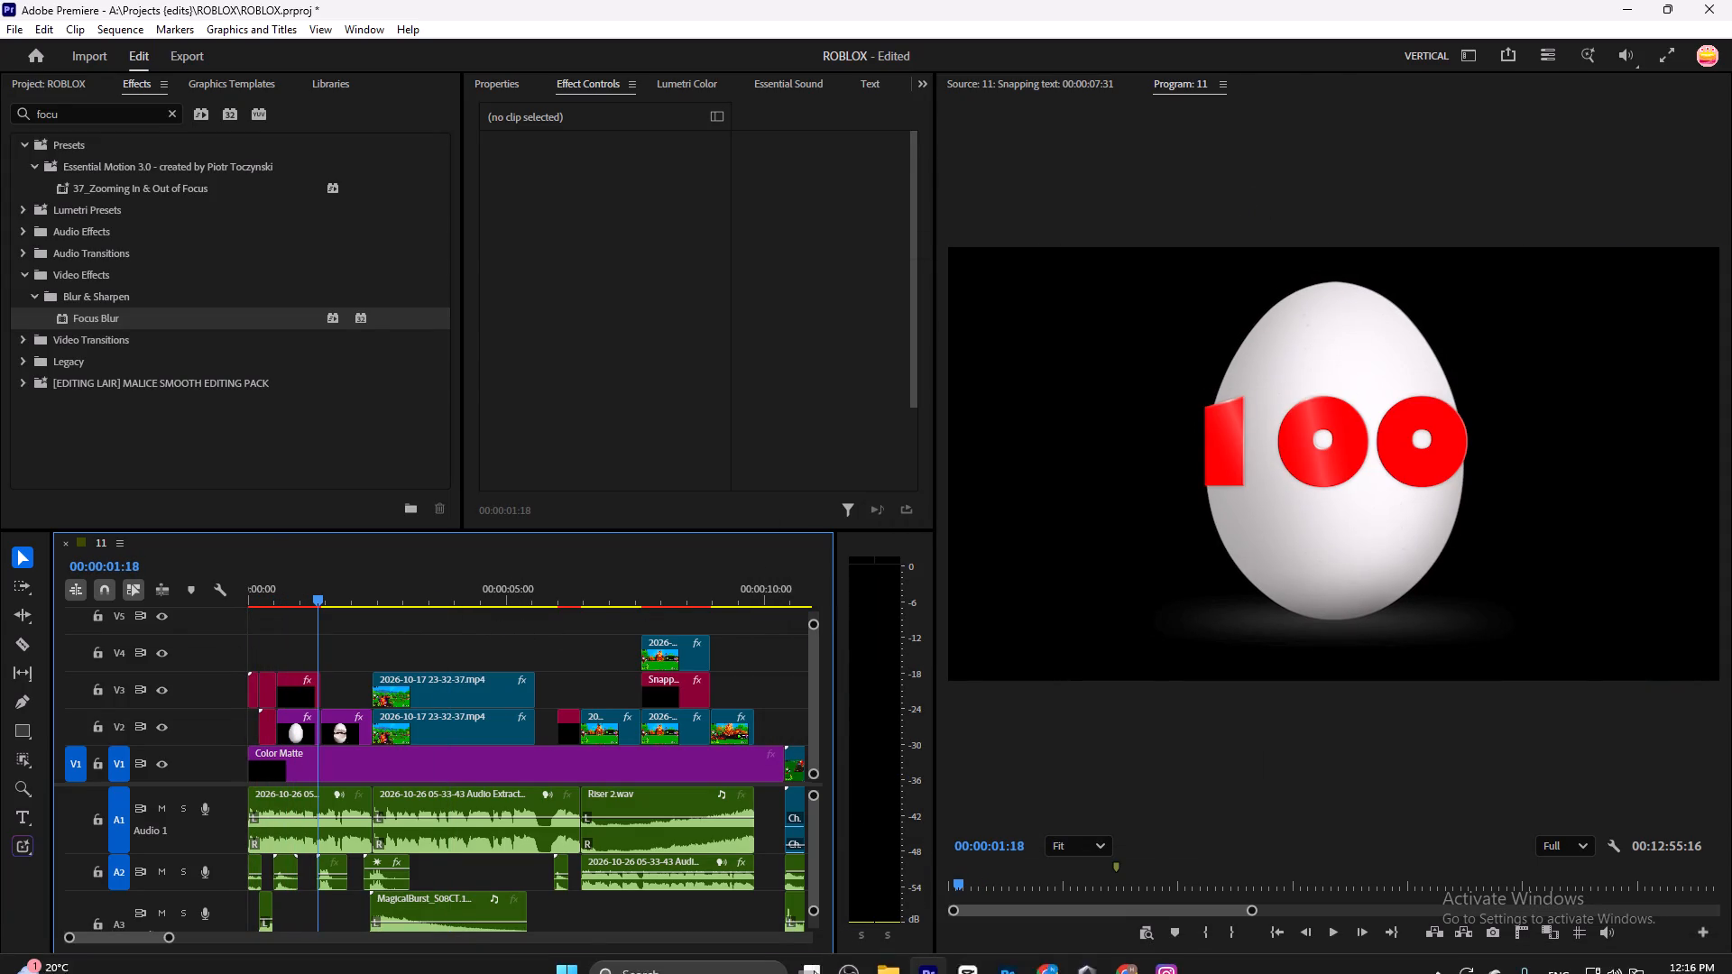
Switch to File Explorer with the magic sound effect search on Local Disk (B:).
{"action": "left_click", "coordinate": [898, 952]}
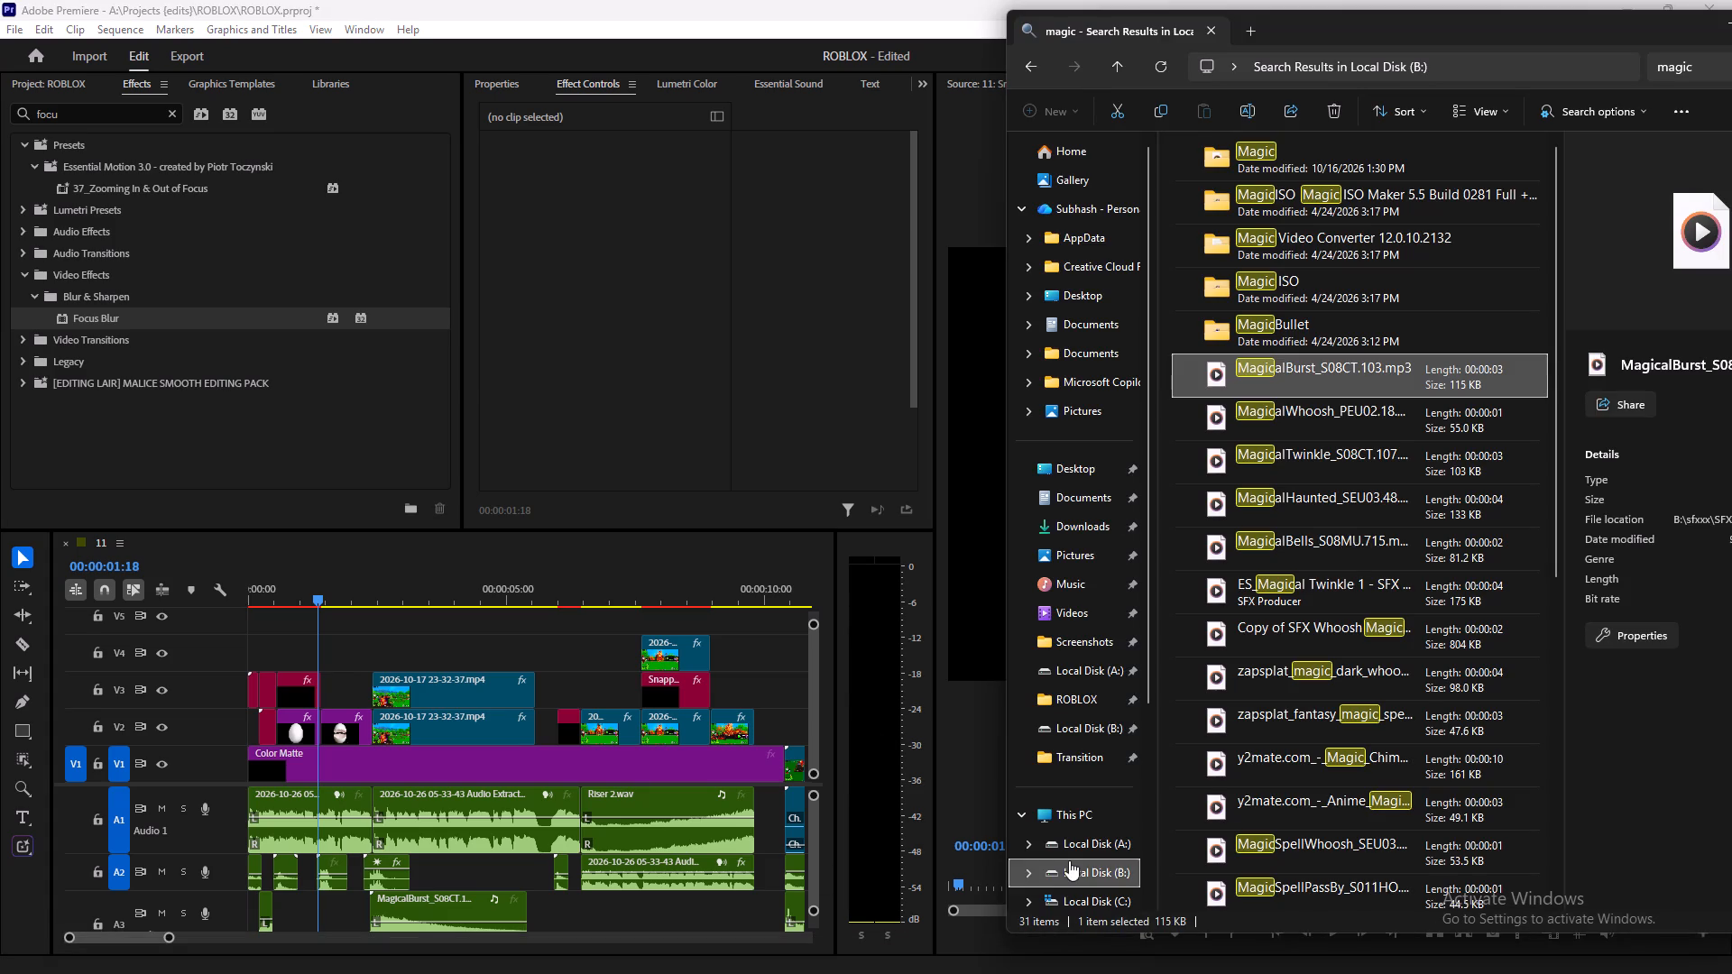
Check Local Disk (B:), open the Screenshots folder inside Pictures, and look through its images in a widened window.
{"action": "left_click", "coordinate": [1073, 854]}
{"action": "left_click", "coordinate": [1088, 867]}
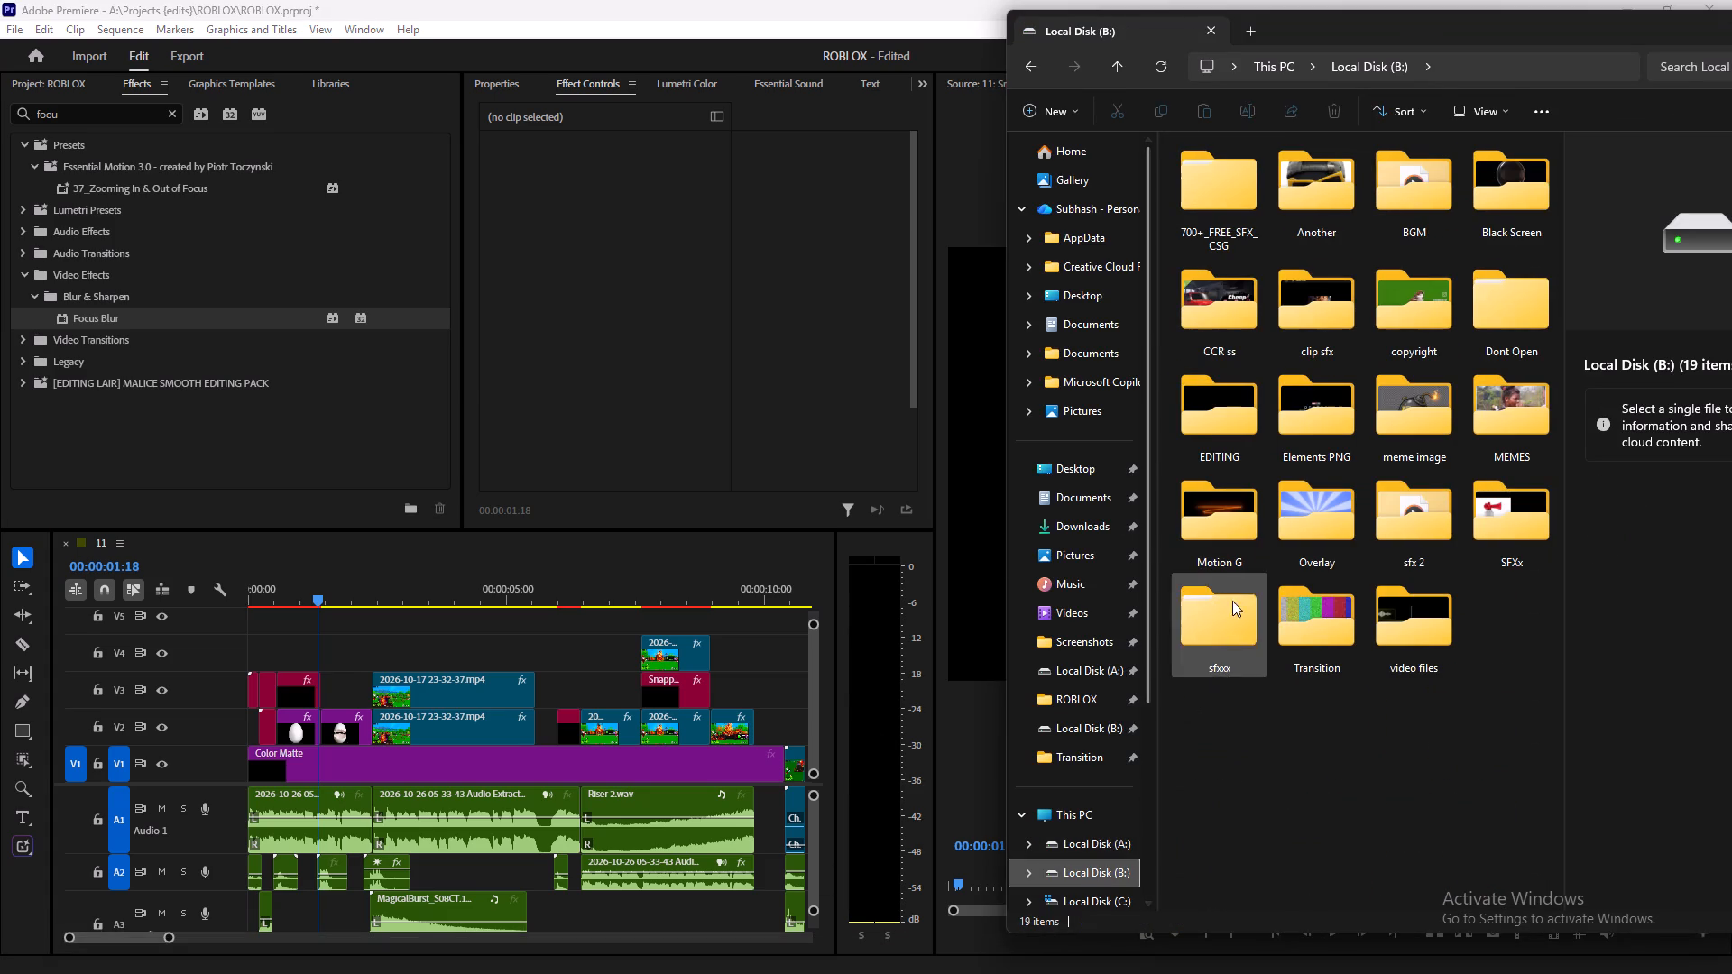
{"action": "left_click", "coordinate": [1065, 549]}
{"action": "double_click", "coordinate": [1408, 206]}
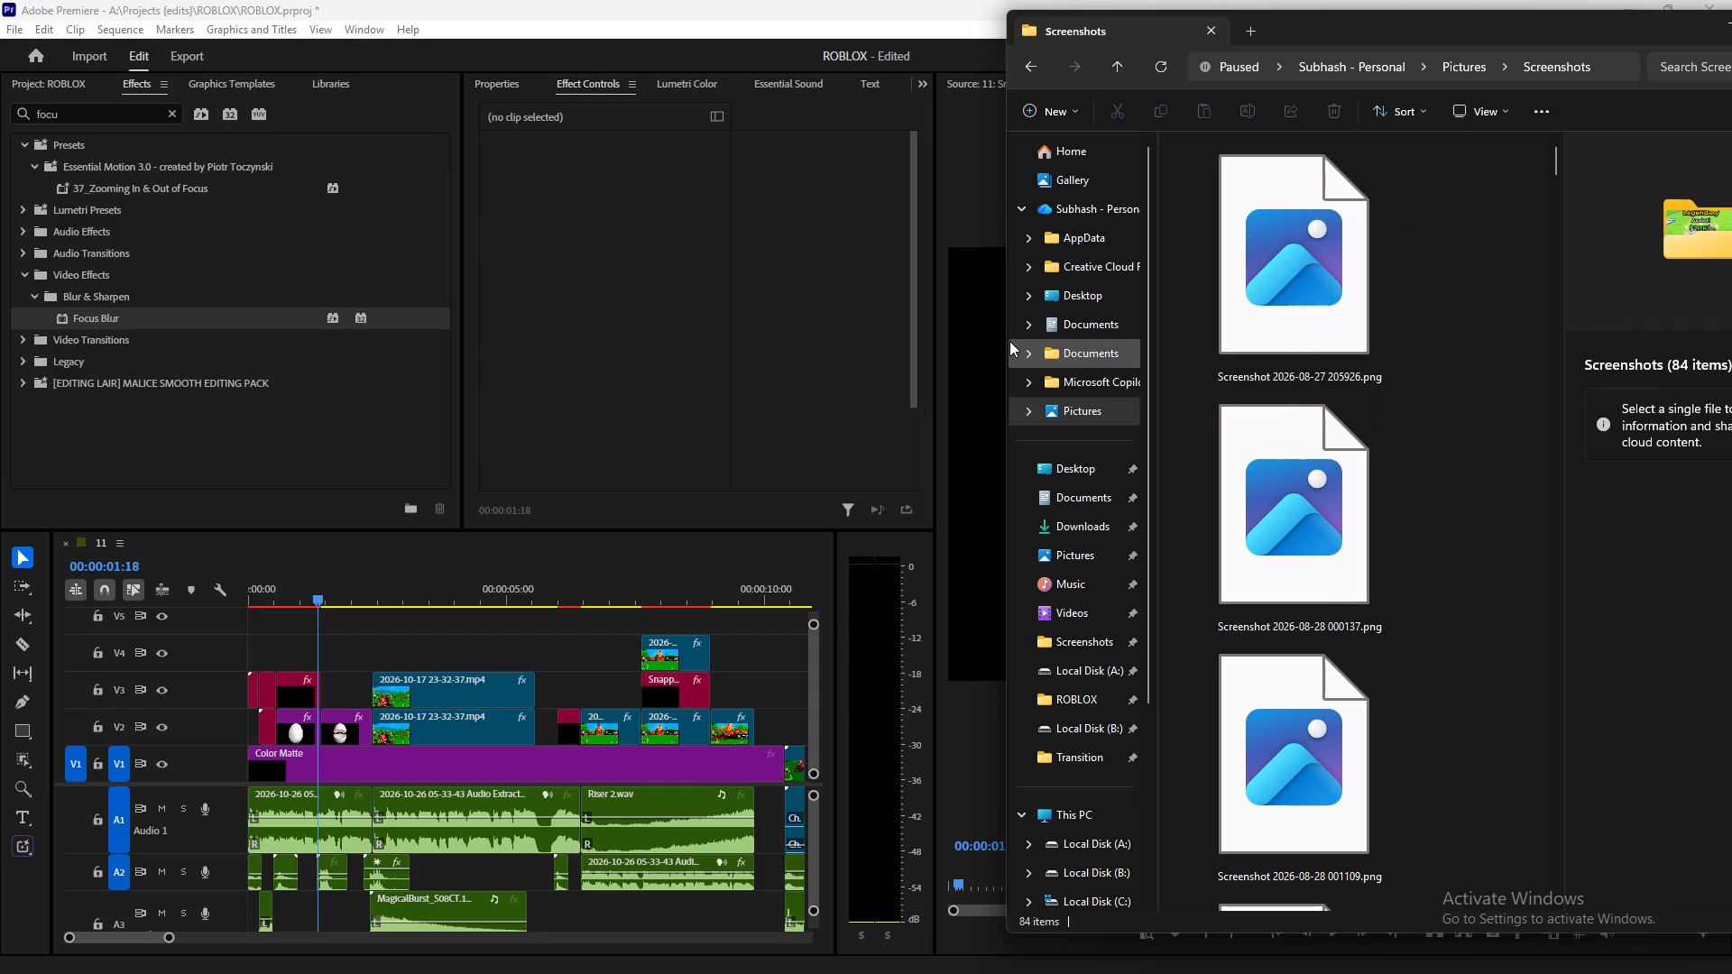
{"action": "left_click_drag", "start_coordinate": [1005, 335], "coordinate": [562, 331]}
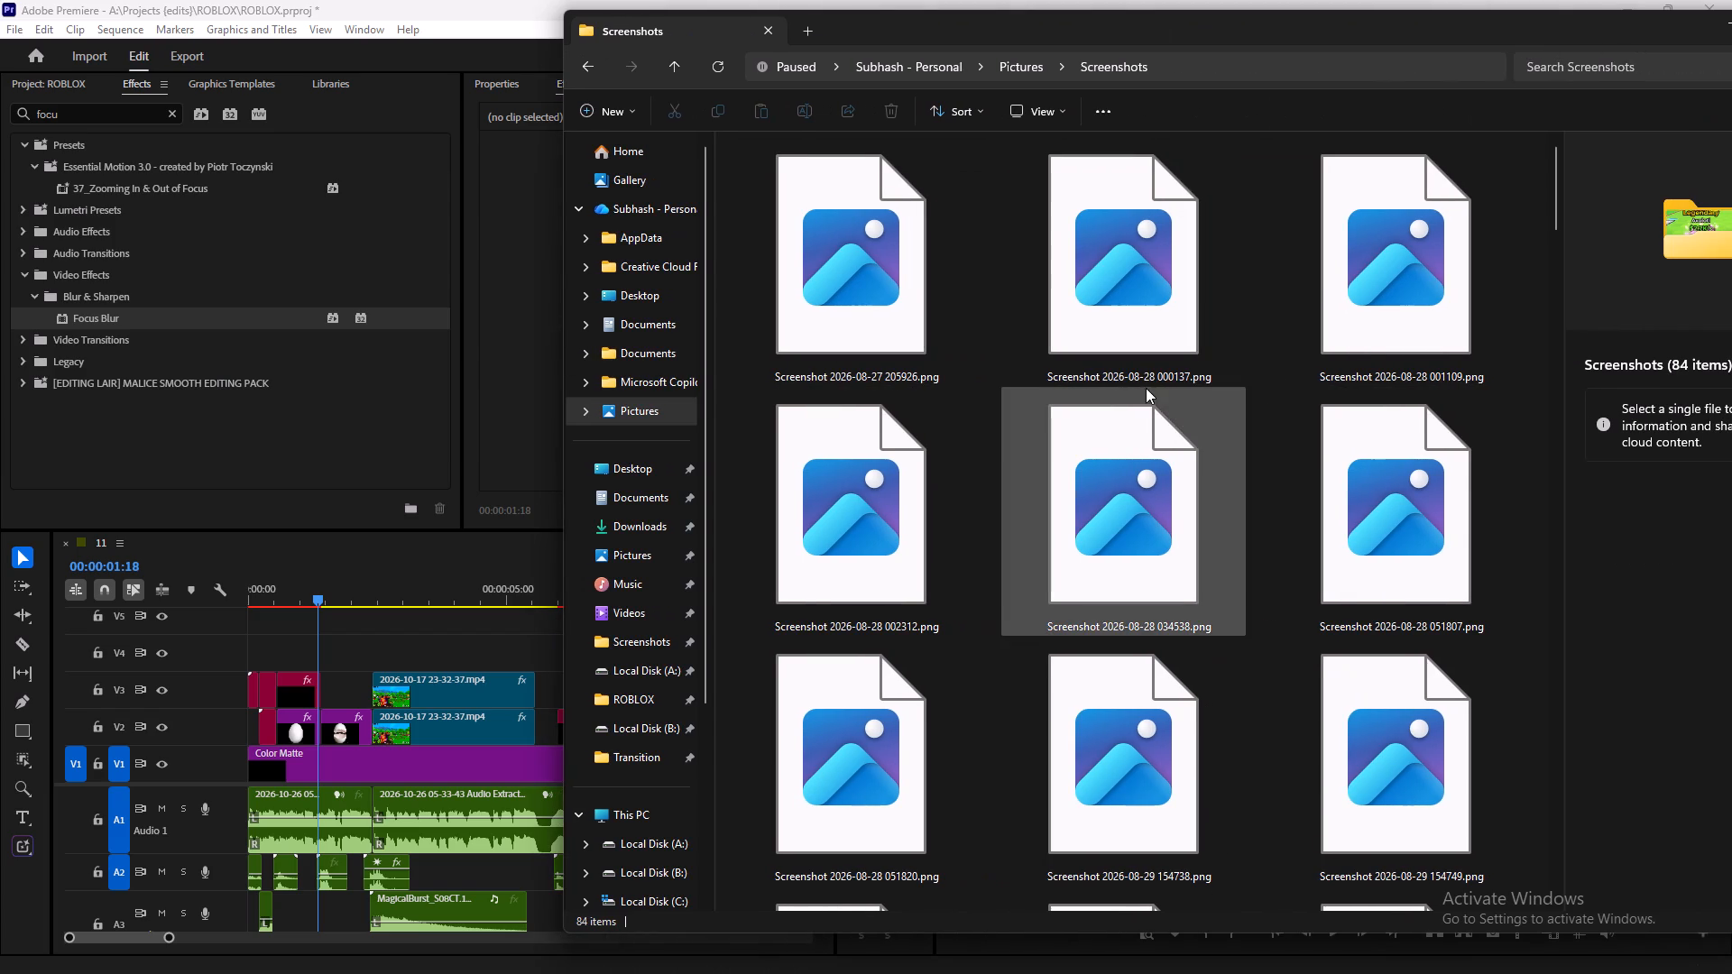
{"action": "scroll", "coordinate": [1158, 397], "scroll_direction": "down", "scroll_amount": 20}
{"action": "scroll", "coordinate": [1158, 397], "scroll_direction": "down", "scroll_amount": 20}
{"action": "scroll", "coordinate": [1158, 397], "scroll_direction": "down", "scroll_amount": 20}
{"action": "scroll", "coordinate": [1352, 647], "scroll_direction": "up", "scroll_amount": 1}
{"action": "scroll", "coordinate": [1336, 675], "scroll_direction": "down", "scroll_amount": 20}
{"action": "scroll", "coordinate": [1336, 675], "scroll_direction": "down", "scroll_amount": 20}
{"action": "scroll", "coordinate": [1336, 675], "scroll_direction": "down", "scroll_amount": 20}
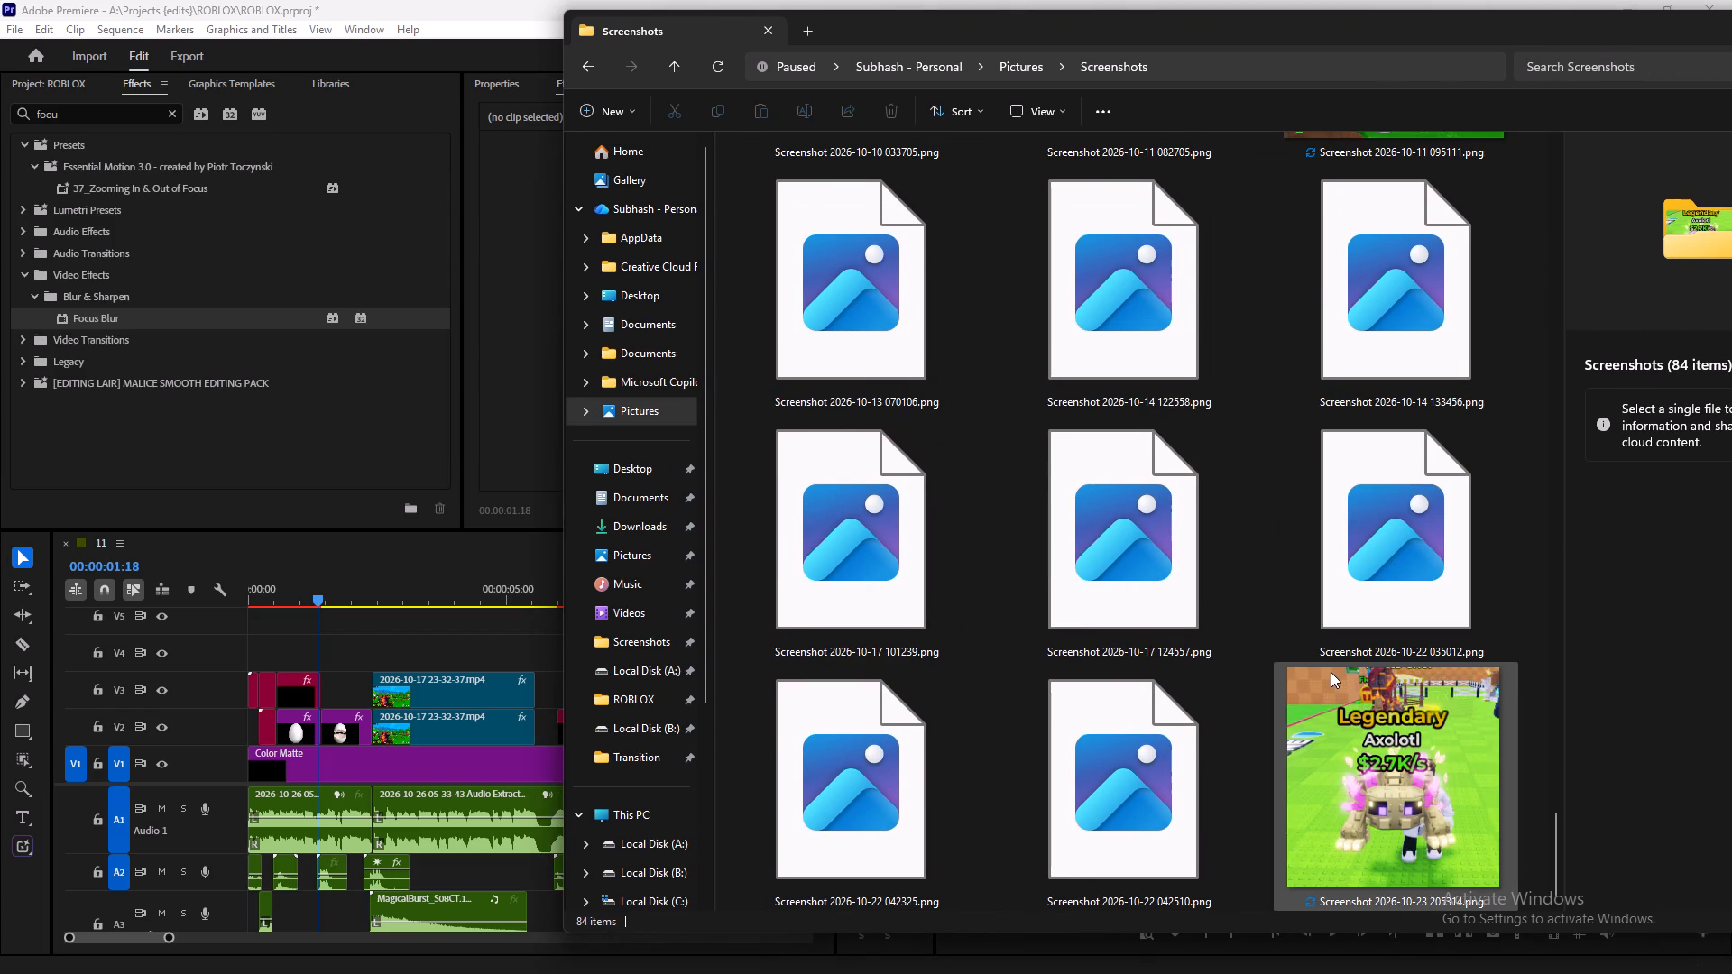
{"action": "scroll", "coordinate": [1331, 672], "scroll_direction": "down", "scroll_amount": 4}
{"action": "scroll", "coordinate": [1247, 657], "scroll_direction": "up", "scroll_amount": 2}
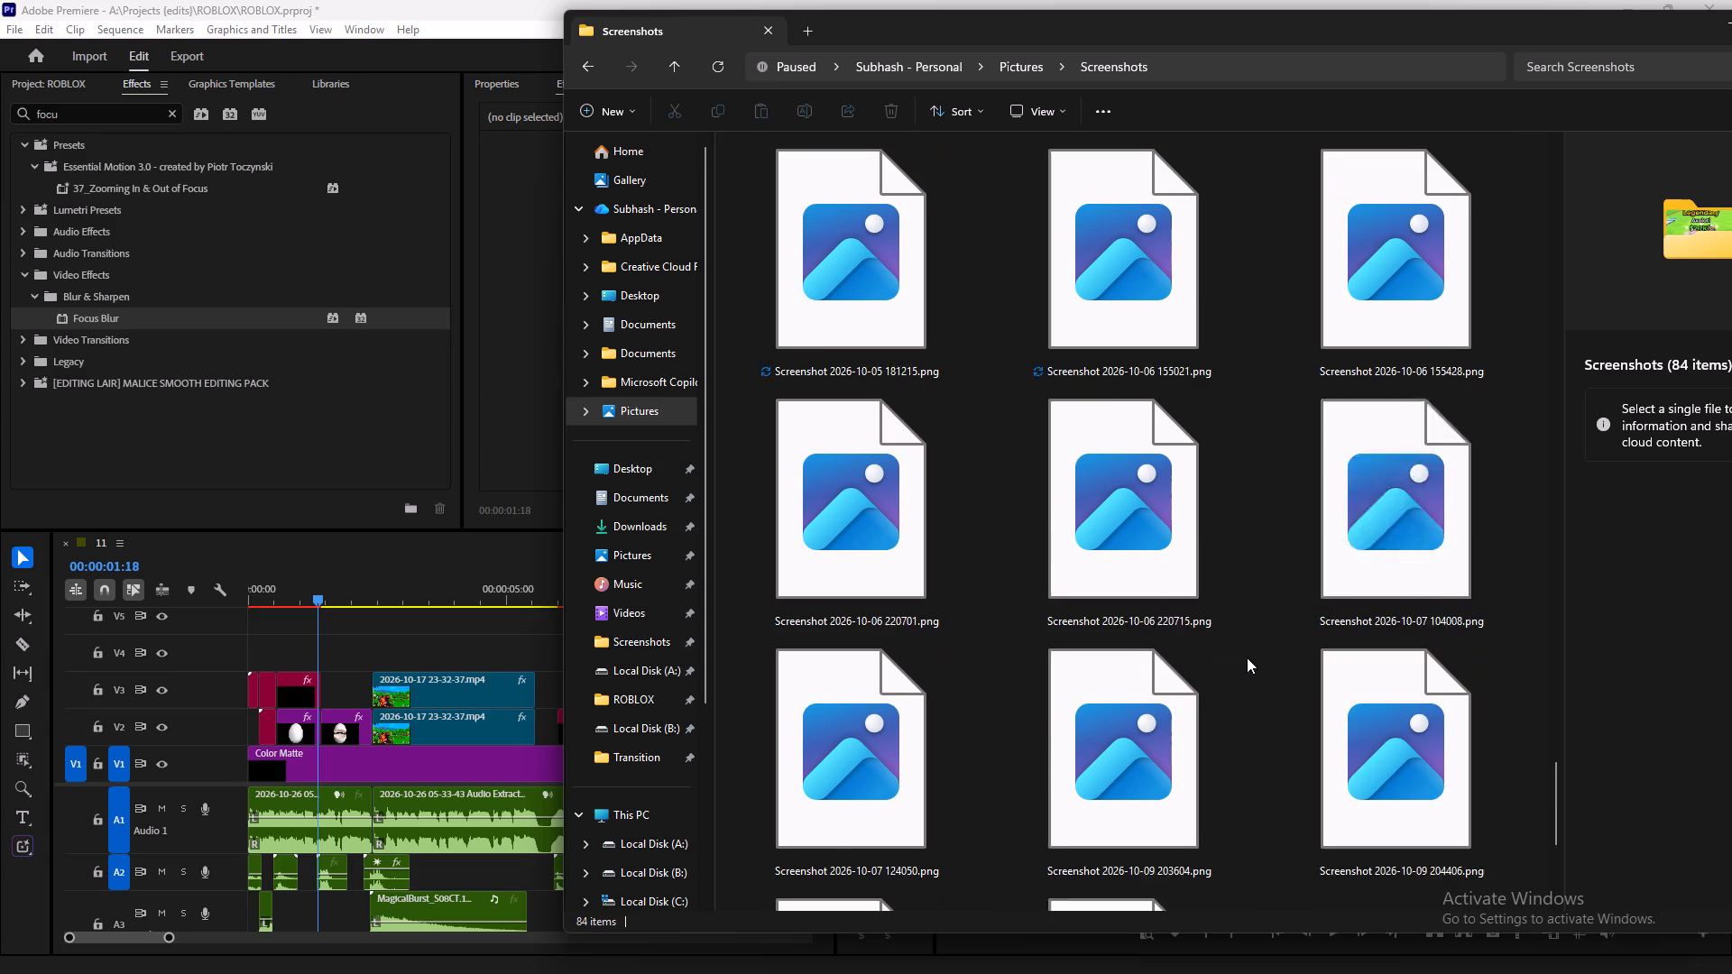
{"action": "scroll", "coordinate": [1247, 657], "scroll_direction": "up", "scroll_amount": 3}
{"action": "scroll", "coordinate": [1247, 657], "scroll_direction": "down", "scroll_amount": 7}
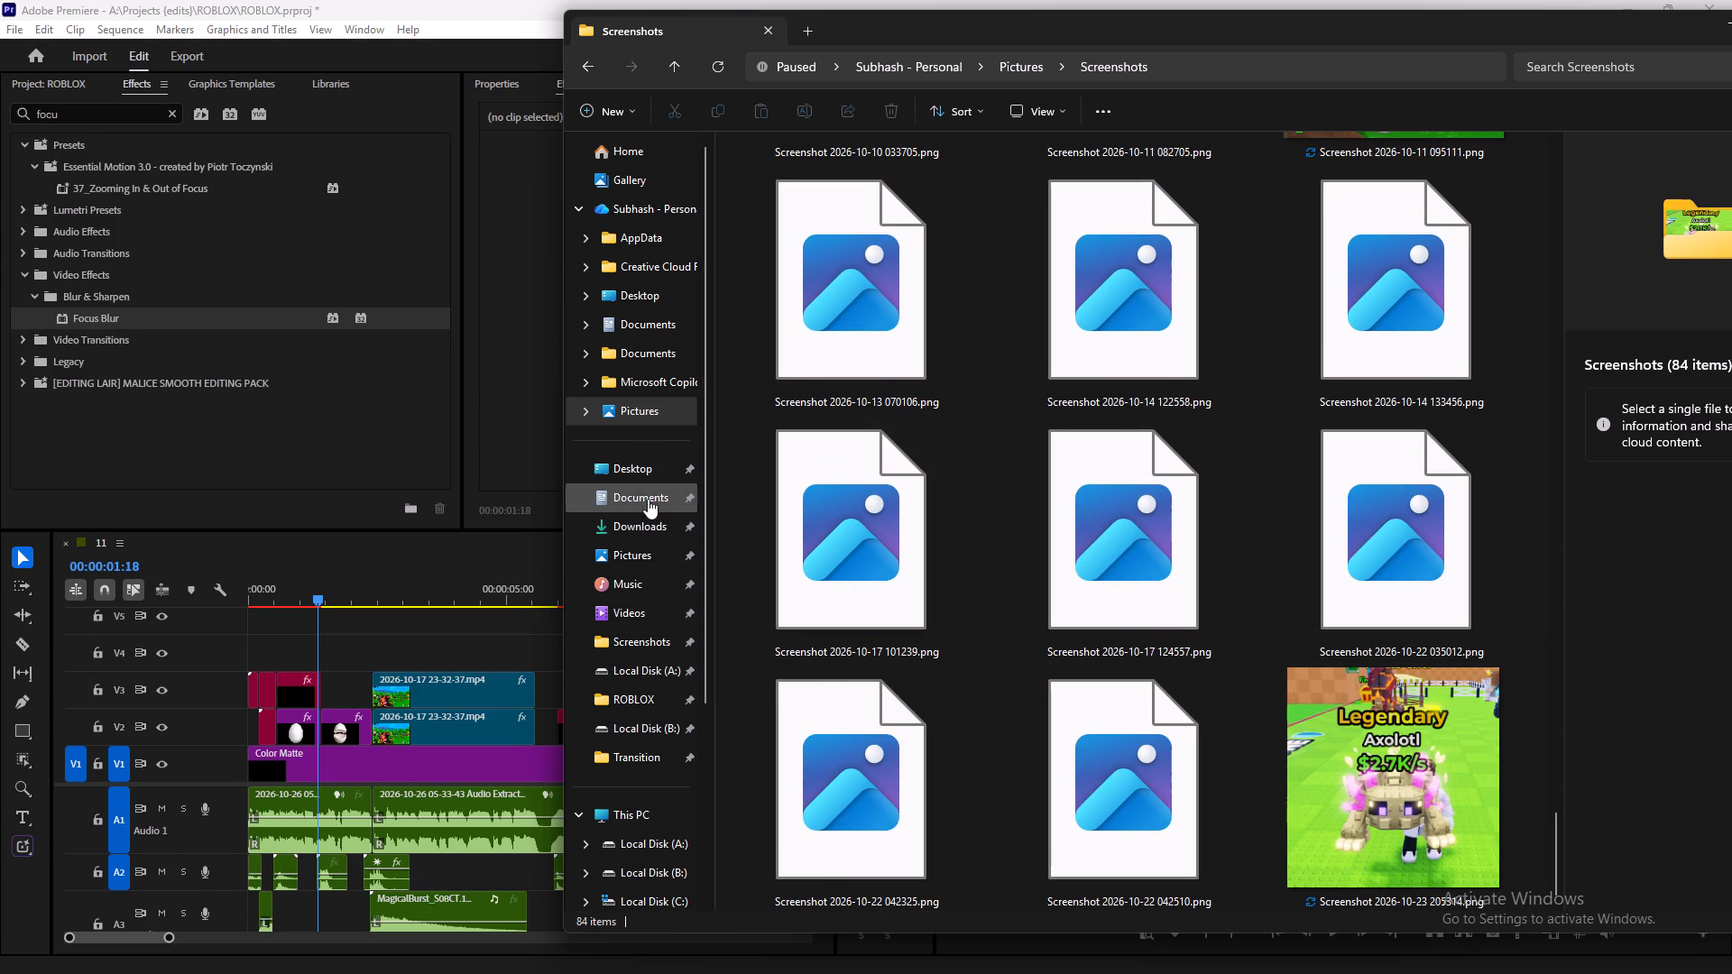
Return to the Pictures folder, reopen Screenshots and examine its image thumbnails again for a usable picture.
{"action": "left_click", "coordinate": [642, 556]}
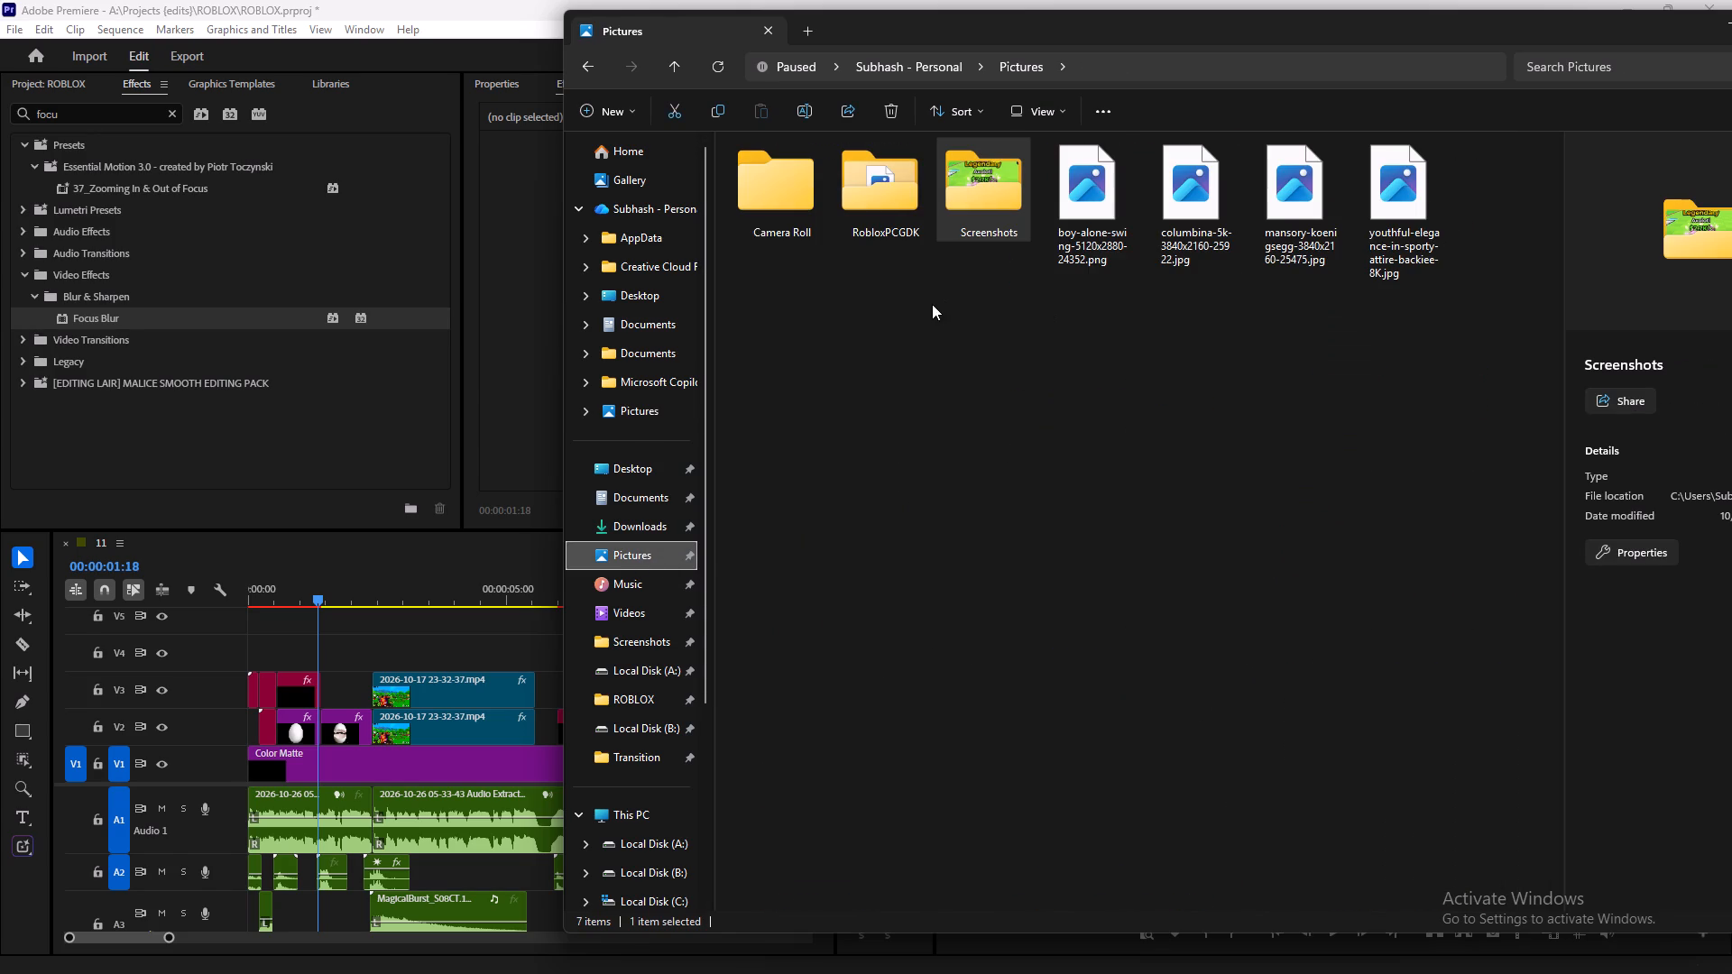
{"action": "left_click", "coordinate": [1000, 292]}
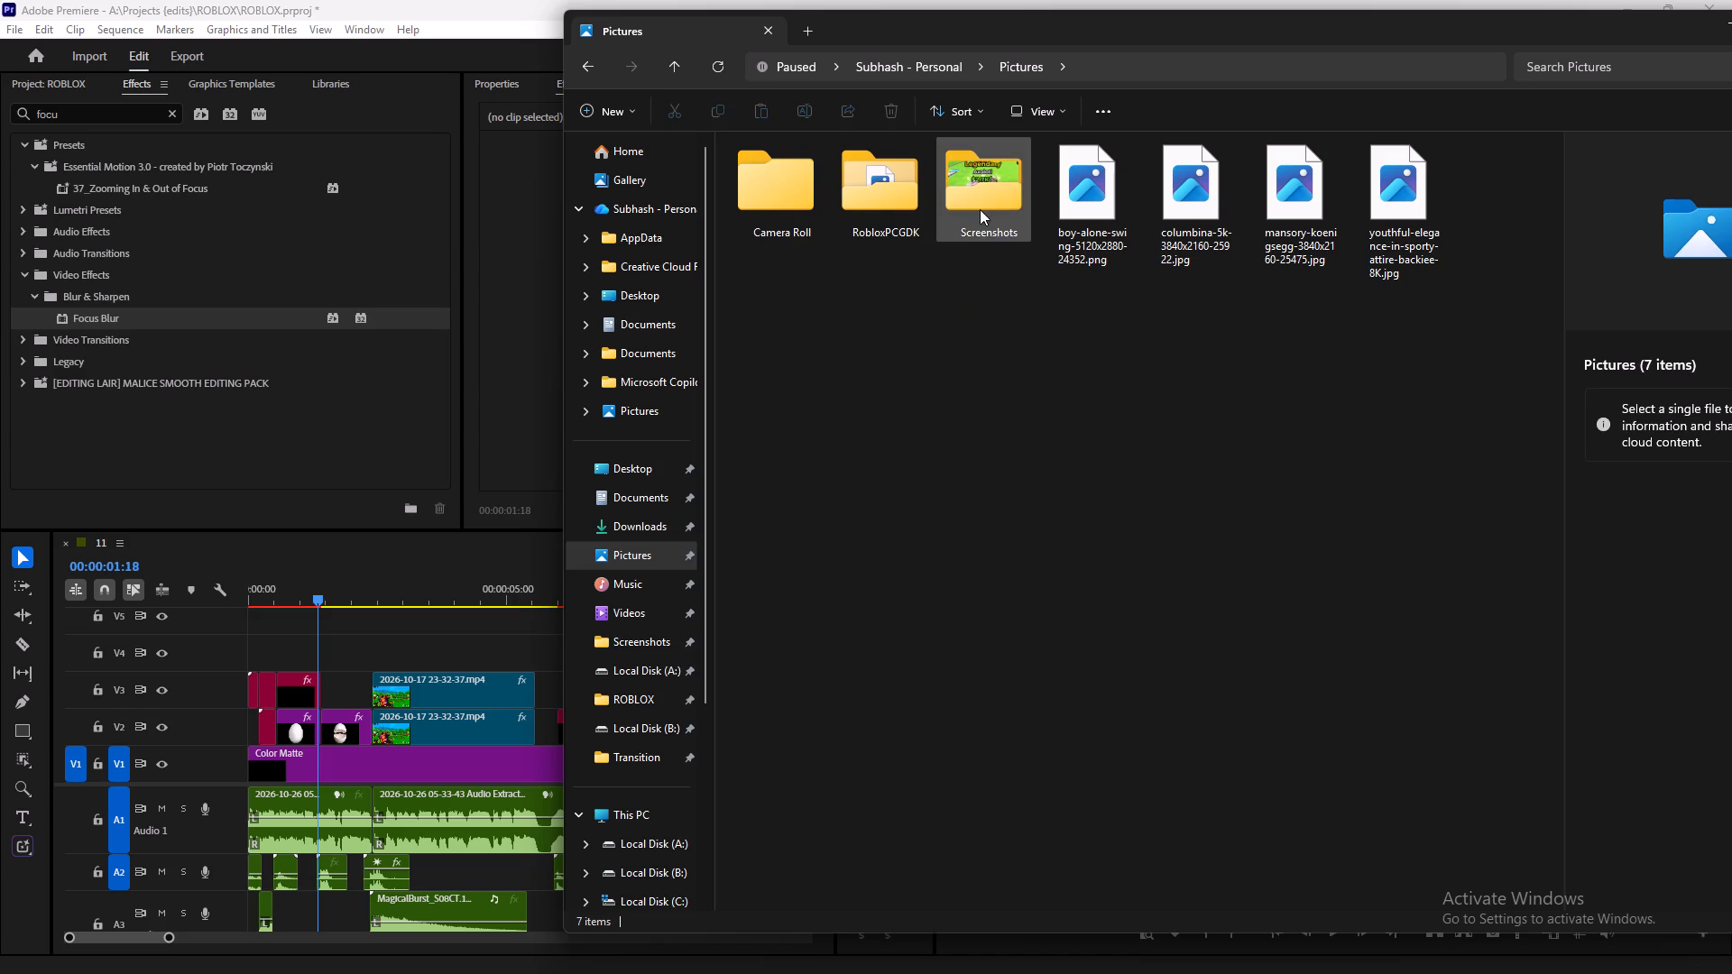
{"action": "double_click", "coordinate": [979, 207]}
{"action": "scroll", "coordinate": [1094, 484], "scroll_direction": "down", "scroll_amount": 9}
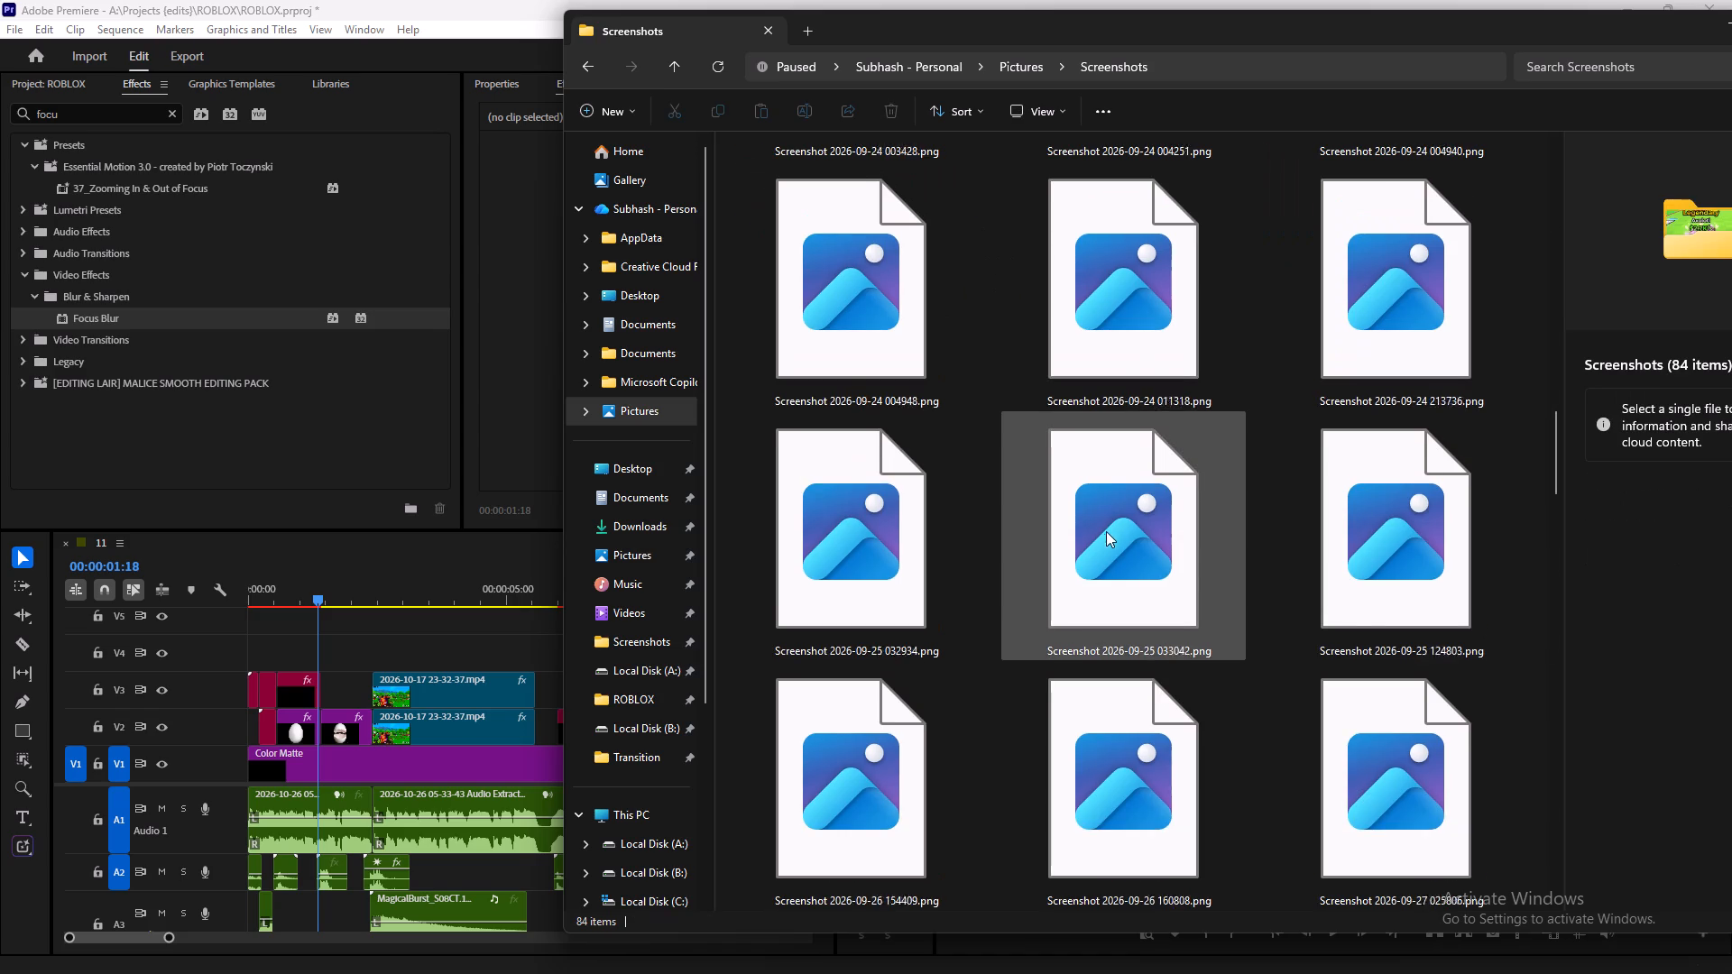
{"action": "scroll", "coordinate": [1106, 531], "scroll_direction": "down", "scroll_amount": 10}
{"action": "scroll", "coordinate": [1136, 608], "scroll_direction": "down", "scroll_amount": 3}
{"action": "scroll", "coordinate": [1187, 639], "scroll_direction": "up", "scroll_amount": 1}
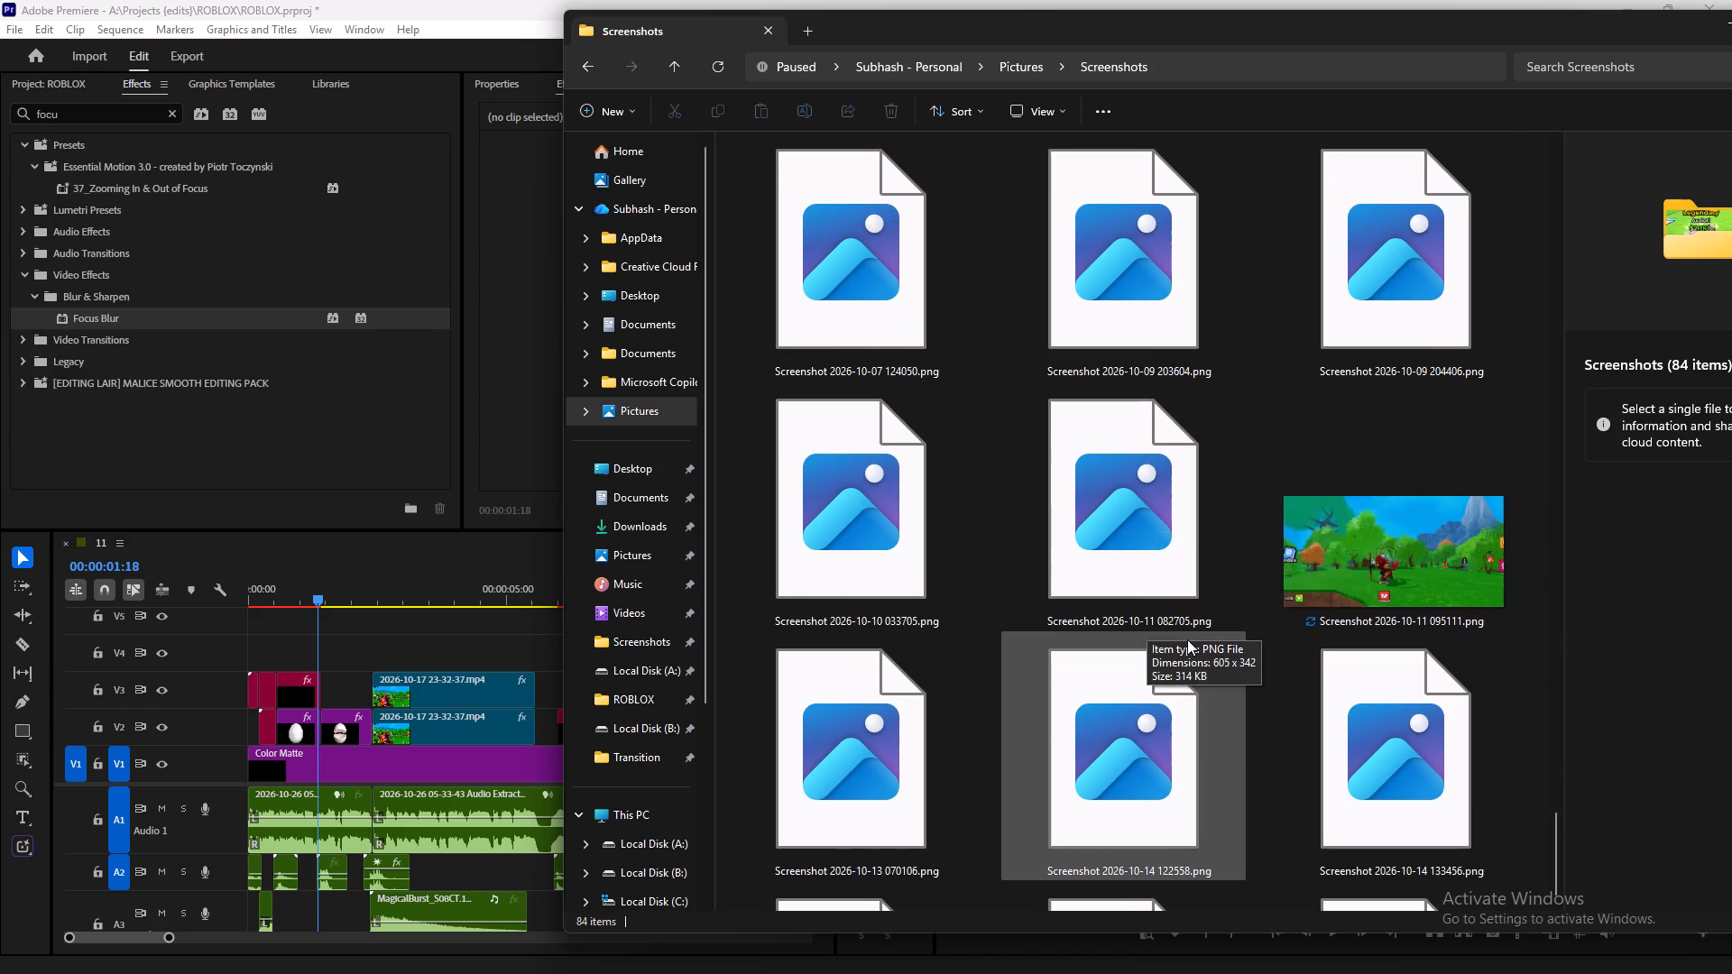
{"action": "scroll", "coordinate": [1187, 639], "scroll_direction": "up", "scroll_amount": 1}
{"action": "scroll", "coordinate": [1187, 639], "scroll_direction": "down", "scroll_amount": 6}
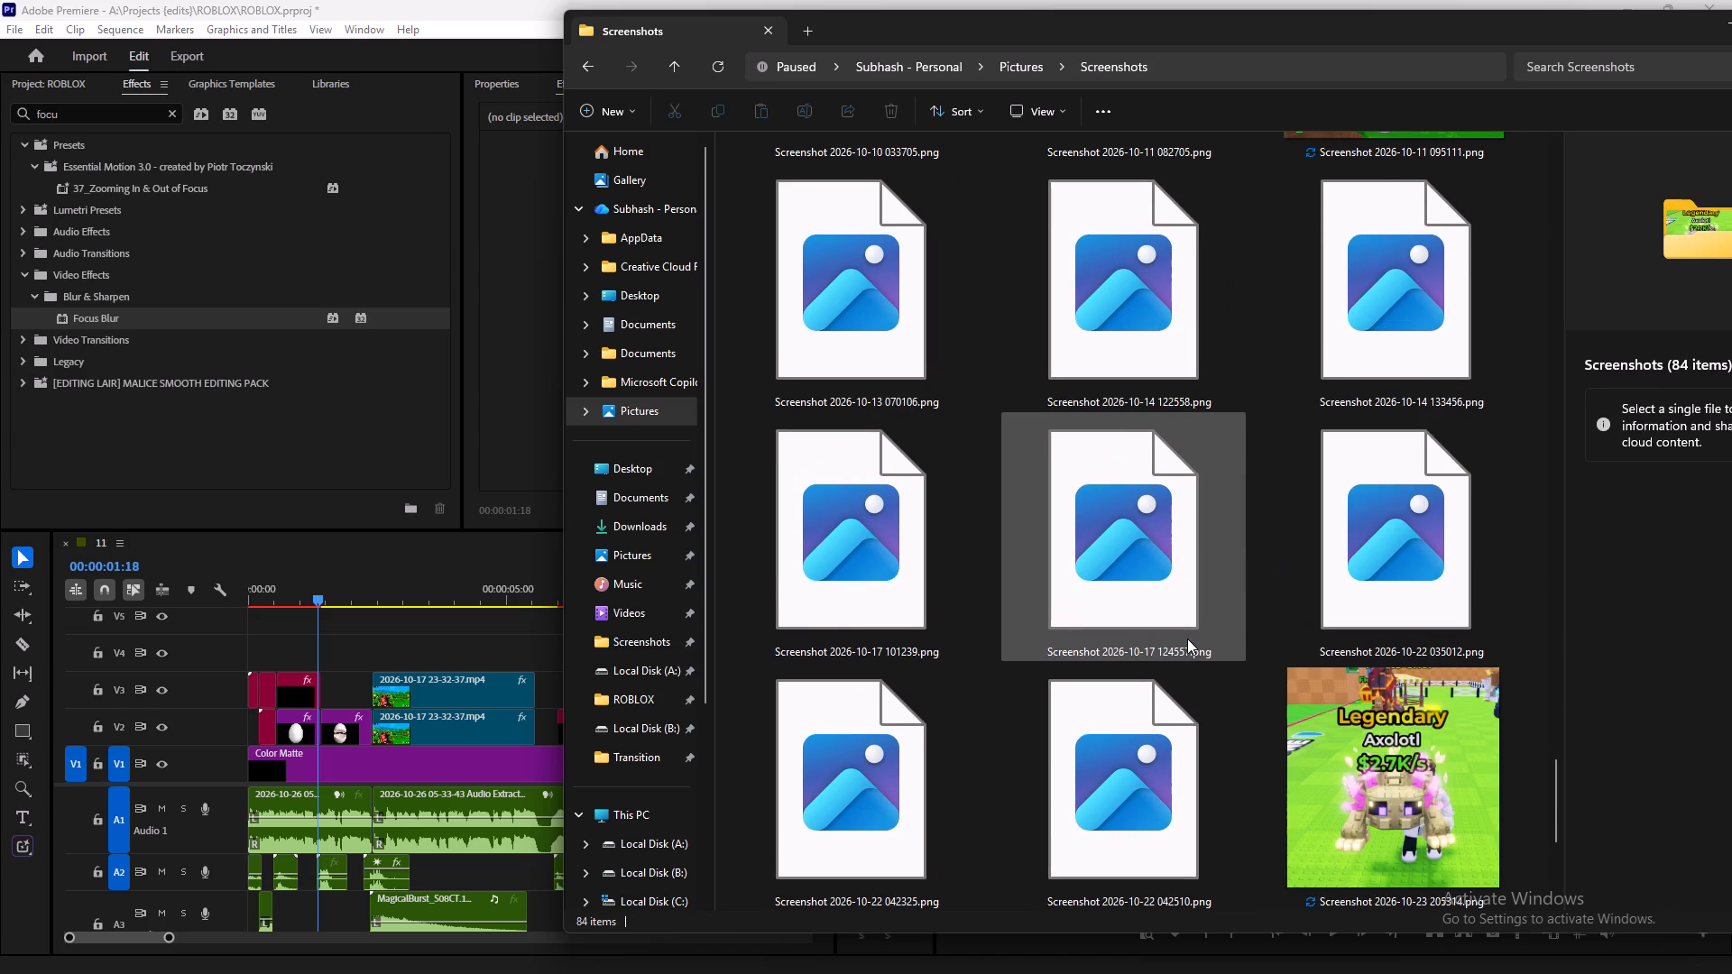
{"action": "scroll", "coordinate": [1340, 729], "scroll_direction": "up", "scroll_amount": 1}
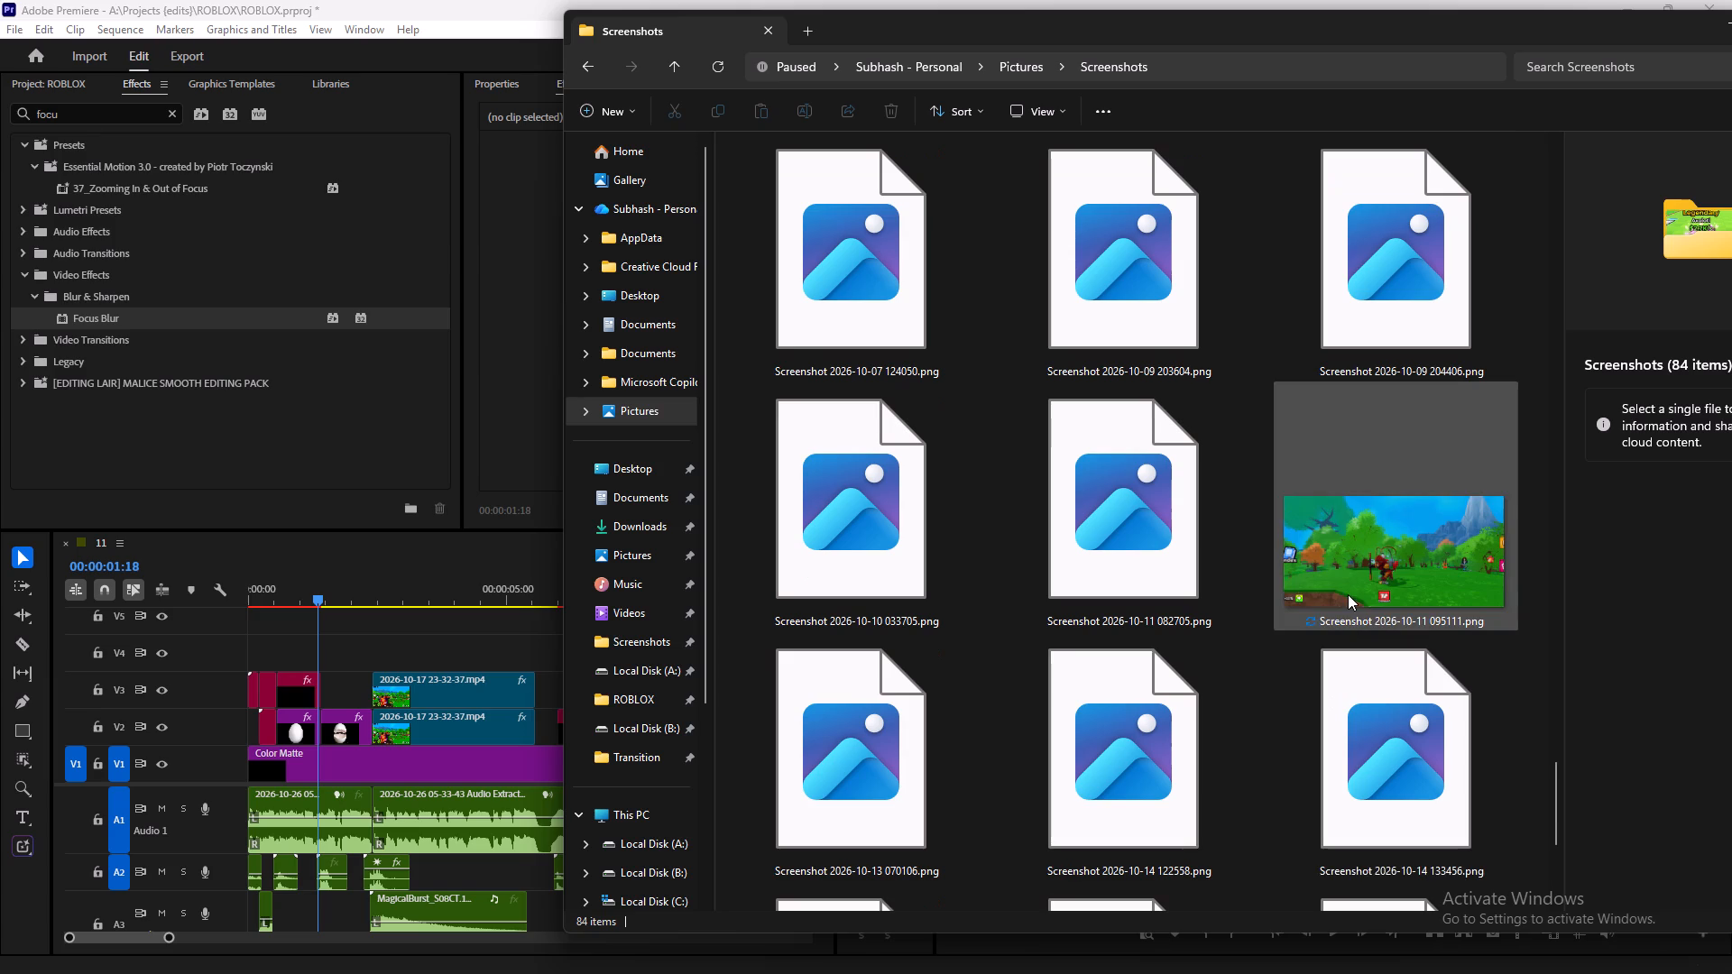
{"action": "scroll", "coordinate": [1350, 587], "scroll_direction": "up", "scroll_amount": 3}
{"action": "scroll", "coordinate": [1260, 628], "scroll_direction": "down", "scroll_amount": 2}
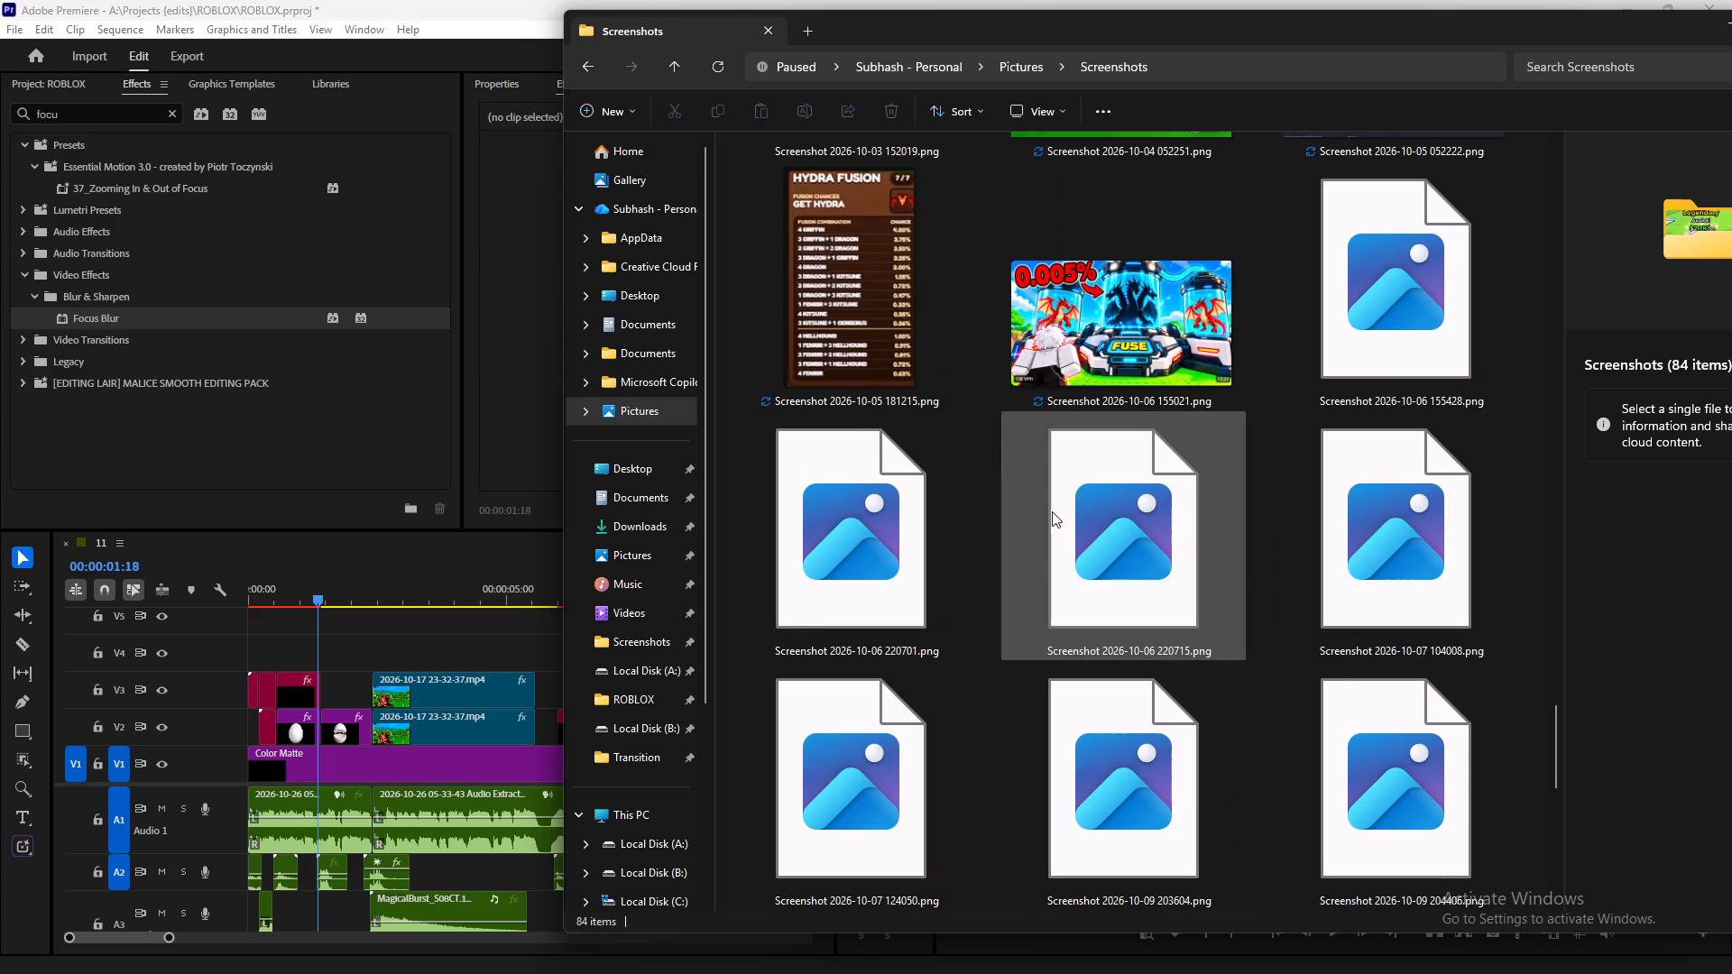
{"action": "scroll", "coordinate": [851, 288], "scroll_direction": "up", "scroll_amount": 1}
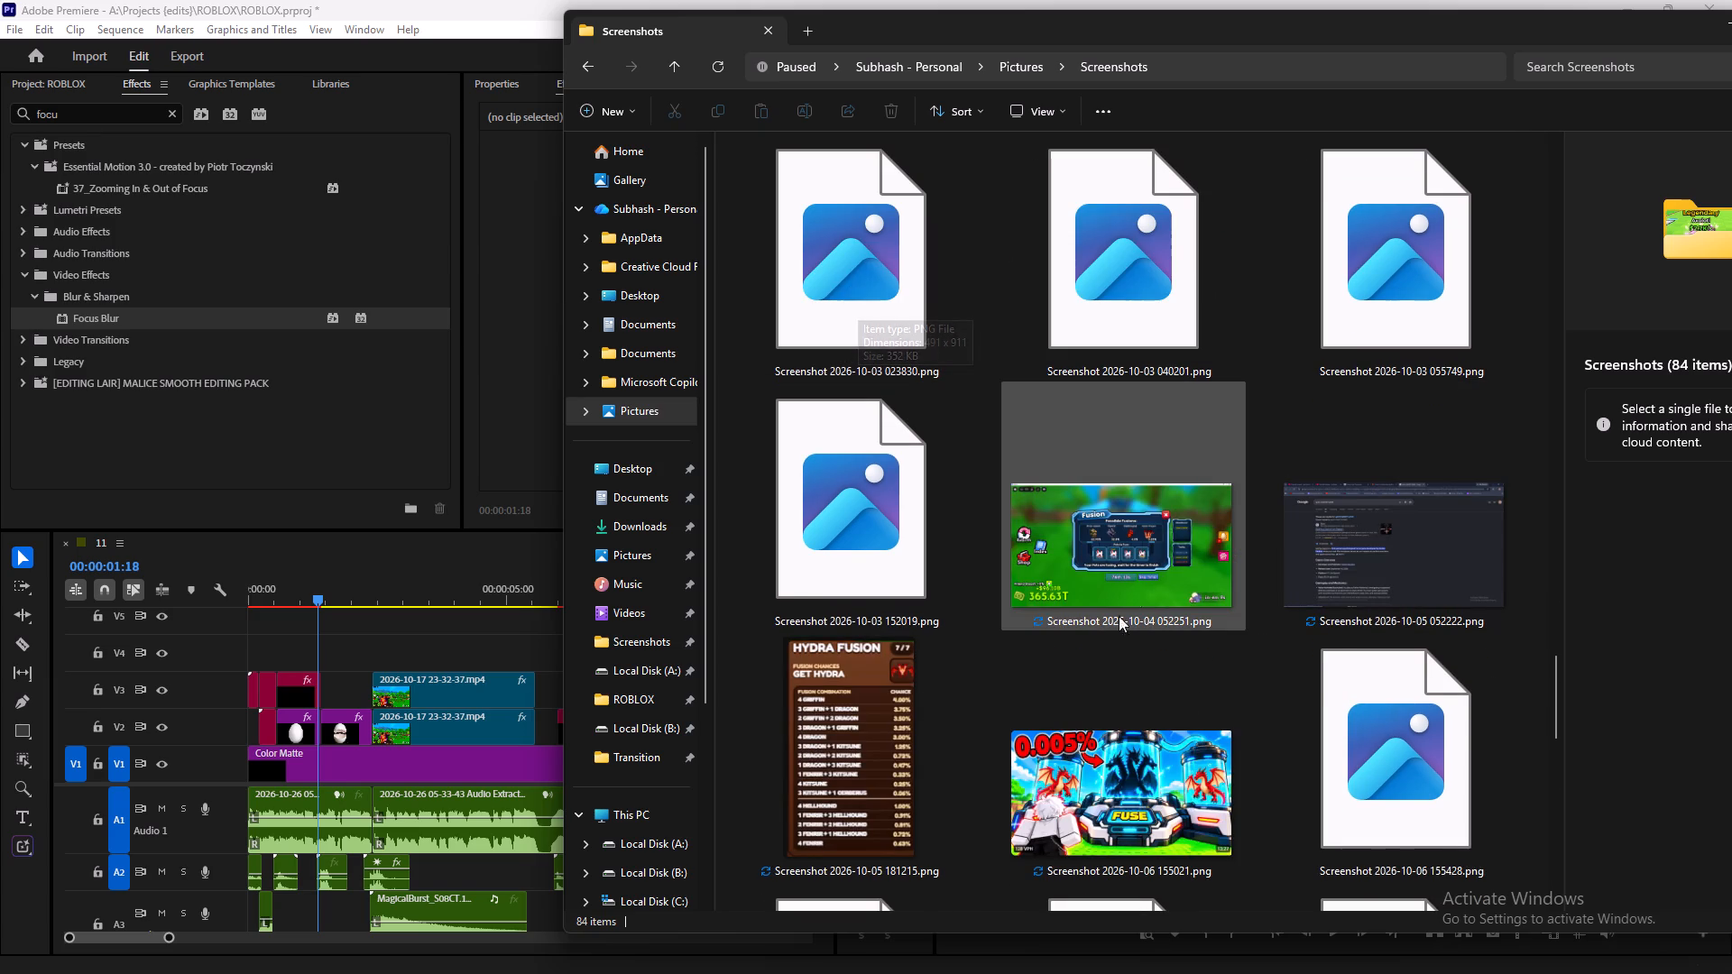
{"action": "double_click", "coordinate": [1375, 538]}
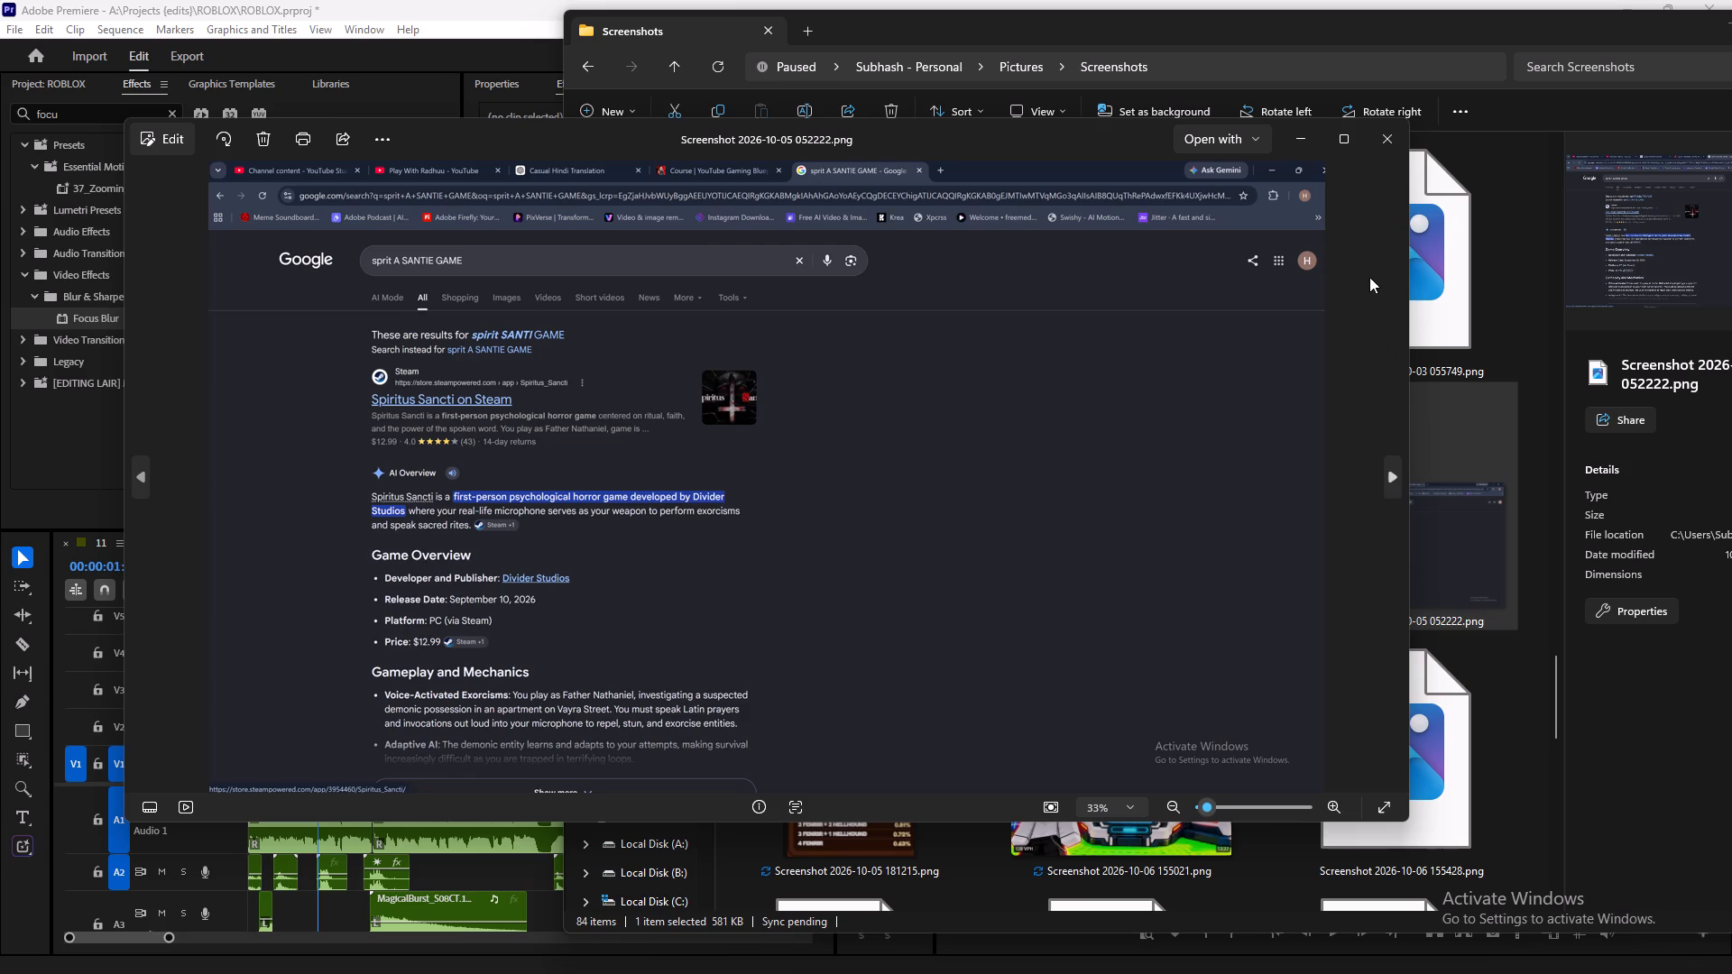
{"action": "left_click", "coordinate": [1377, 140]}
{"action": "scroll", "coordinate": [1326, 531], "scroll_direction": "down", "scroll_amount": 3}
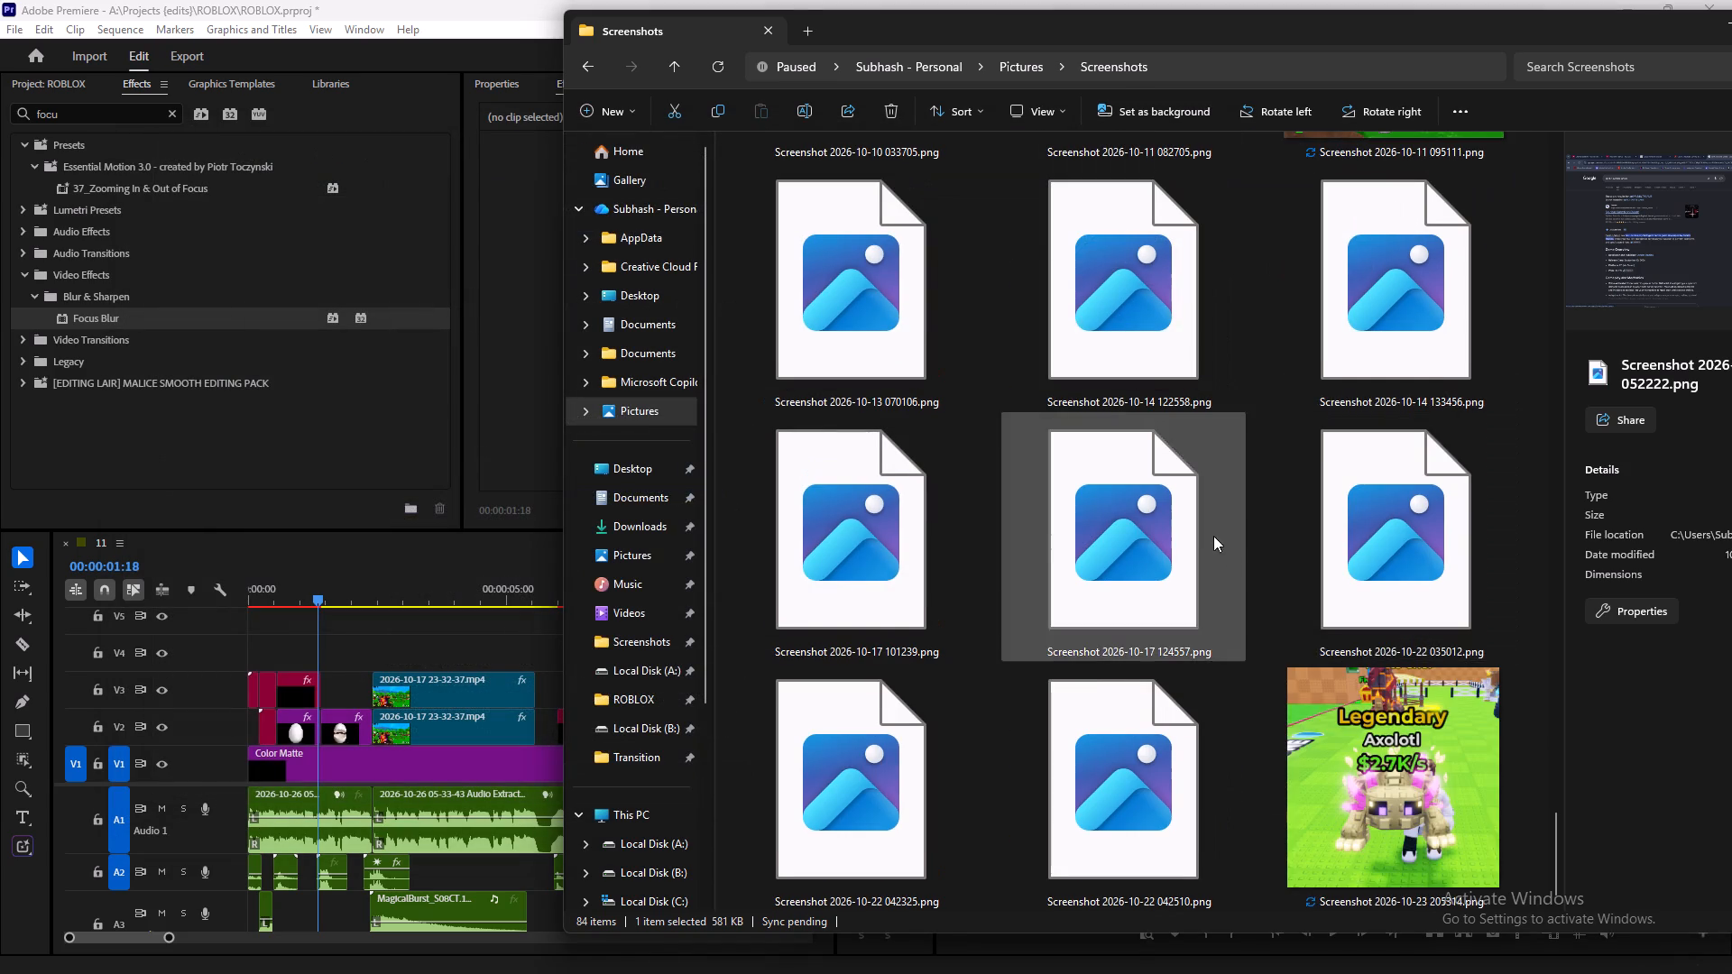
{"action": "double_click", "coordinate": [1118, 778]}
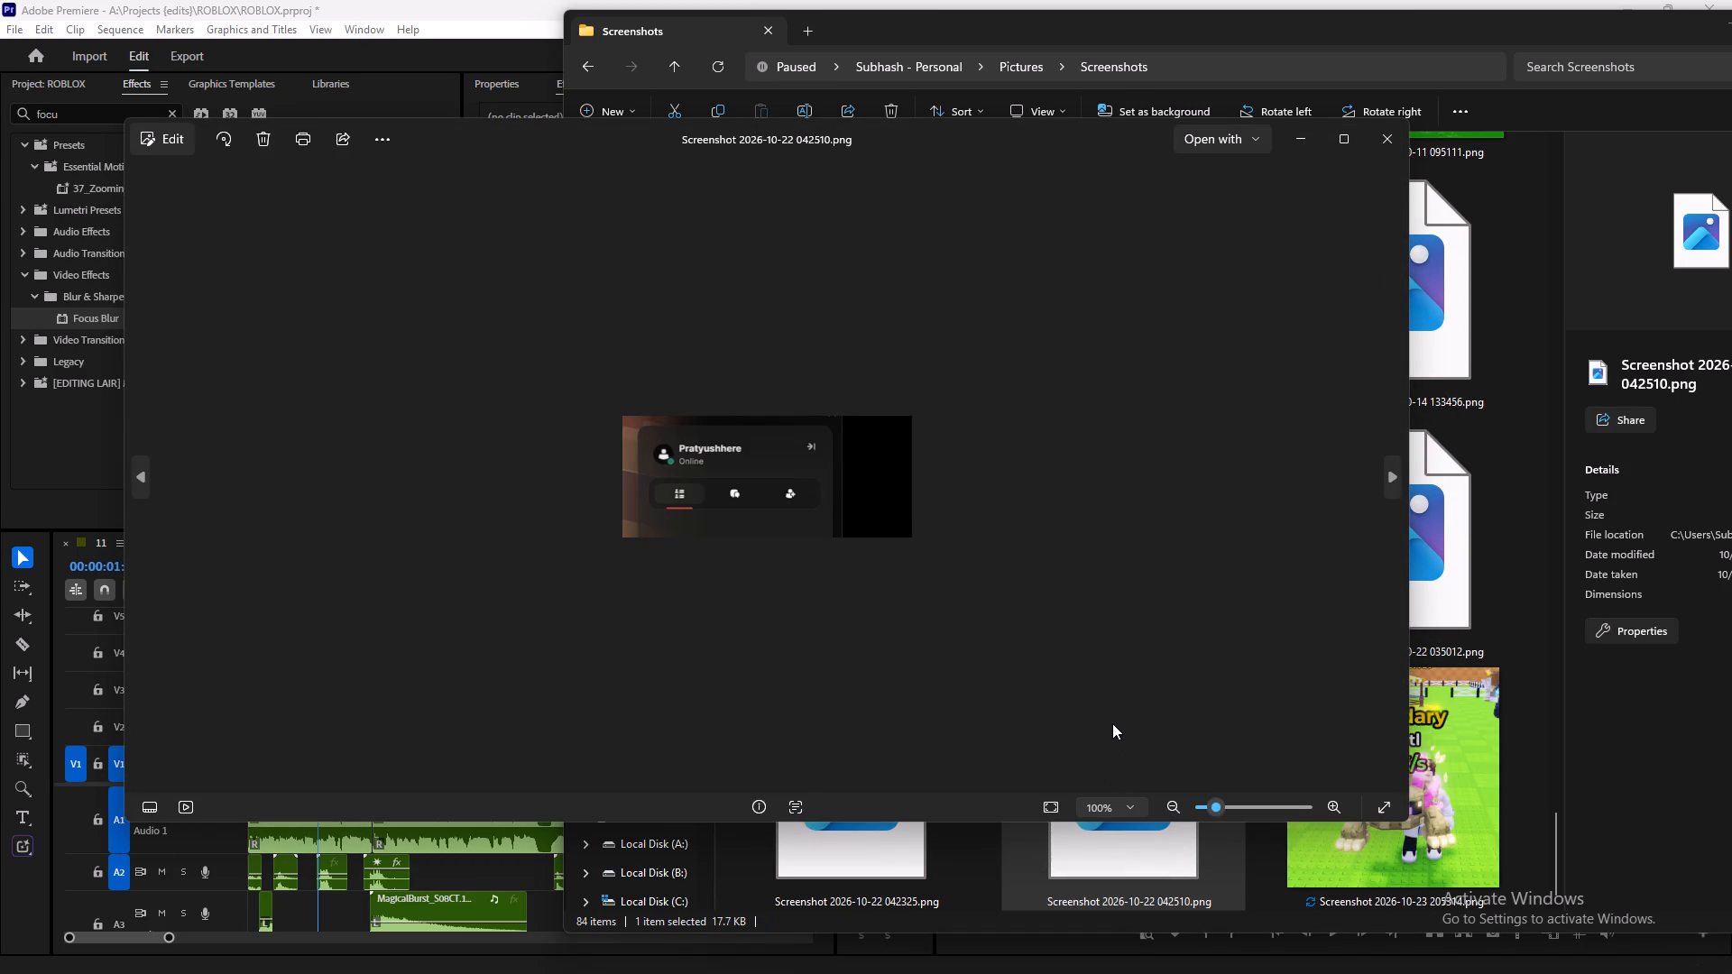
{"action": "key", "text": "Left"}
{"action": "key", "text": "Left"}
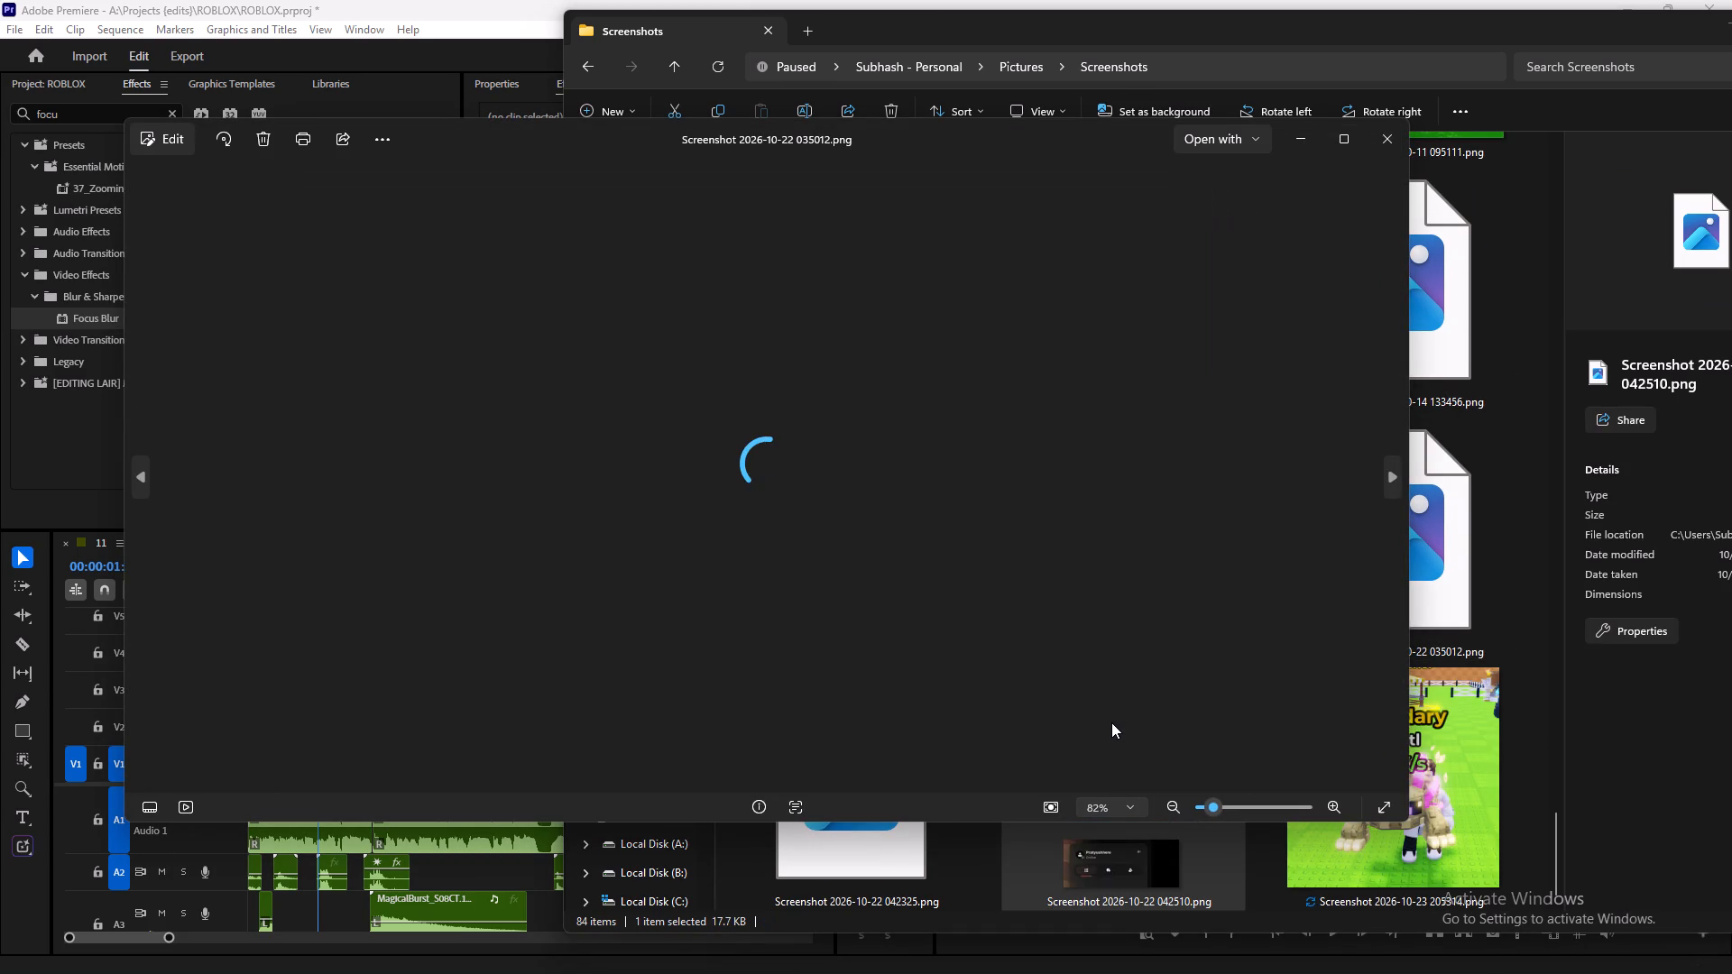
{"action": "key", "text": "Left"}
{"action": "key", "text": "Left"}
{"action": "key", "text": "Left"}
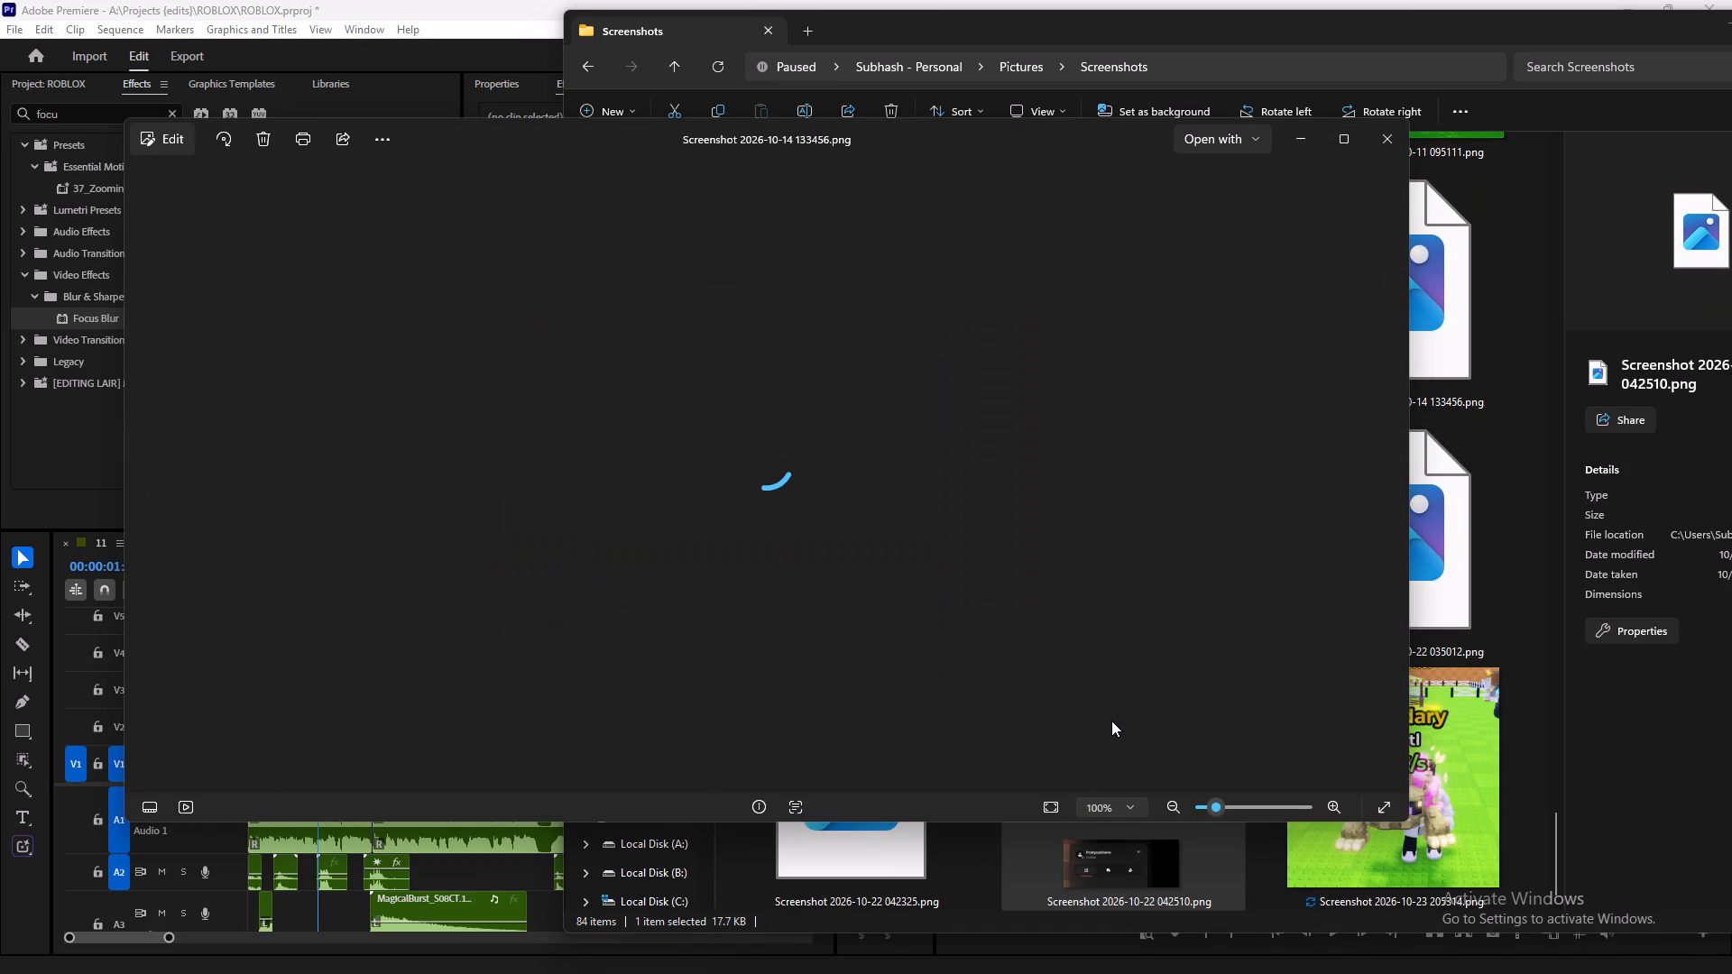
{"action": "key", "text": "Left"}
{"action": "key", "text": "Left"}
{"action": "key", "text": "Left"}
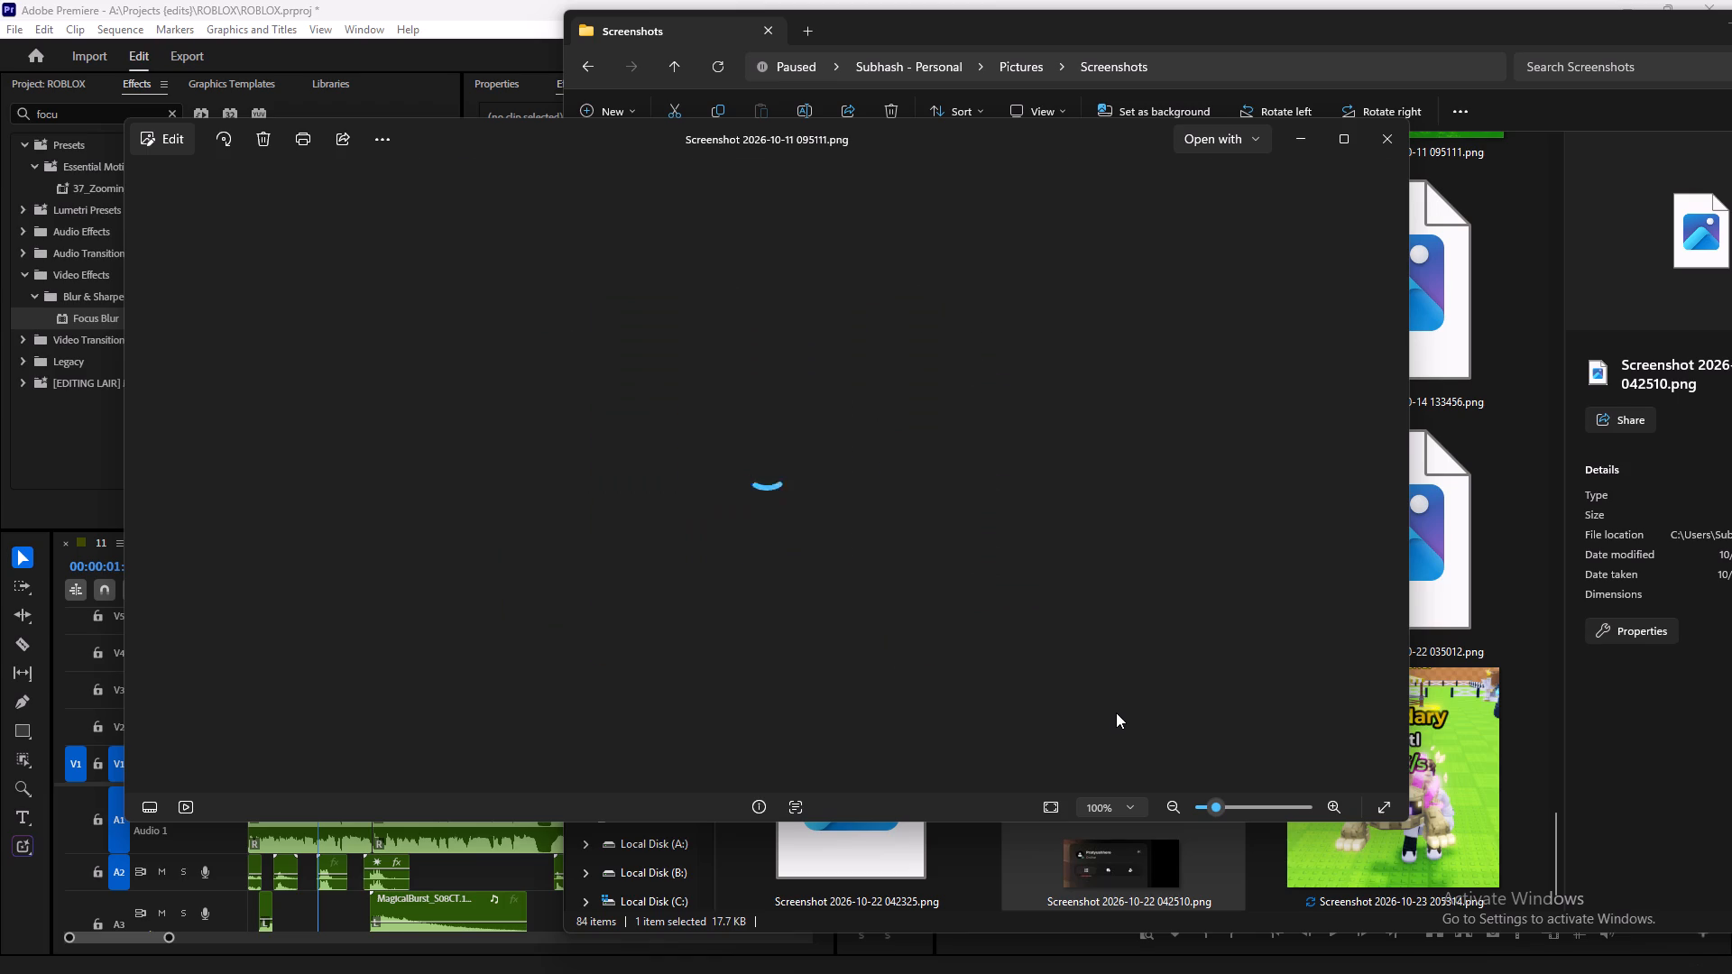
{"action": "key", "text": "Left"}
{"action": "key", "text": "Left"}
{"action": "key", "text": "Left"}
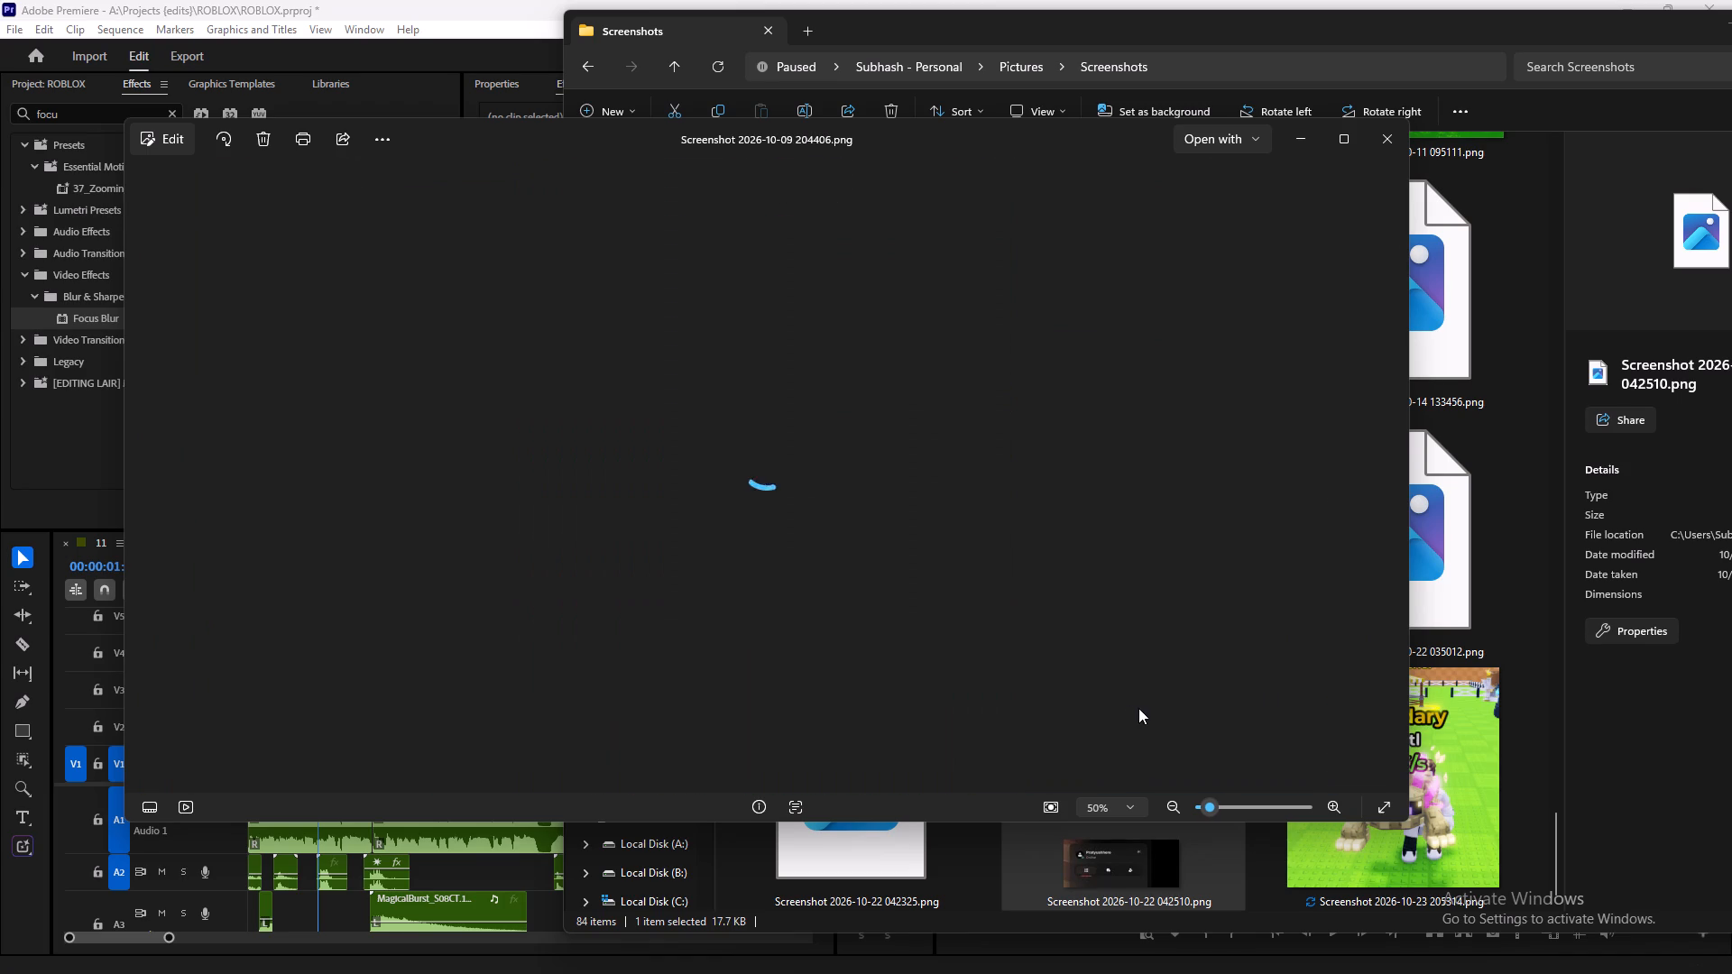
{"action": "key", "text": "Left"}
{"action": "key", "text": "Left"}
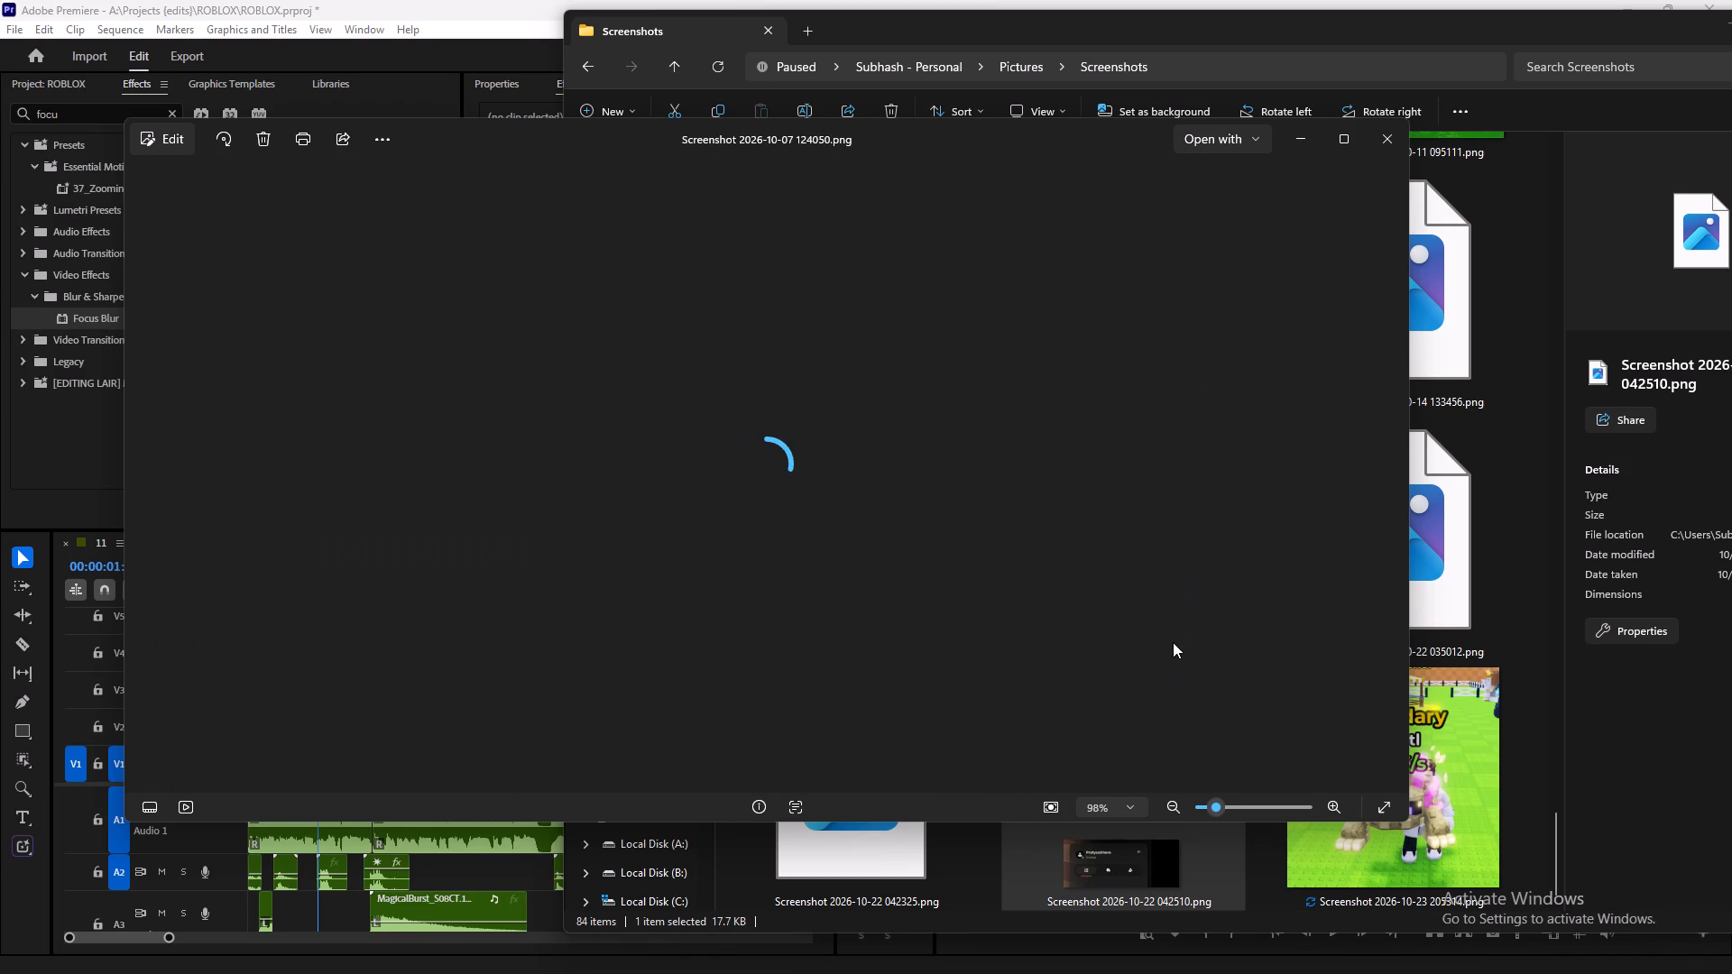
{"action": "key", "text": "Left"}
{"action": "key", "text": "Left"}
{"action": "key", "text": "Left"}
{"action": "key", "text": "Left"}
{"action": "key", "text": "Left"}
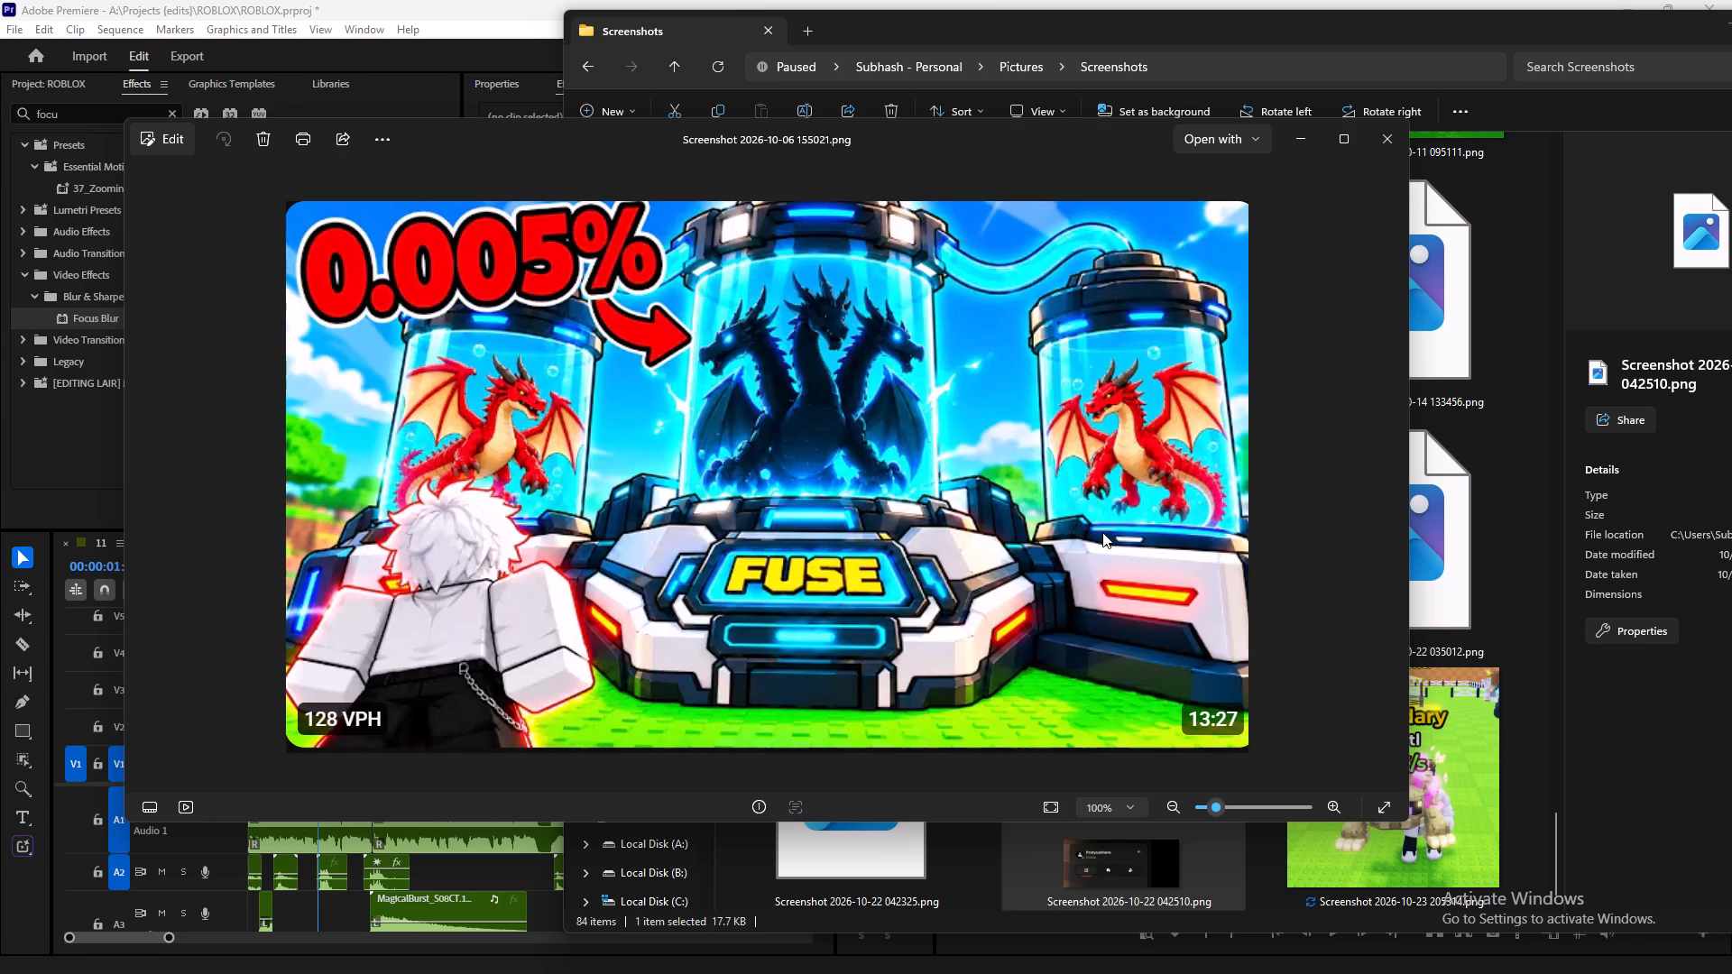
{"action": "key", "text": "Left"}
{"action": "key", "text": "Left"}
{"action": "key", "text": "Left"}
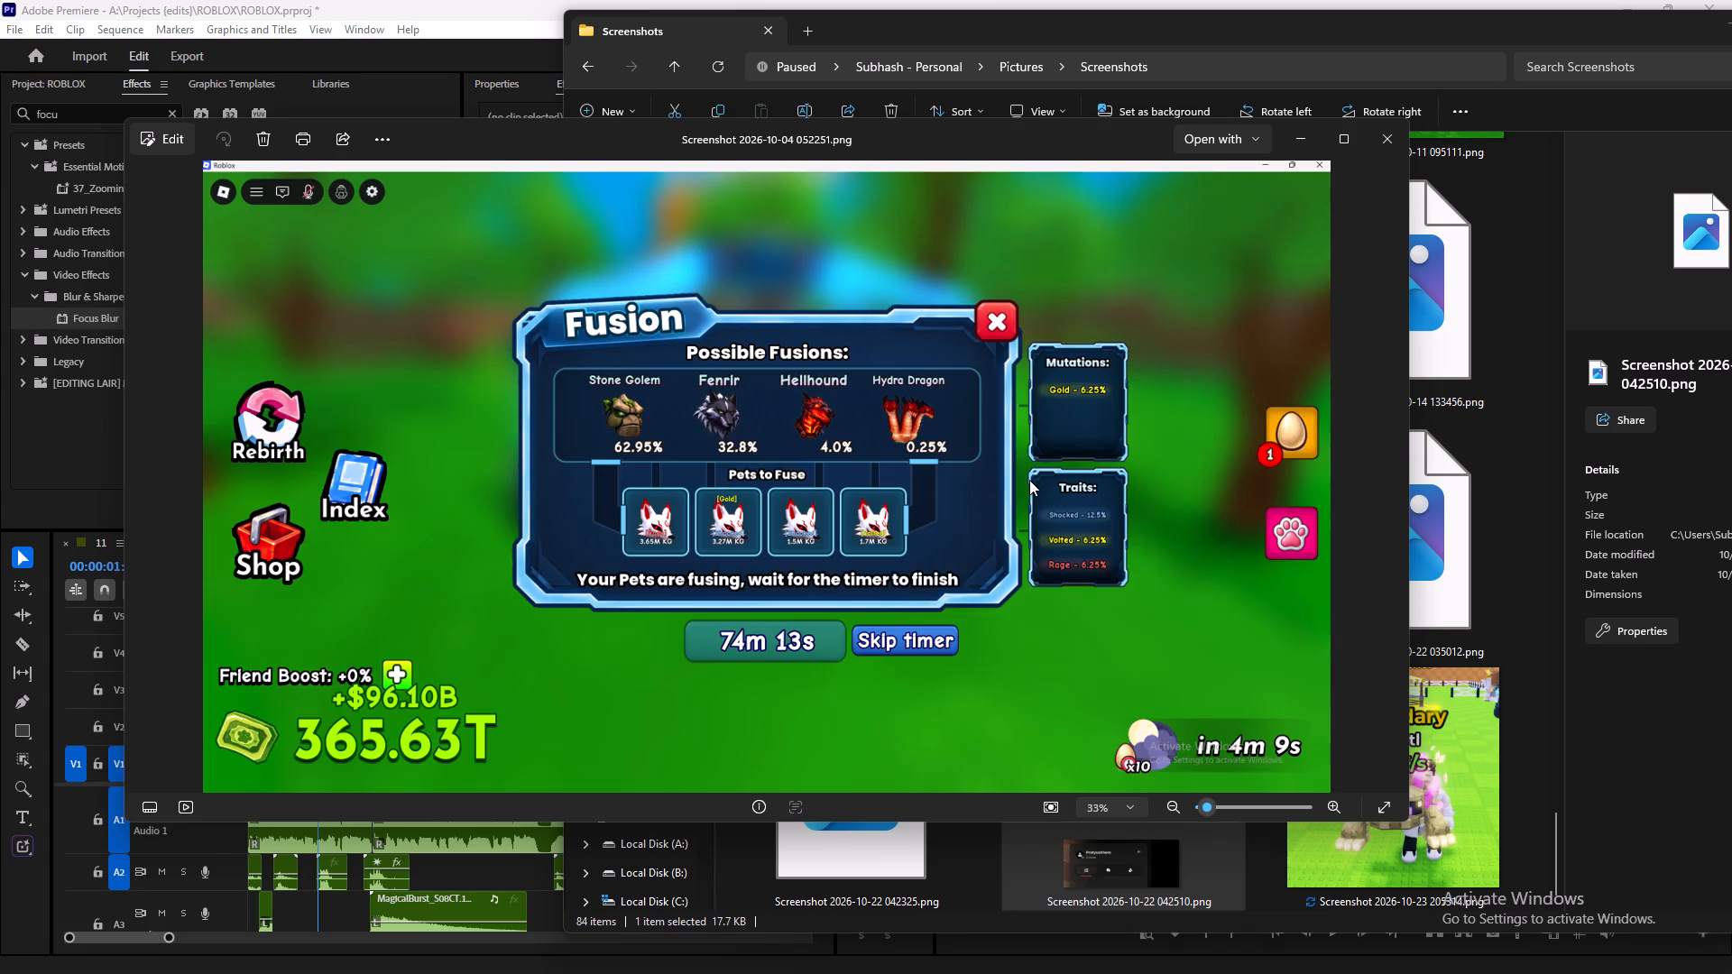
{"action": "key", "text": "Left"}
{"action": "key", "text": "Left"}
{"action": "key", "text": "Left"}
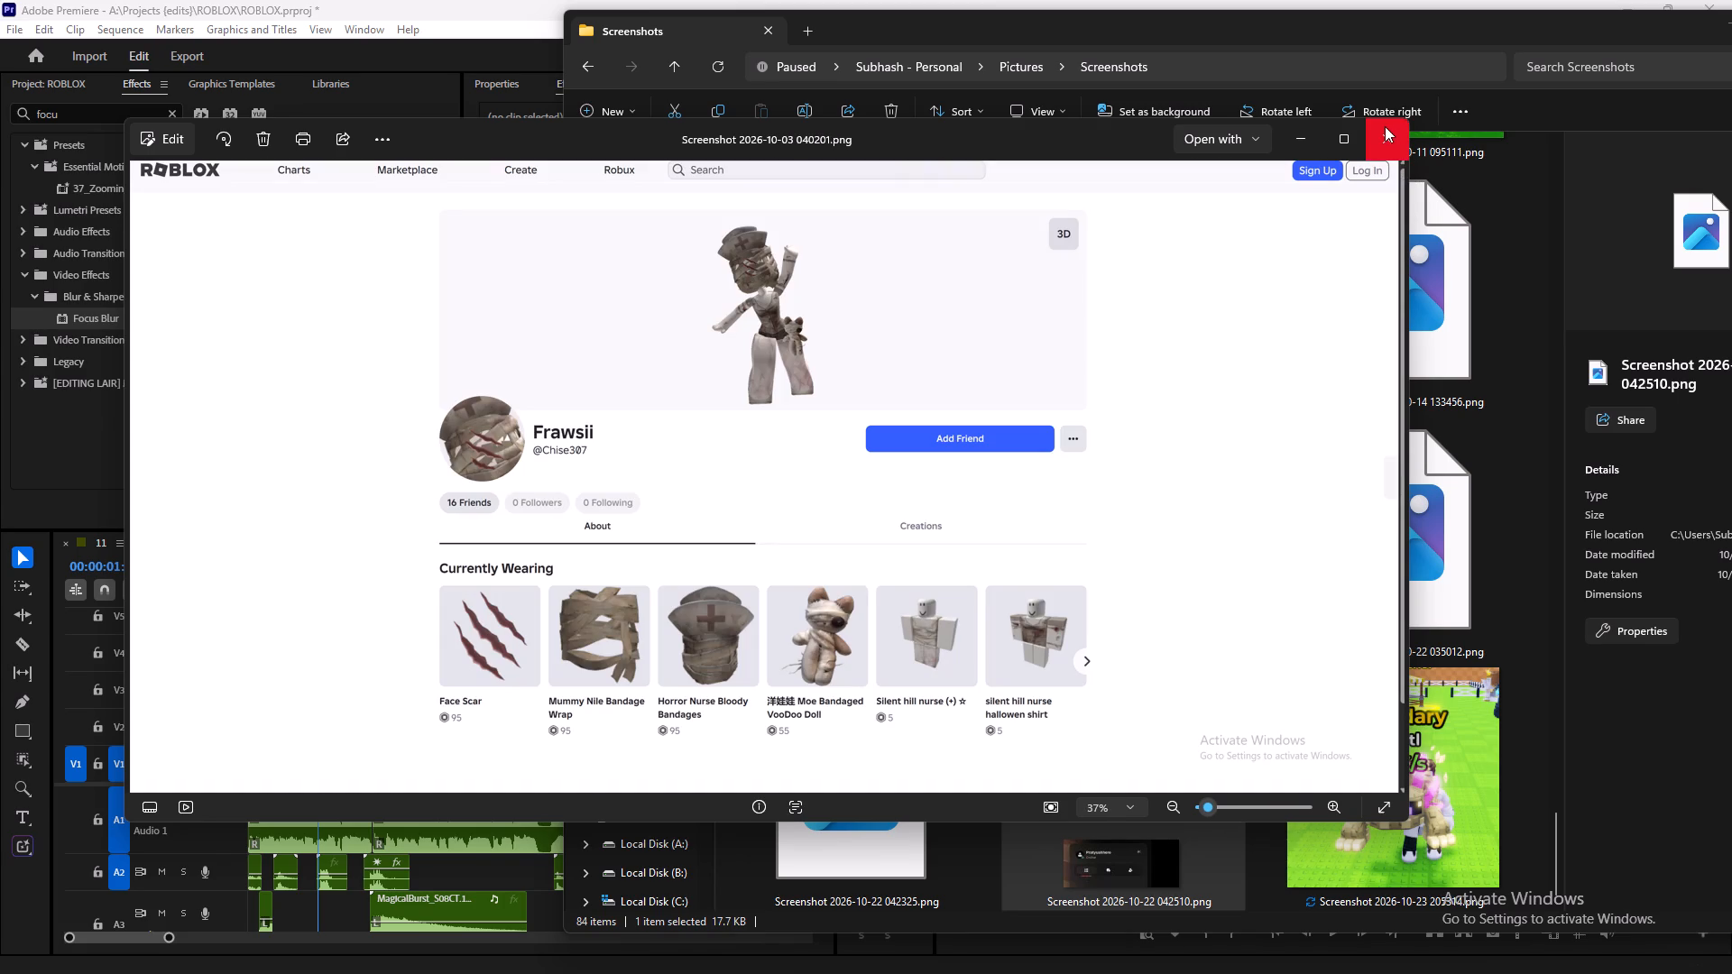
{"action": "left_click", "coordinate": [1385, 126]}
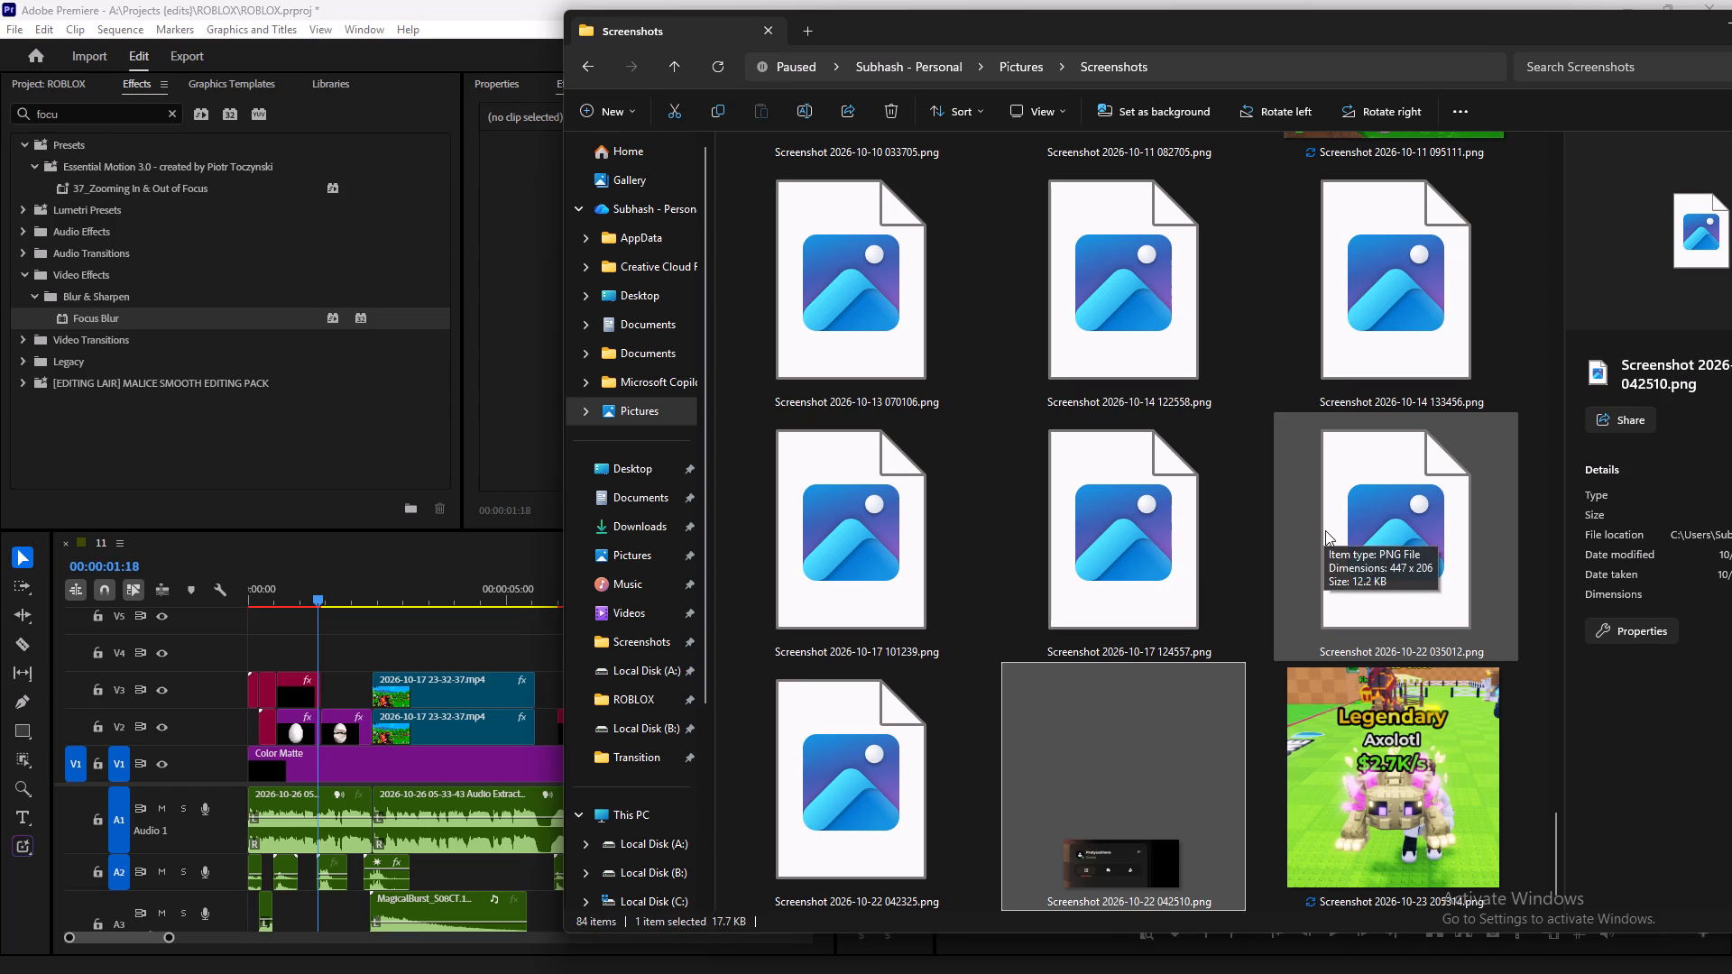
Look through the thumbnails across the Screenshots folder, repositioning and resizing the folder window to see them fully.
{"action": "scroll", "coordinate": [1193, 728], "scroll_direction": "down", "scroll_amount": 20}
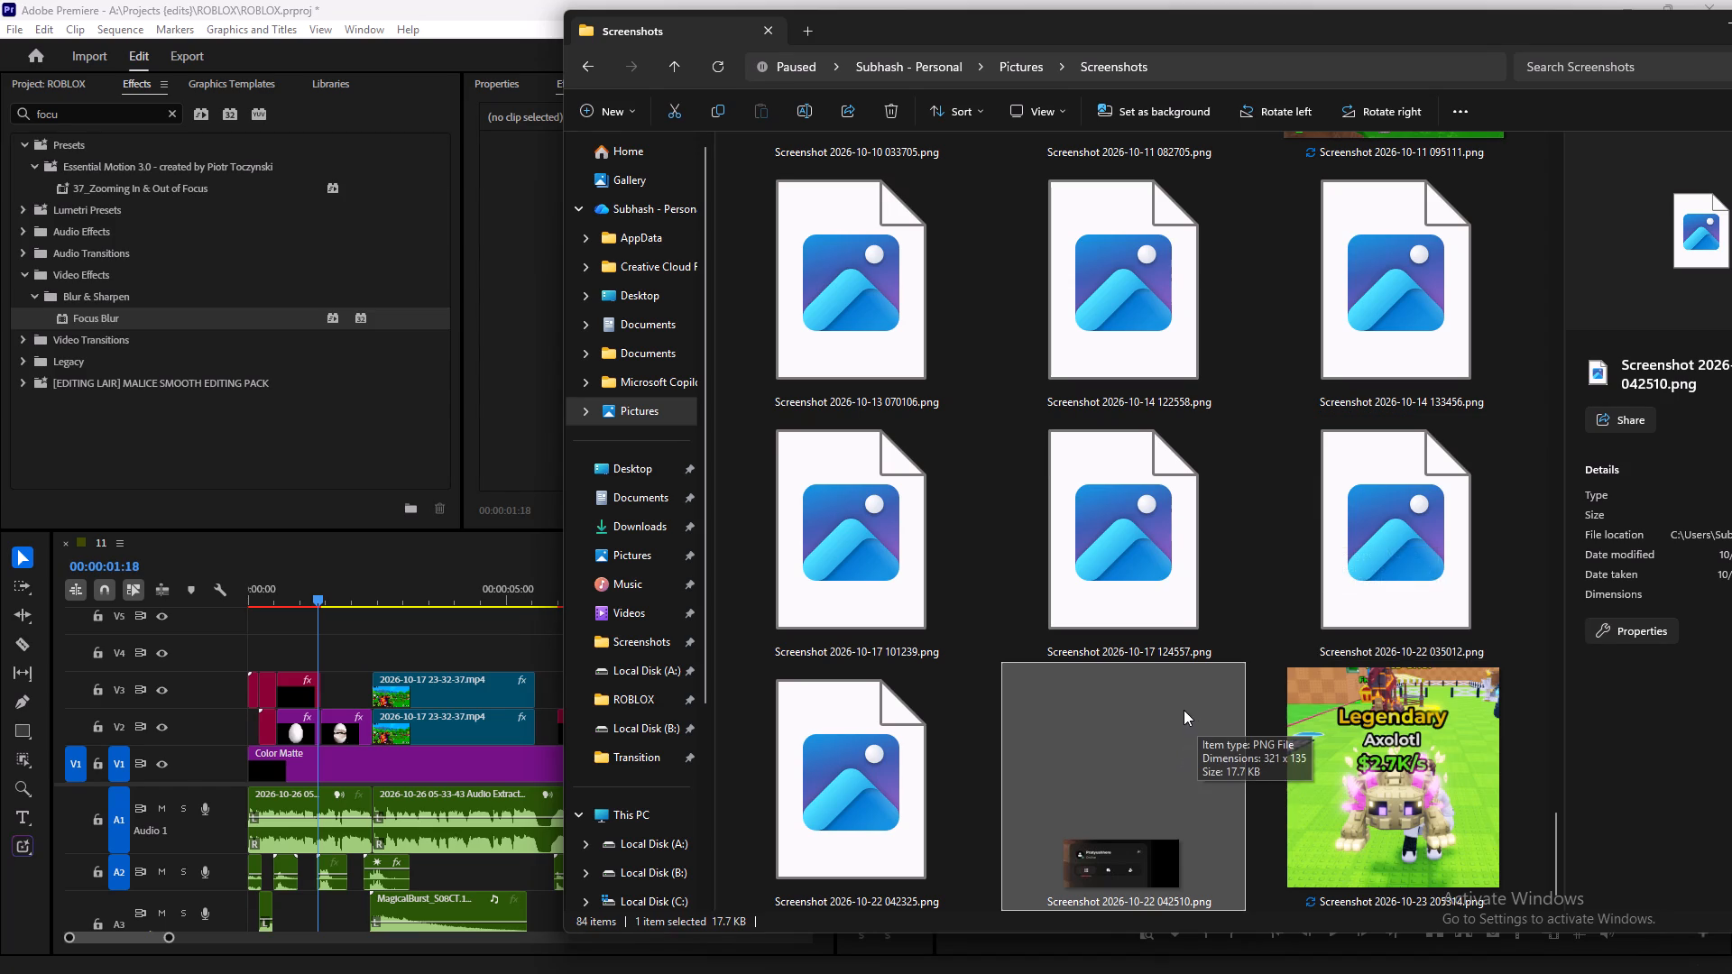
{"action": "scroll", "coordinate": [1184, 710], "scroll_direction": "down", "scroll_amount": 20}
{"action": "scroll", "coordinate": [1184, 710], "scroll_direction": "down", "scroll_amount": 9}
{"action": "scroll", "coordinate": [1179, 707], "scroll_direction": "up", "scroll_amount": 20}
{"action": "scroll", "coordinate": [1179, 707], "scroll_direction": "up", "scroll_amount": 5}
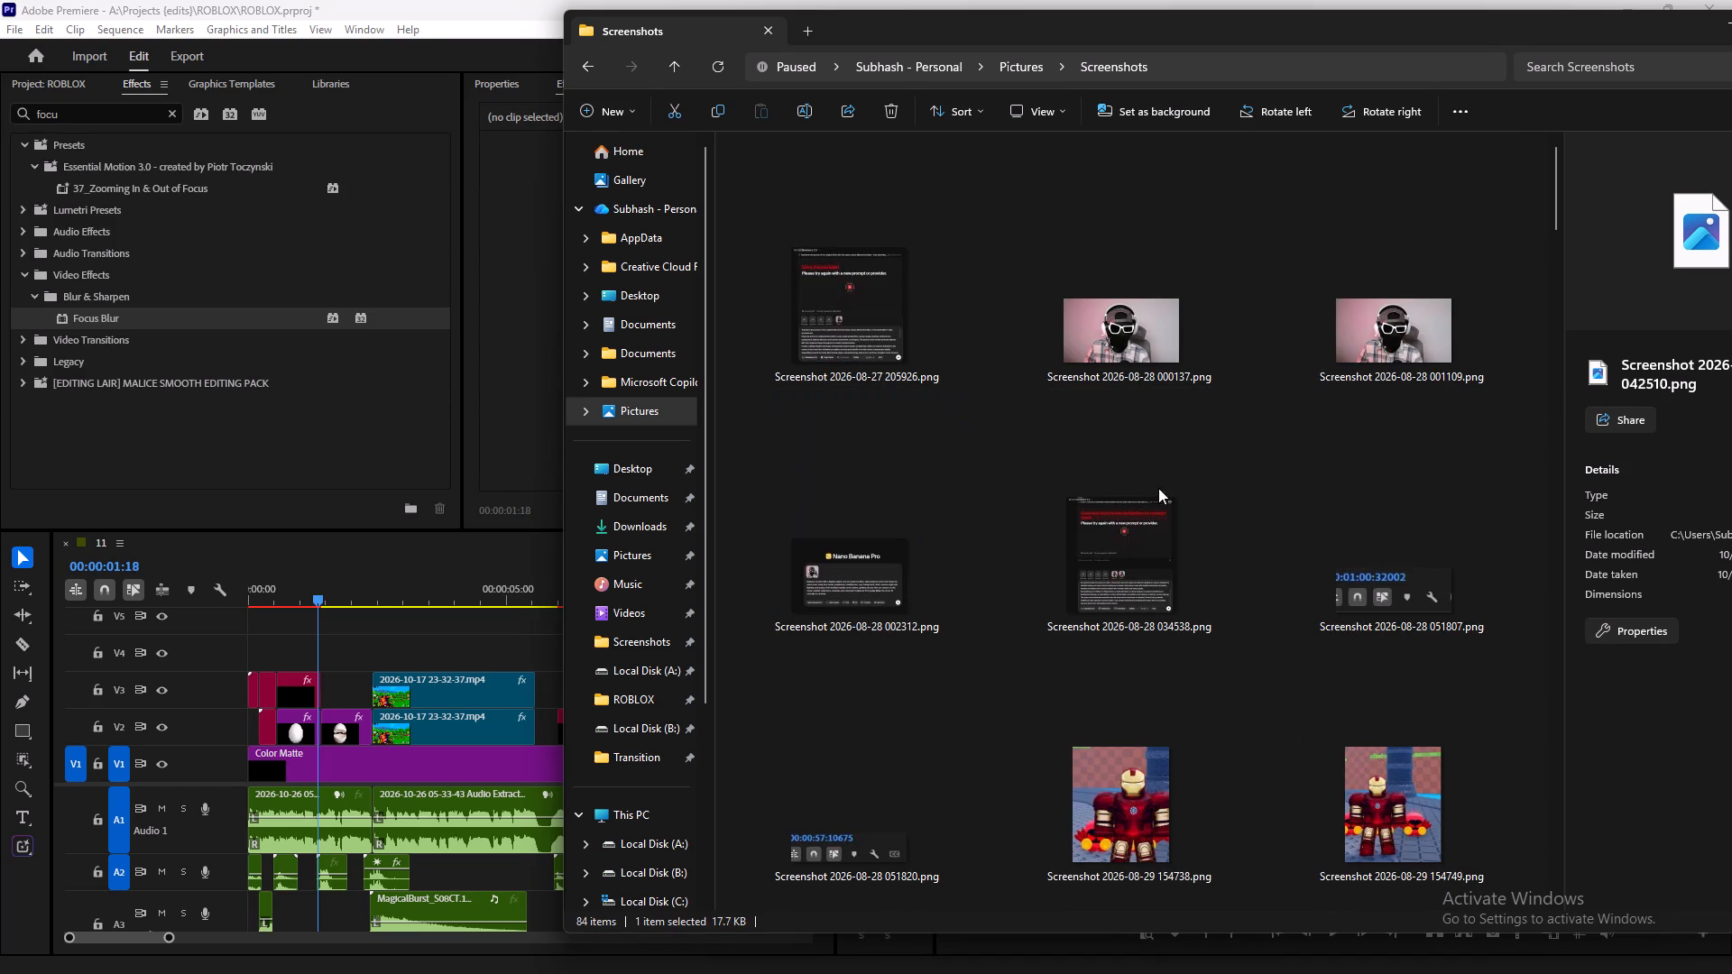
{"action": "scroll", "coordinate": [1234, 580], "scroll_direction": "down", "scroll_amount": 3}
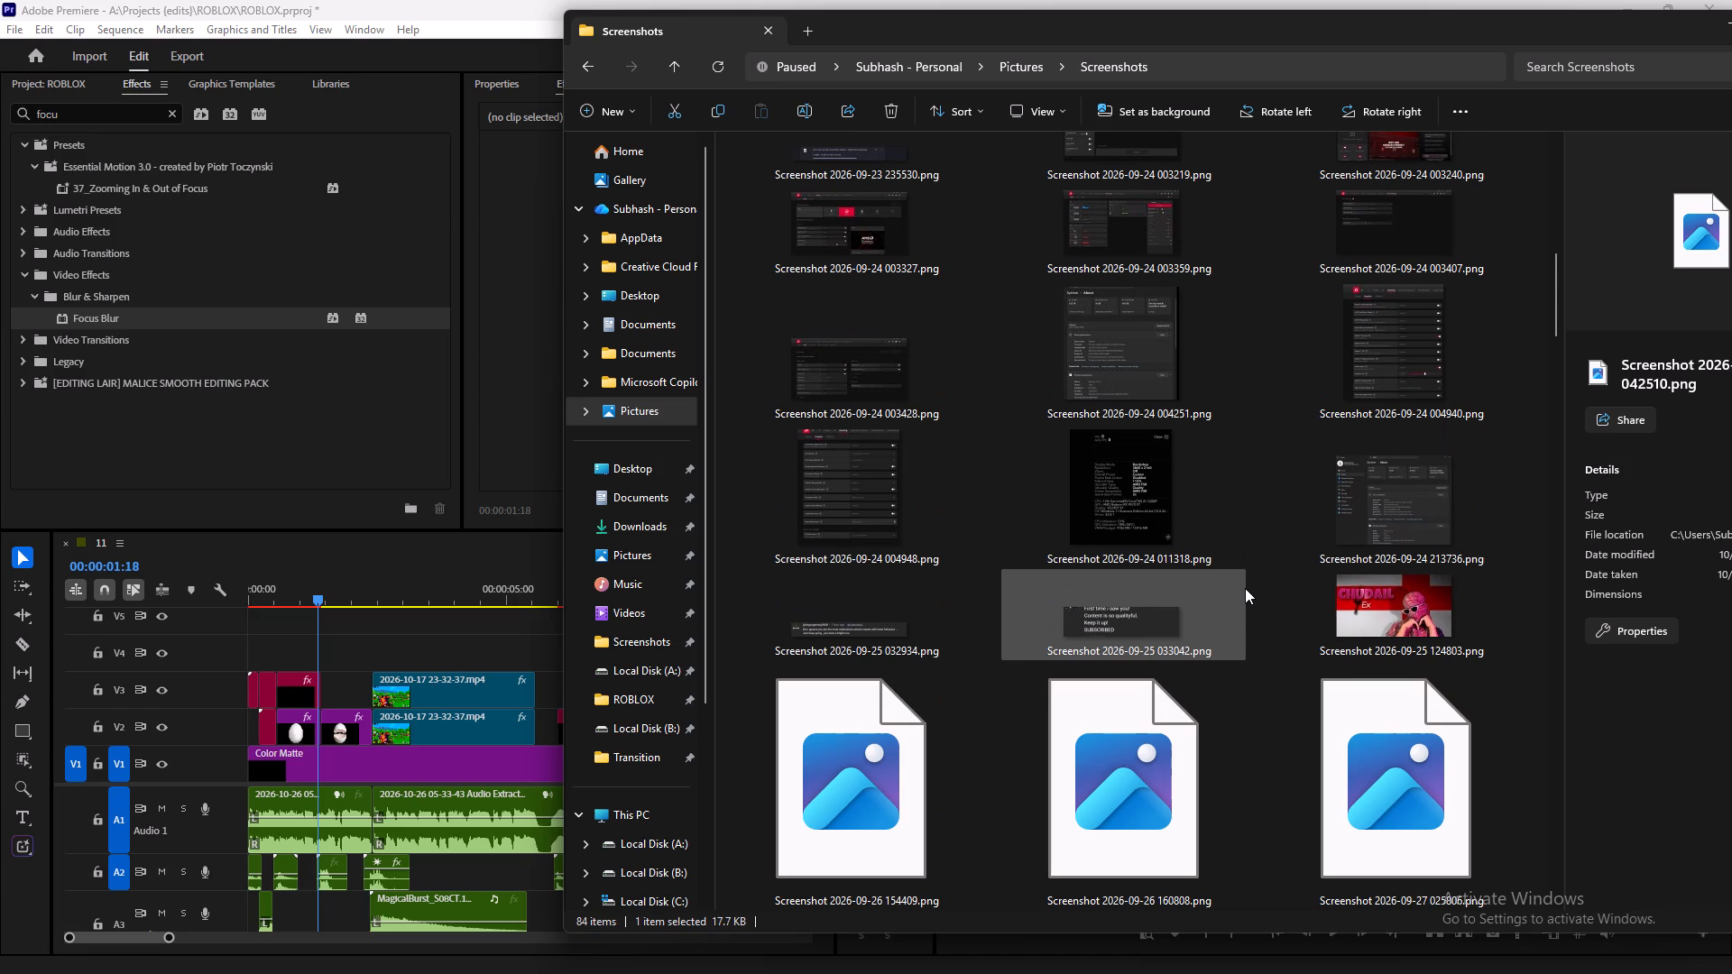
{"action": "scroll", "coordinate": [1247, 581], "scroll_direction": "down", "scroll_amount": 1}
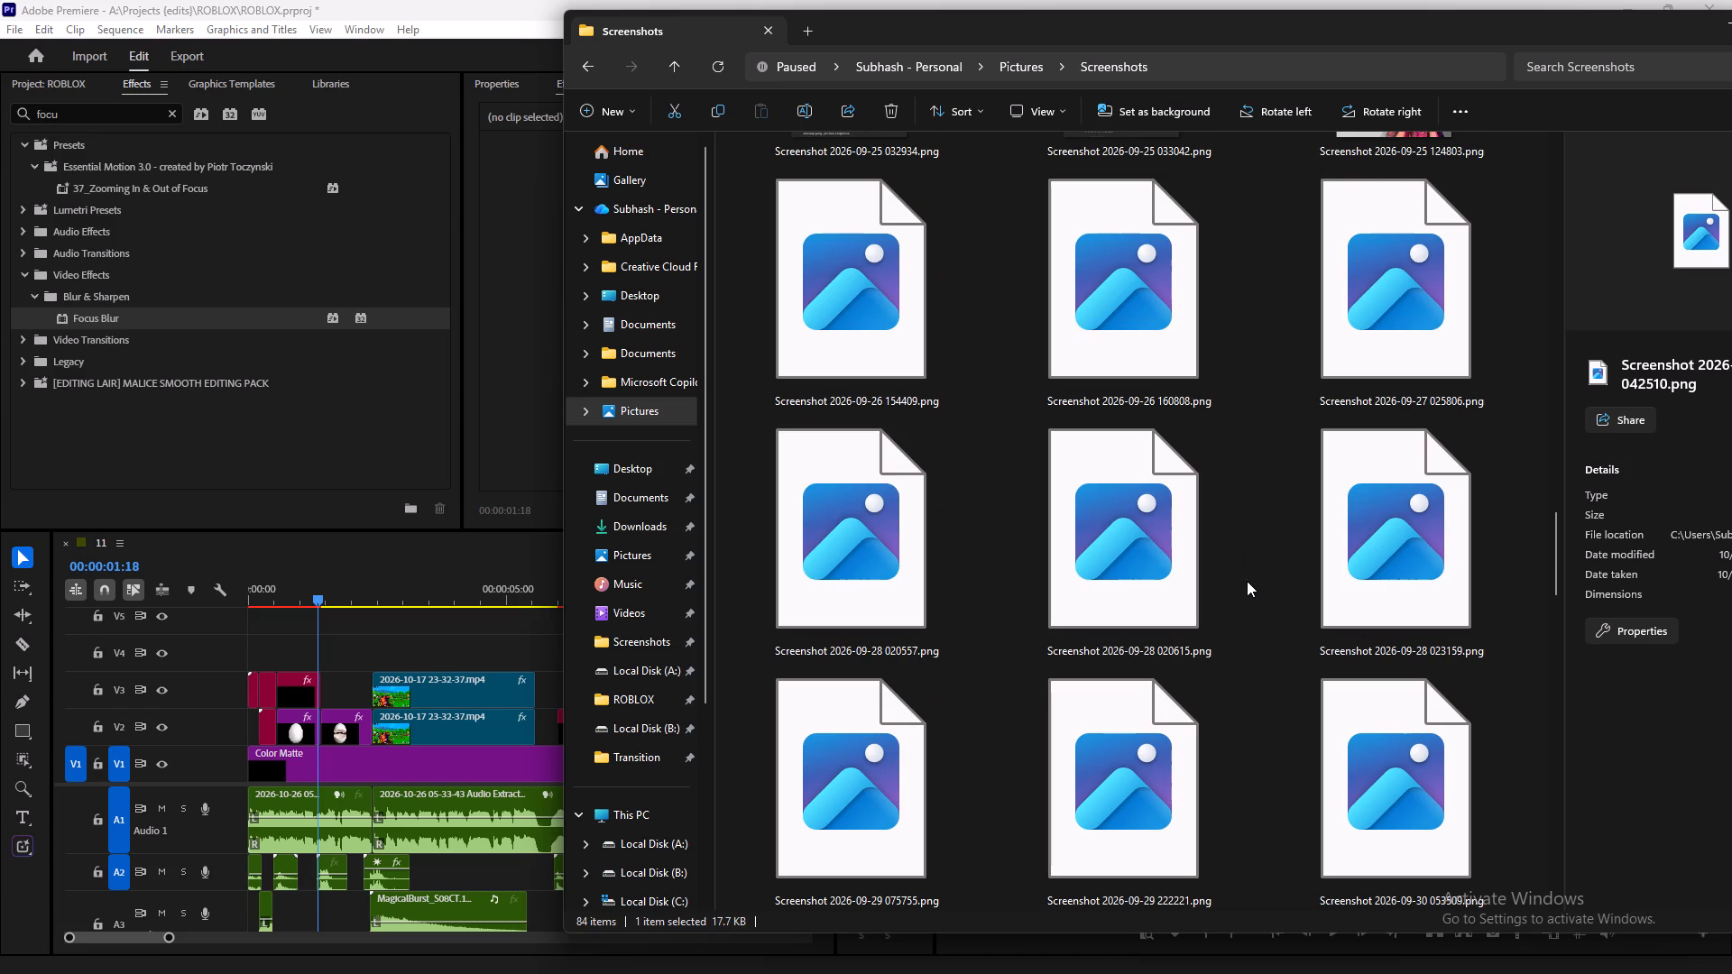
{"action": "scroll", "coordinate": [1247, 581], "scroll_direction": "up", "scroll_amount": 1}
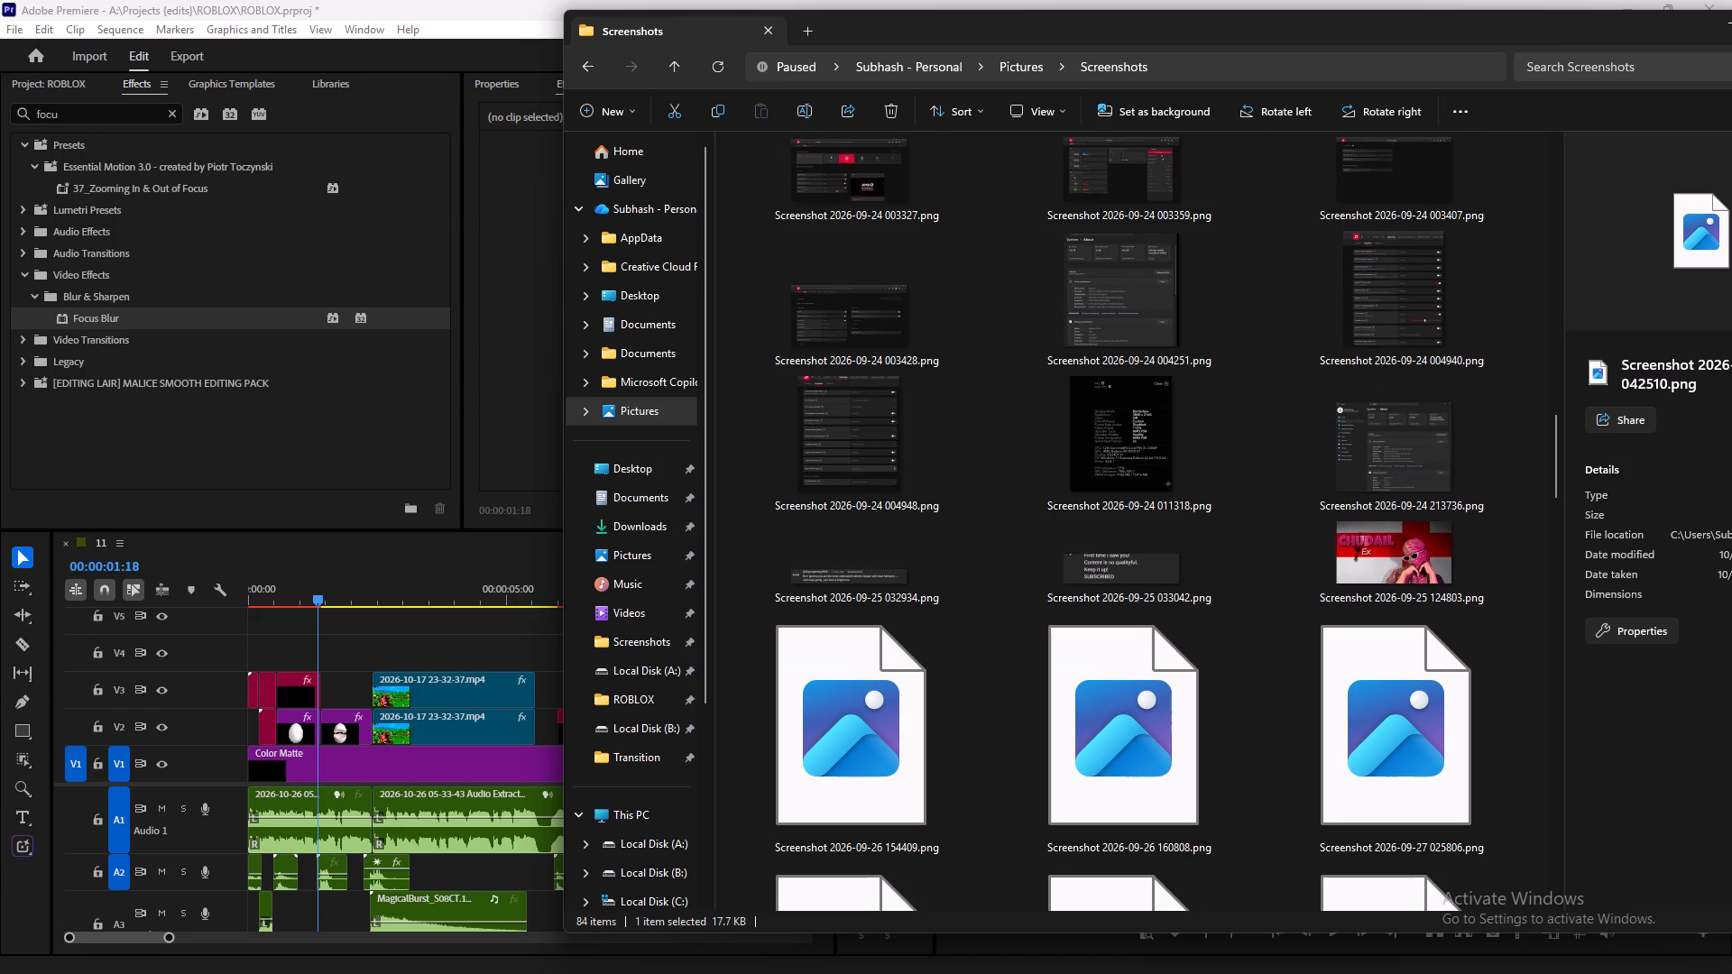
{"action": "left_click_drag", "start_coordinate": [1535, 26], "coordinate": [1273, 48]}
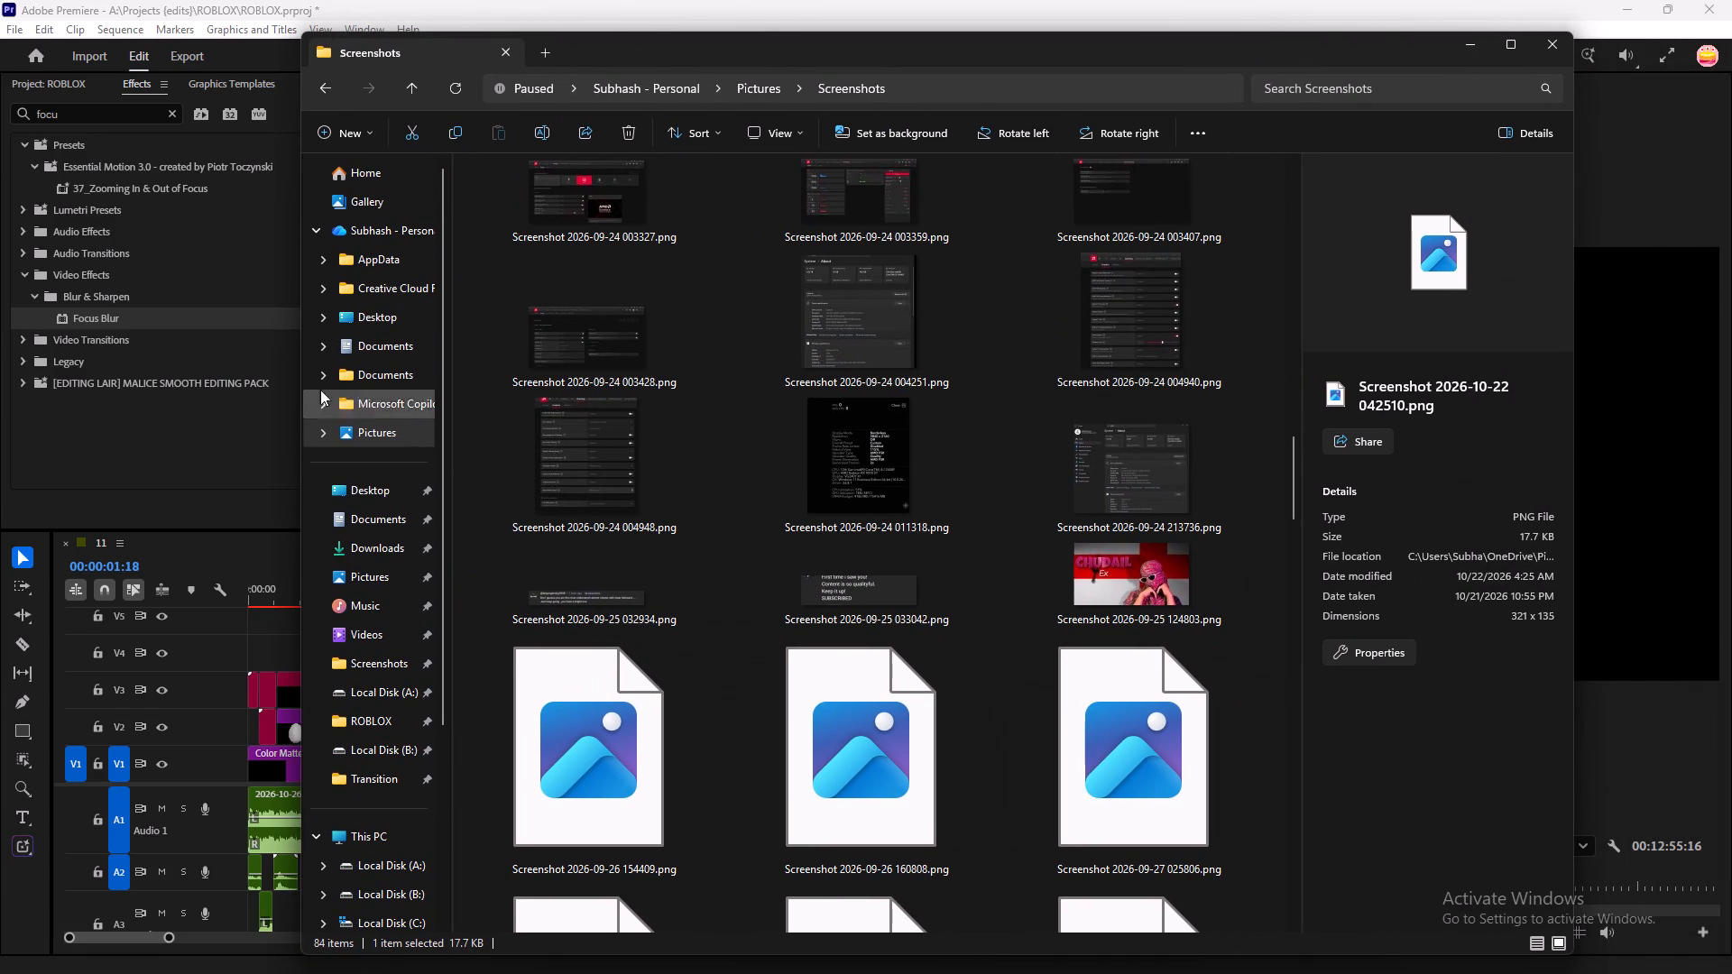
{"action": "left_click_drag", "start_coordinate": [300, 400], "coordinate": [466, 442]}
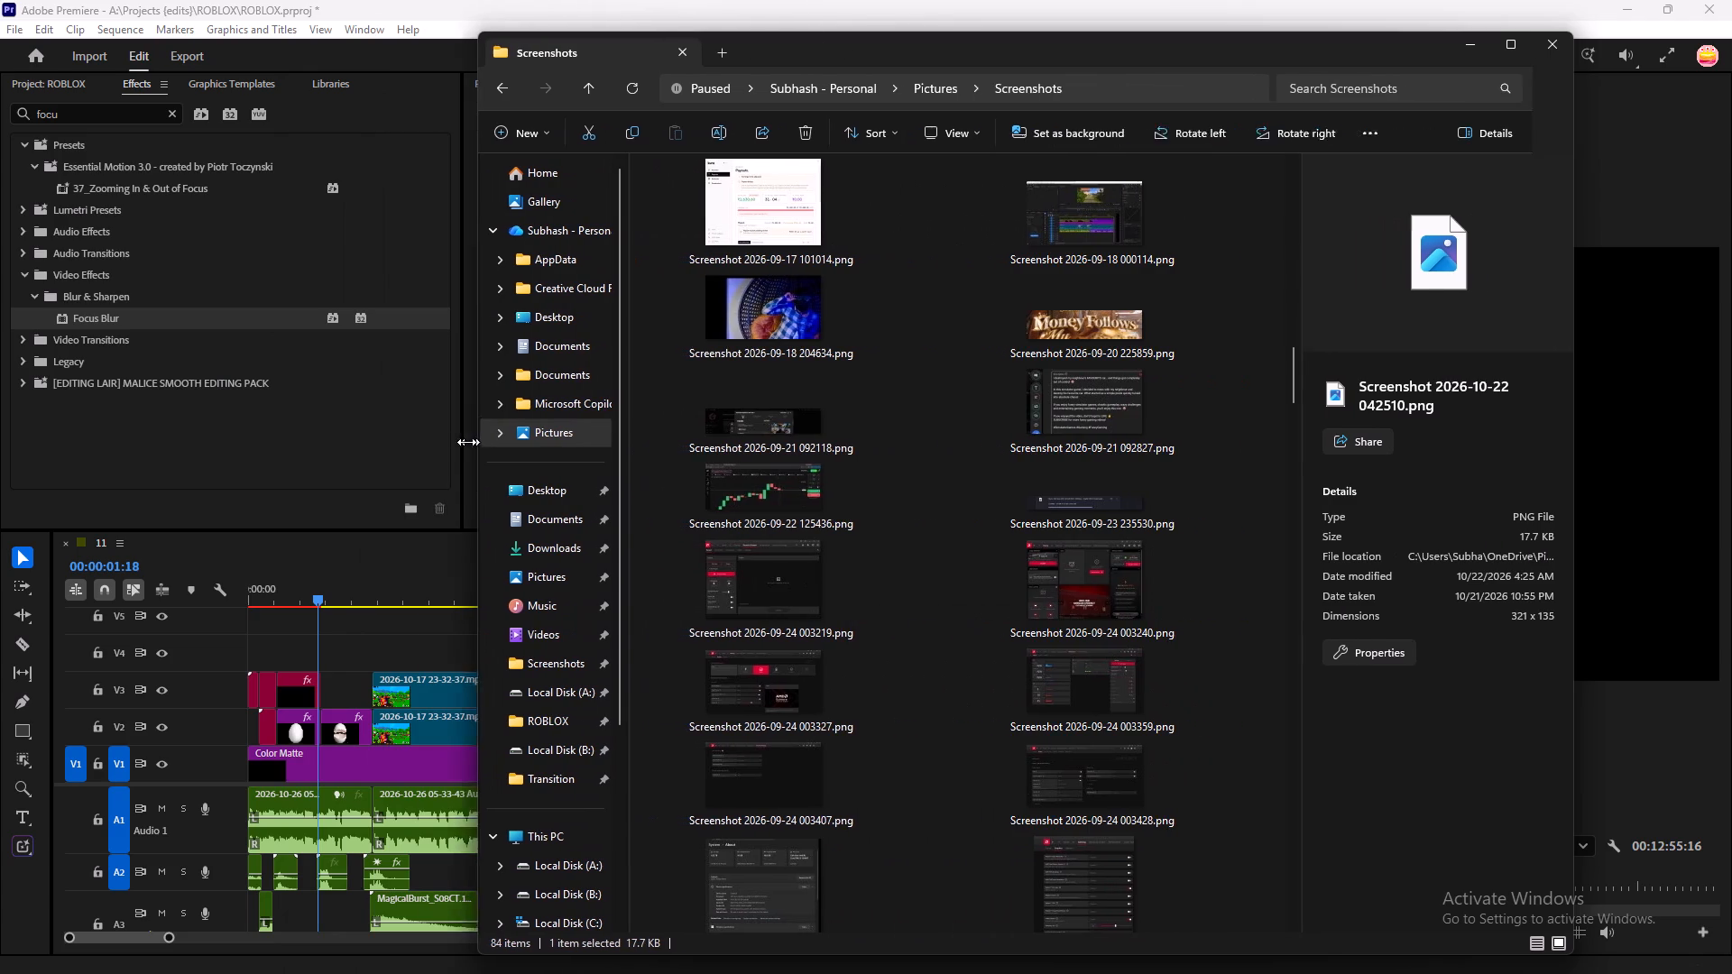
{"action": "left_click_drag", "start_coordinate": [466, 442], "coordinate": [355, 449]}
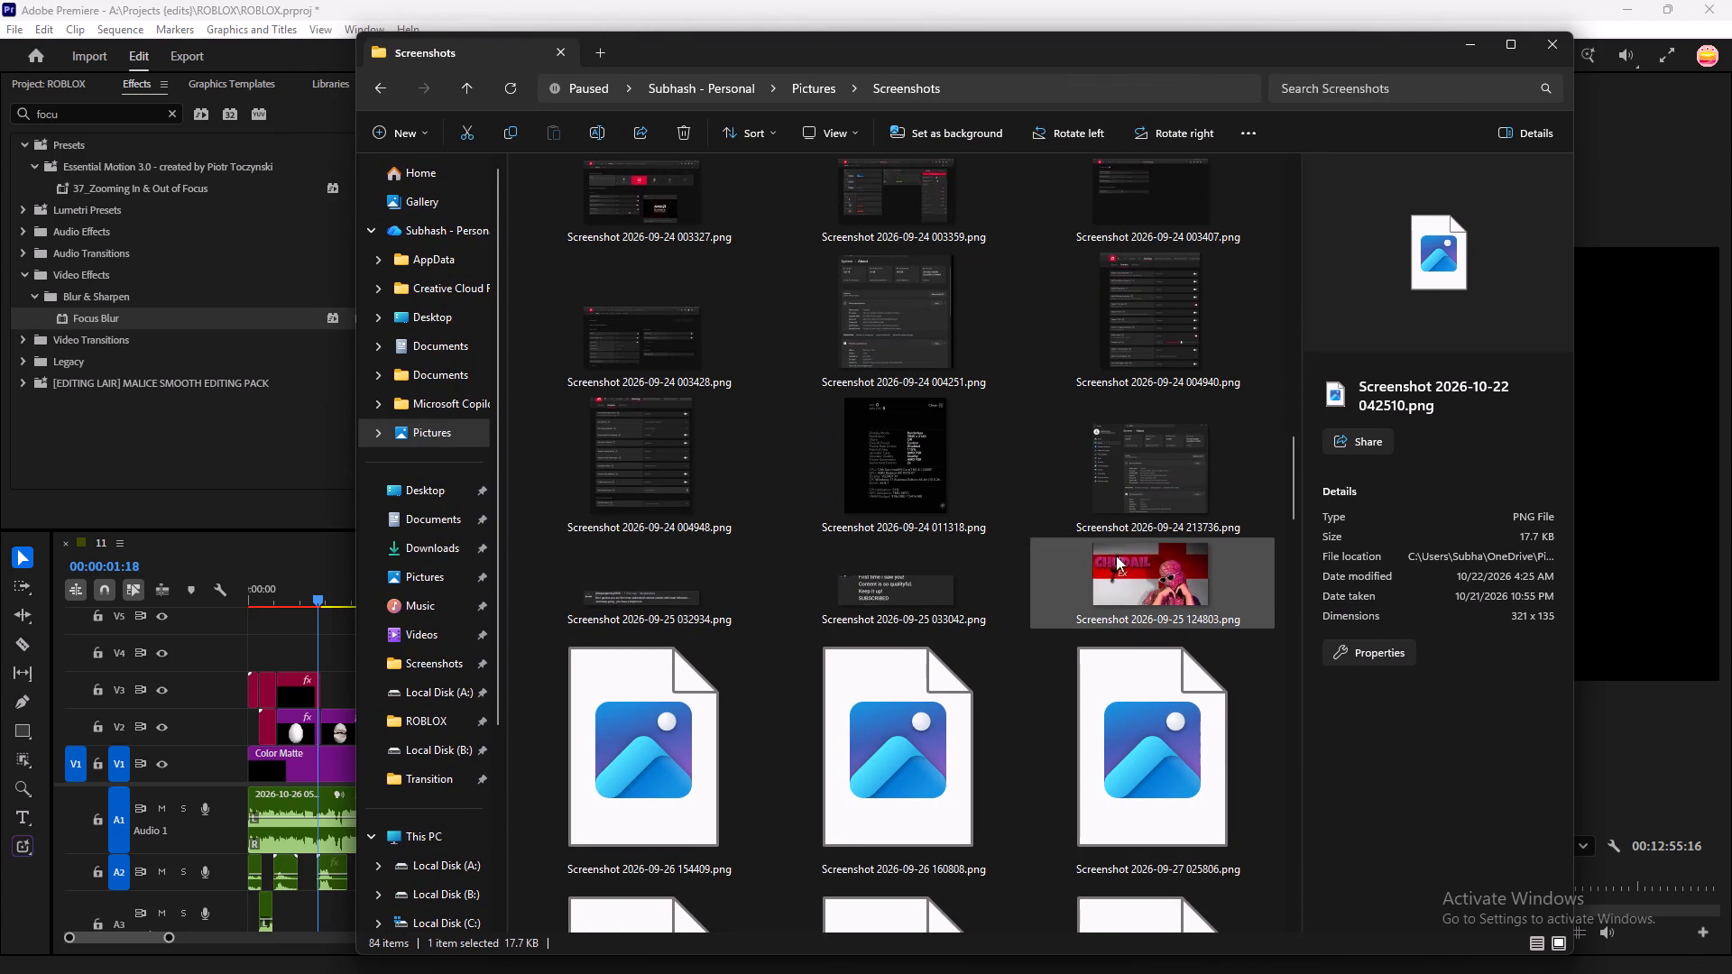
Open Screenshot 2026-09-25 124803.png, view it maximized and restore the viewer to its smaller size.
{"action": "double_click", "coordinate": [1128, 555]}
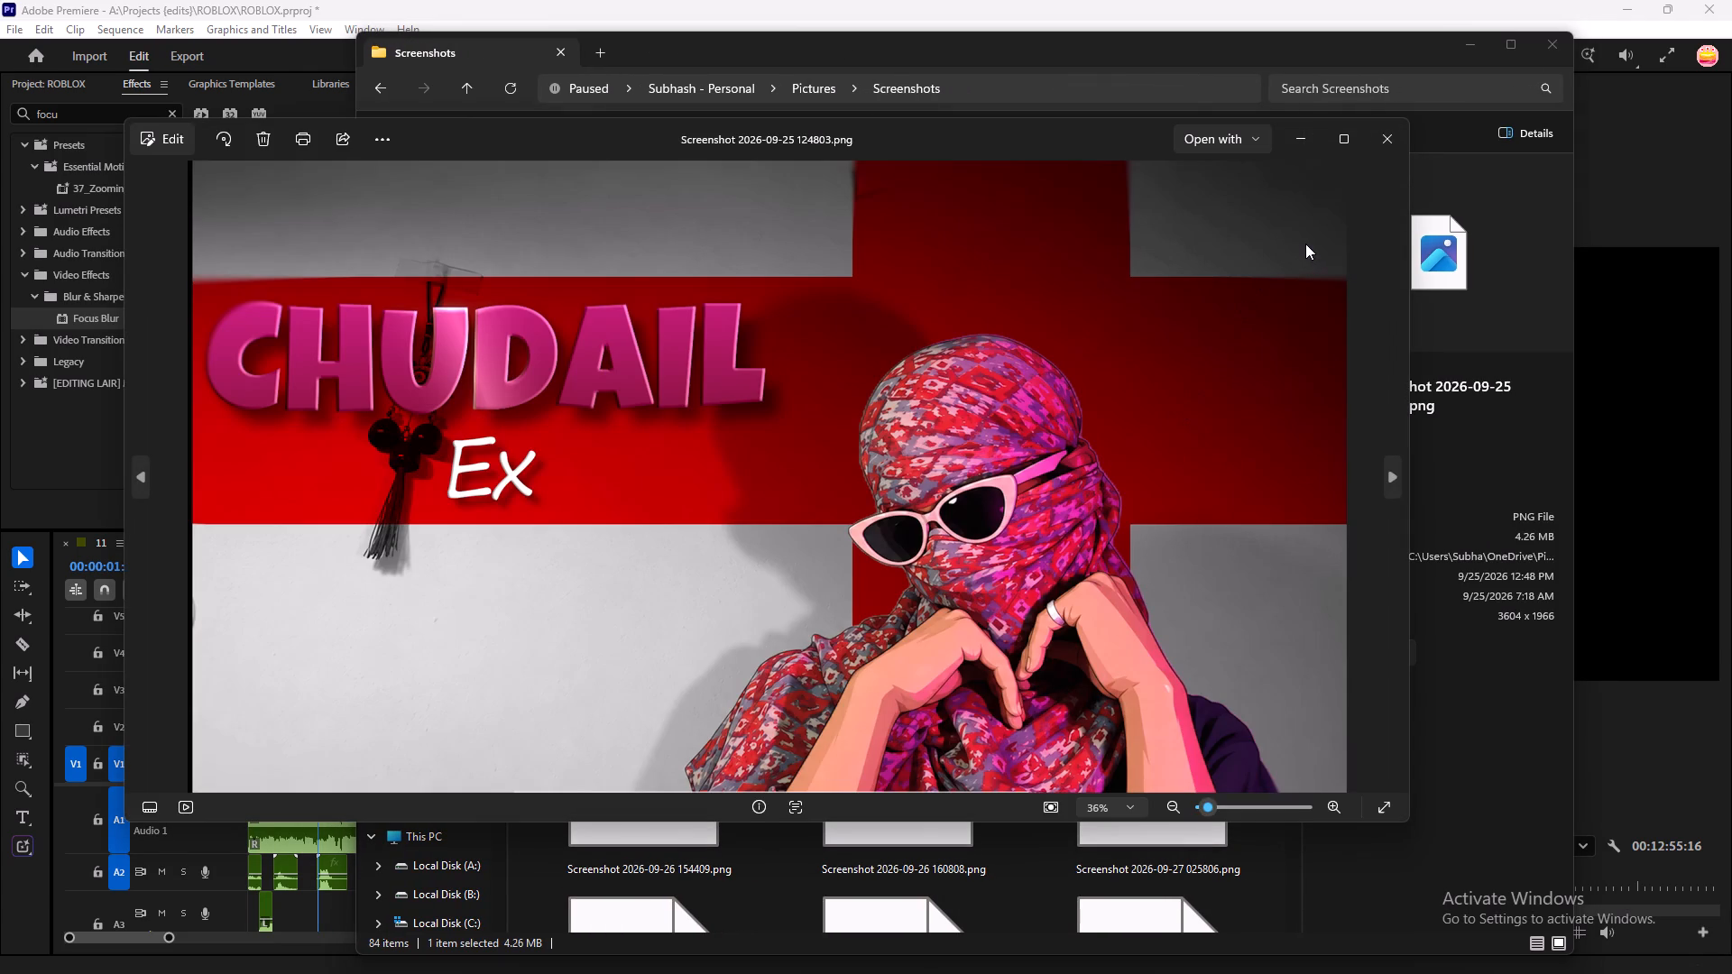
{"action": "left_click", "coordinate": [1328, 152]}
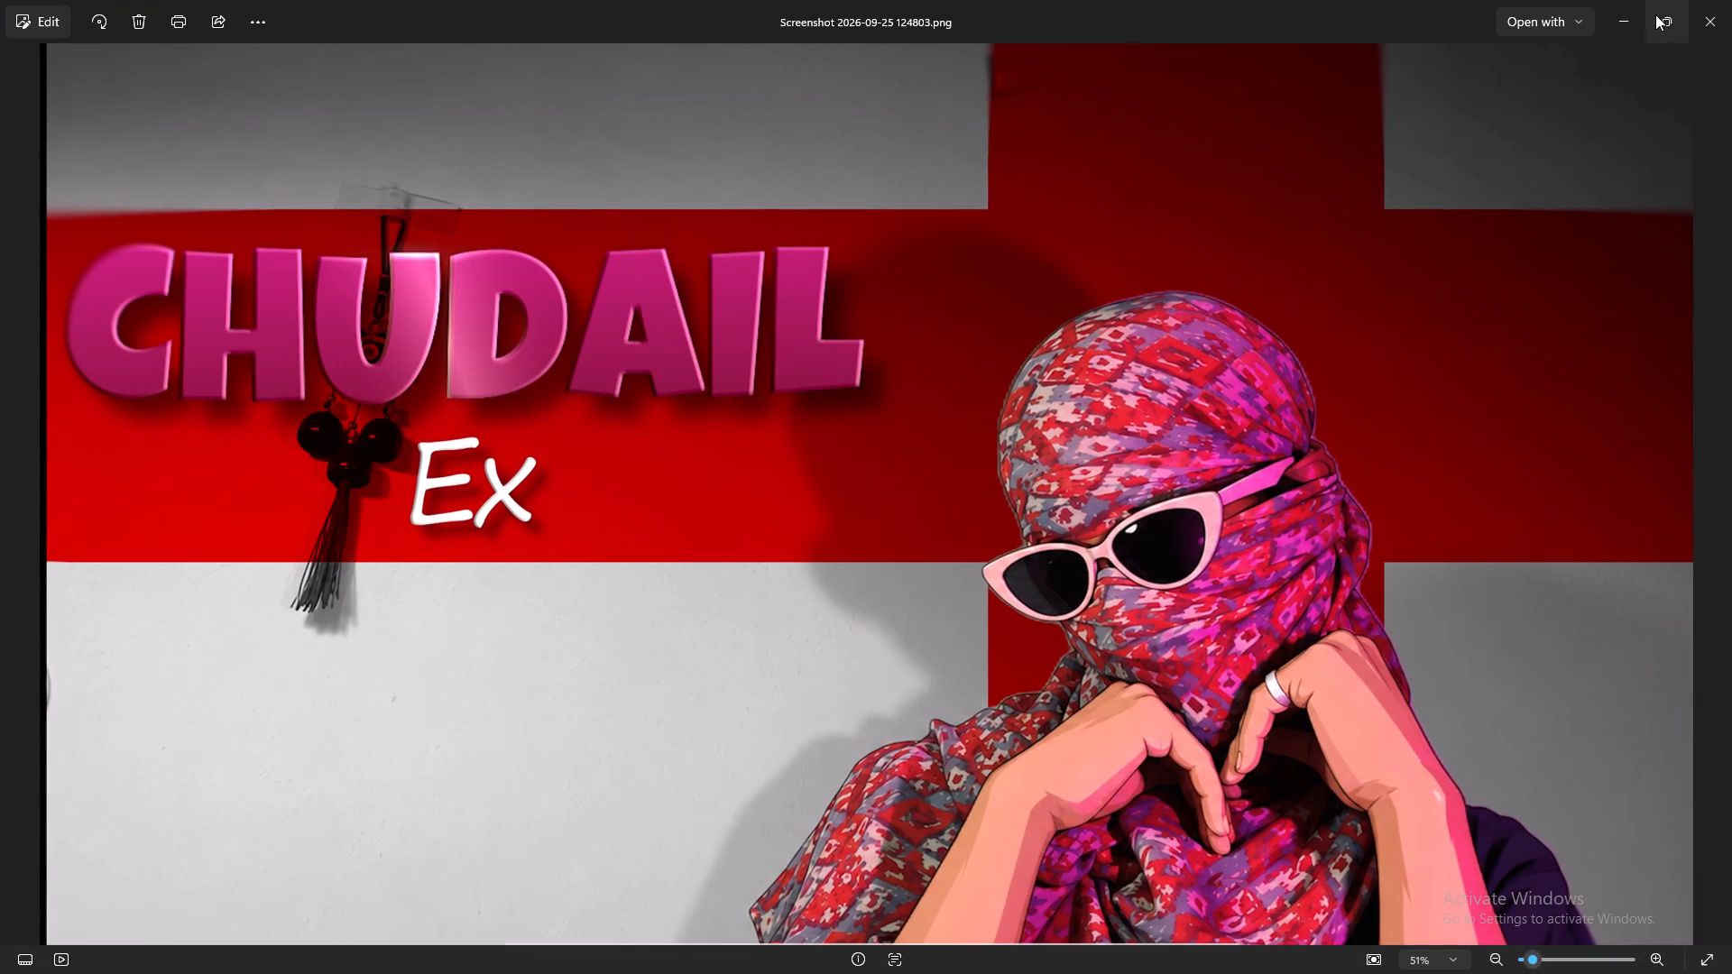
{"action": "left_click", "coordinate": [1665, 14]}
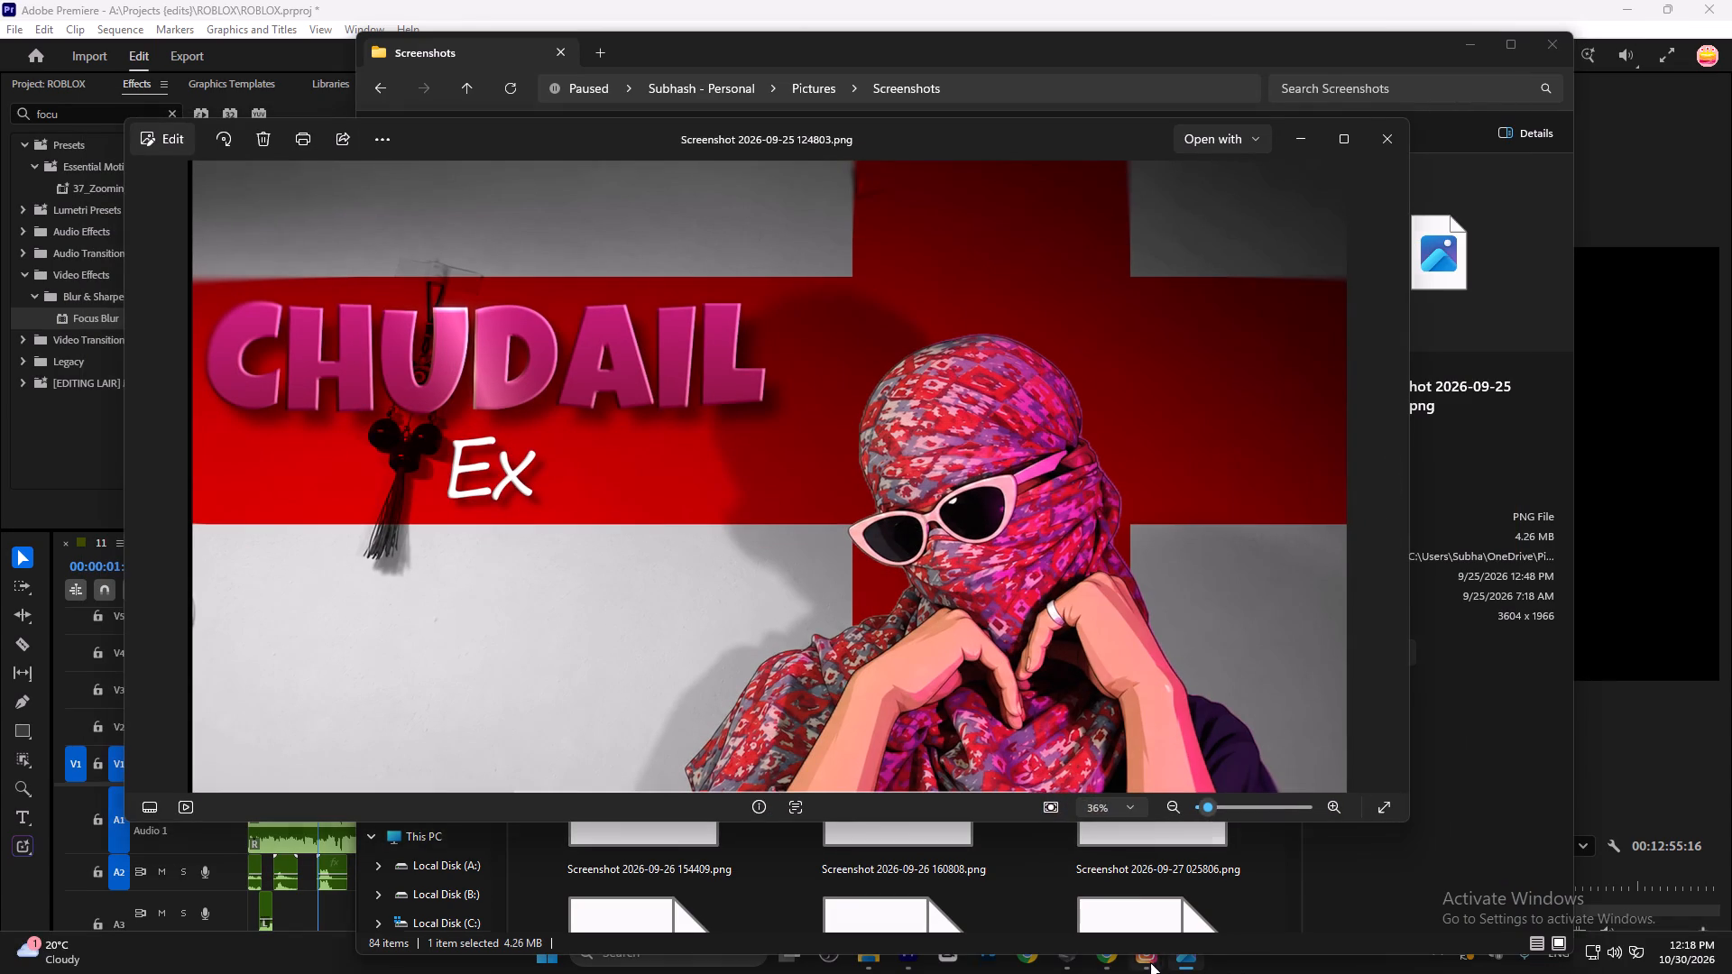
Switch to the Instagram call and share the window showing Screenshot 2026-09-25 124803.png, without system audio.
{"action": "left_click", "coordinate": [1150, 962]}
{"action": "left_click", "coordinate": [1194, 850]}
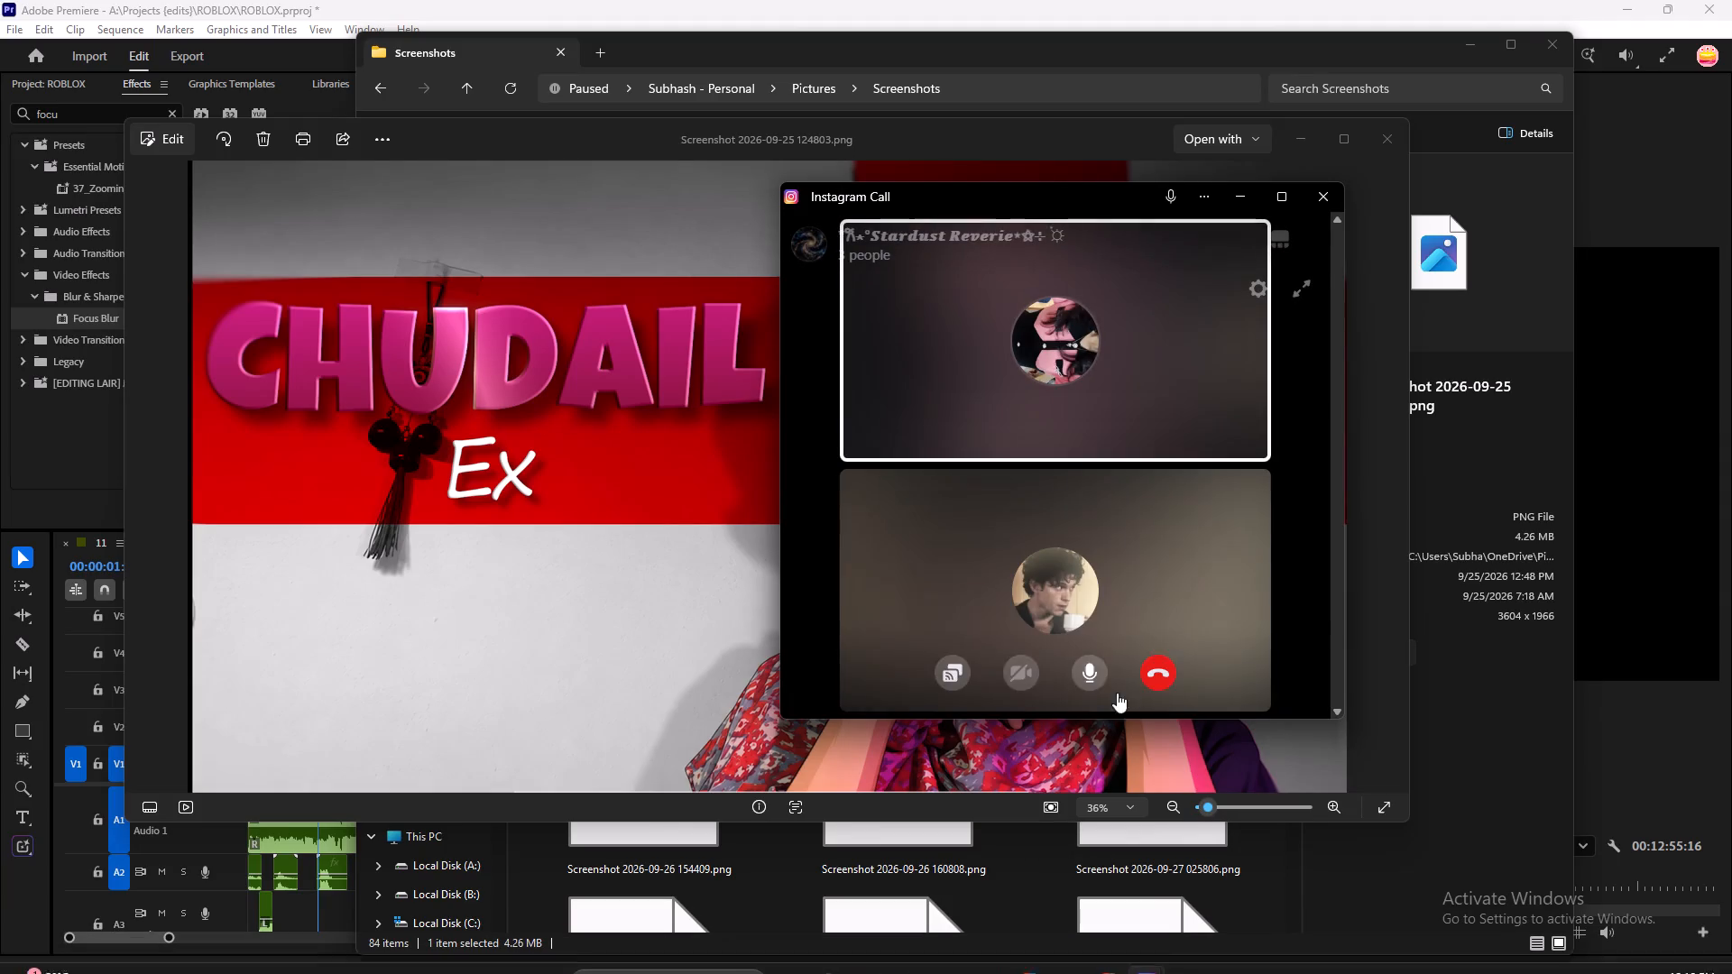
{"action": "left_click", "coordinate": [963, 672]}
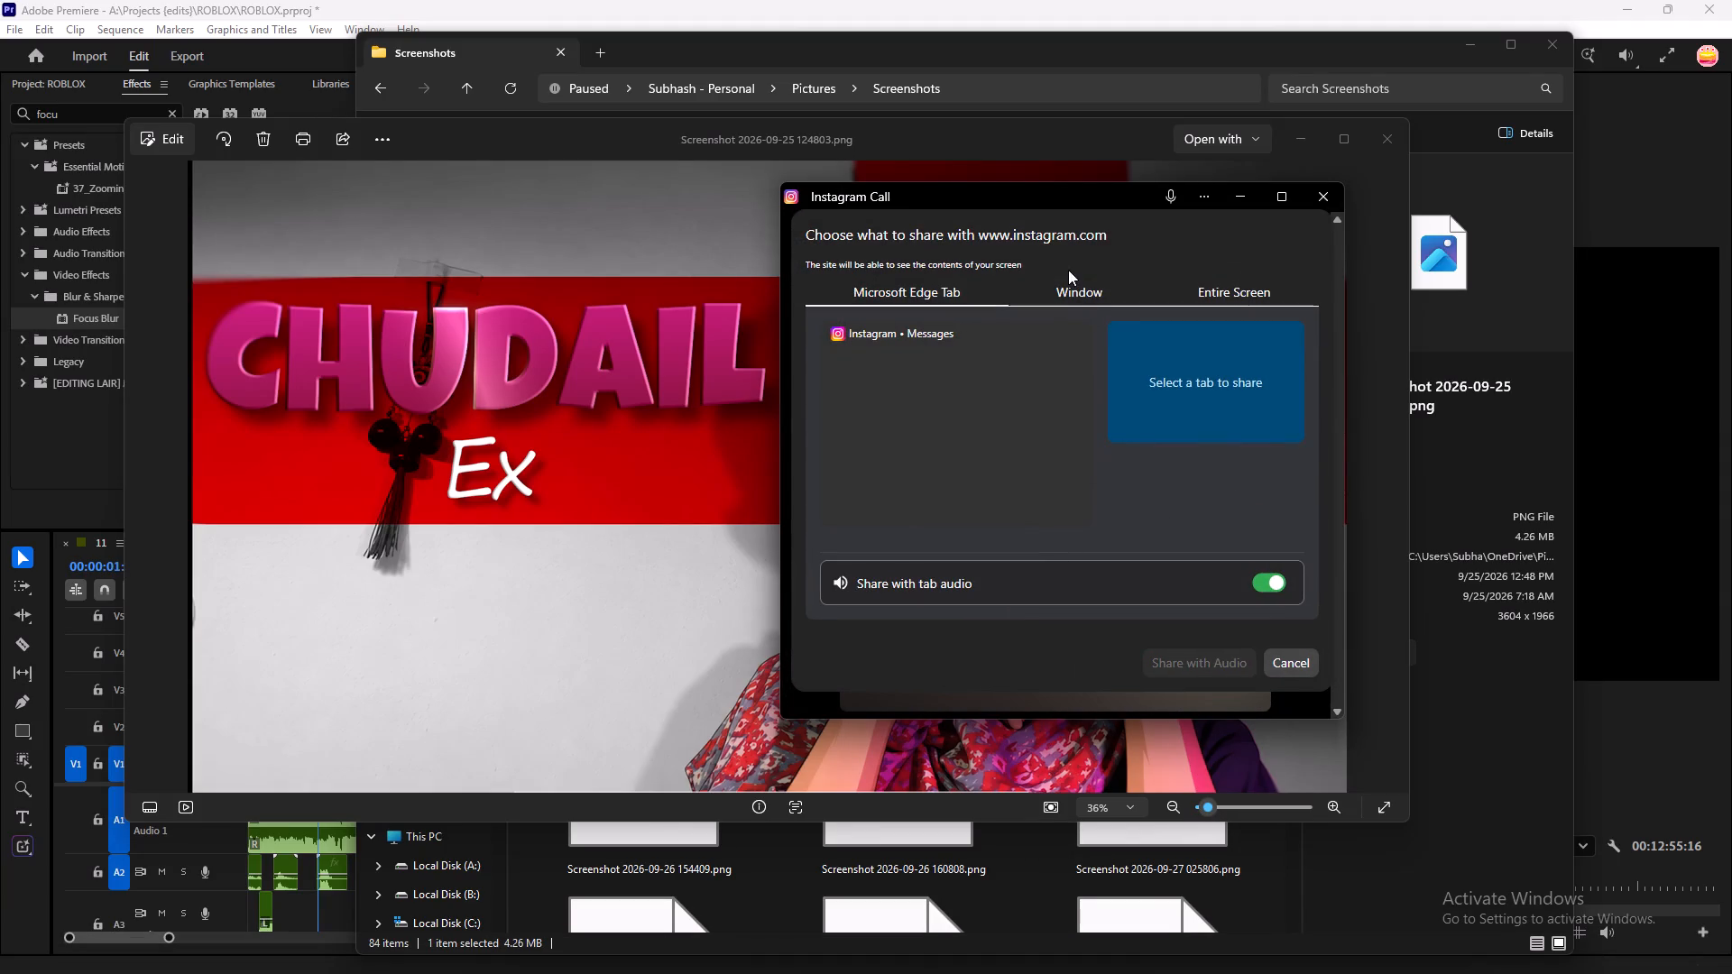
{"action": "left_click", "coordinate": [1082, 300]}
{"action": "left_click", "coordinate": [1065, 372]}
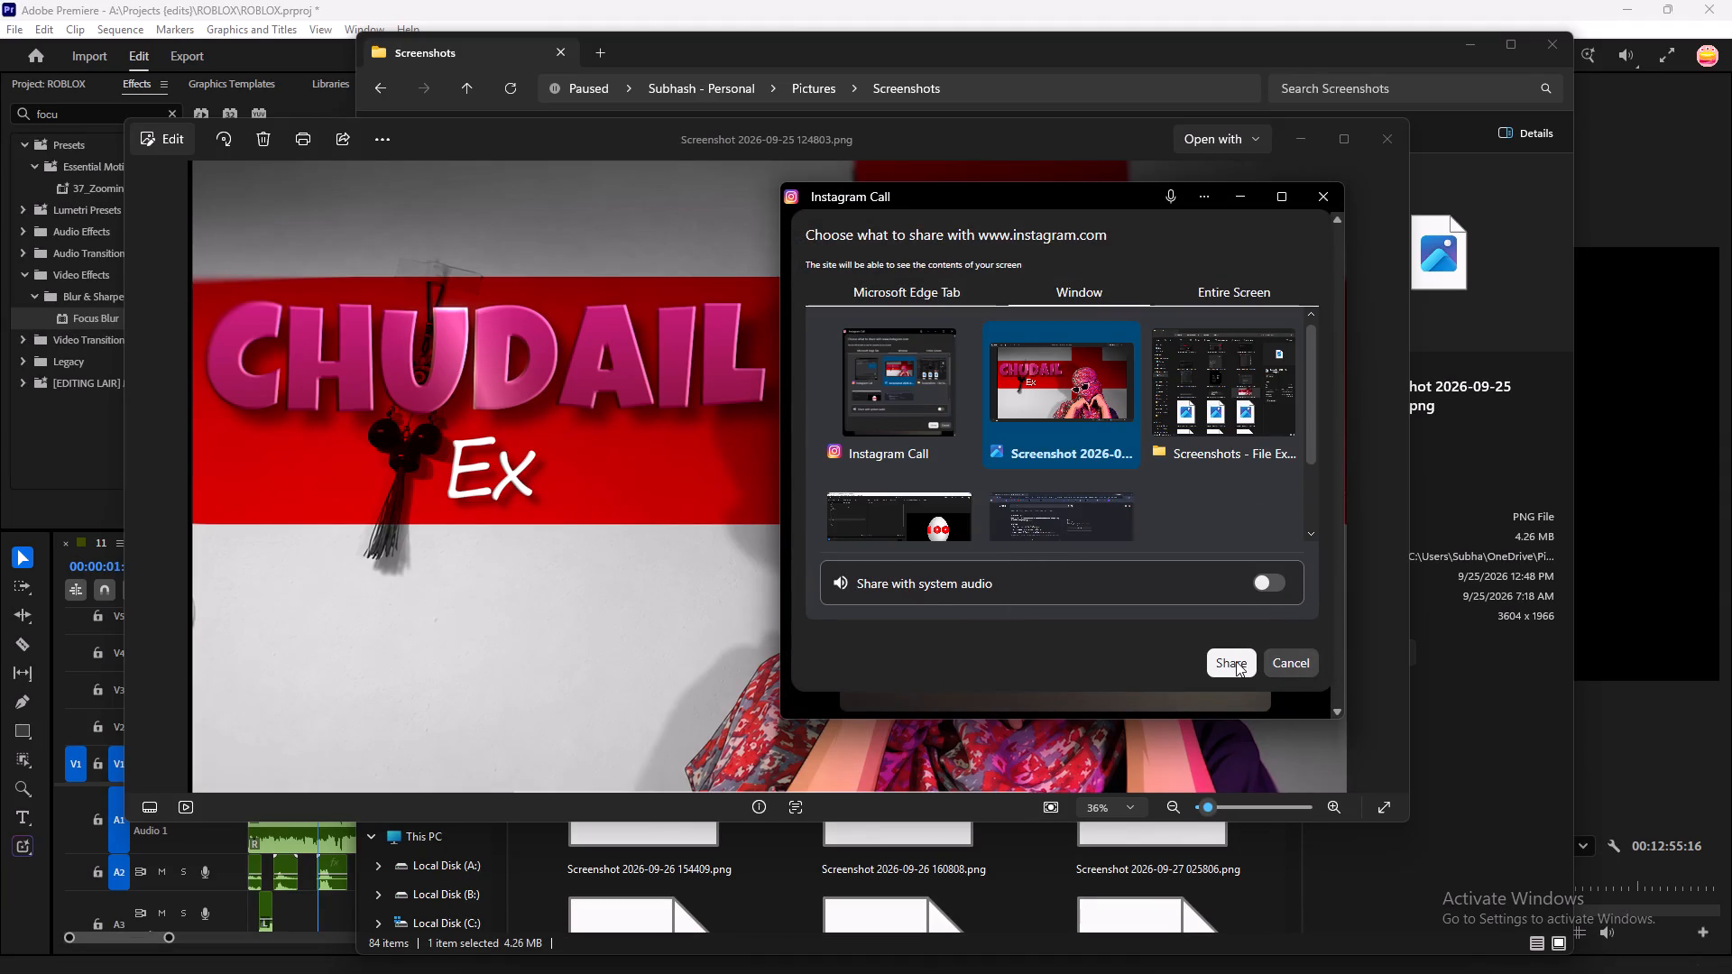
{"action": "left_click", "coordinate": [1236, 661]}
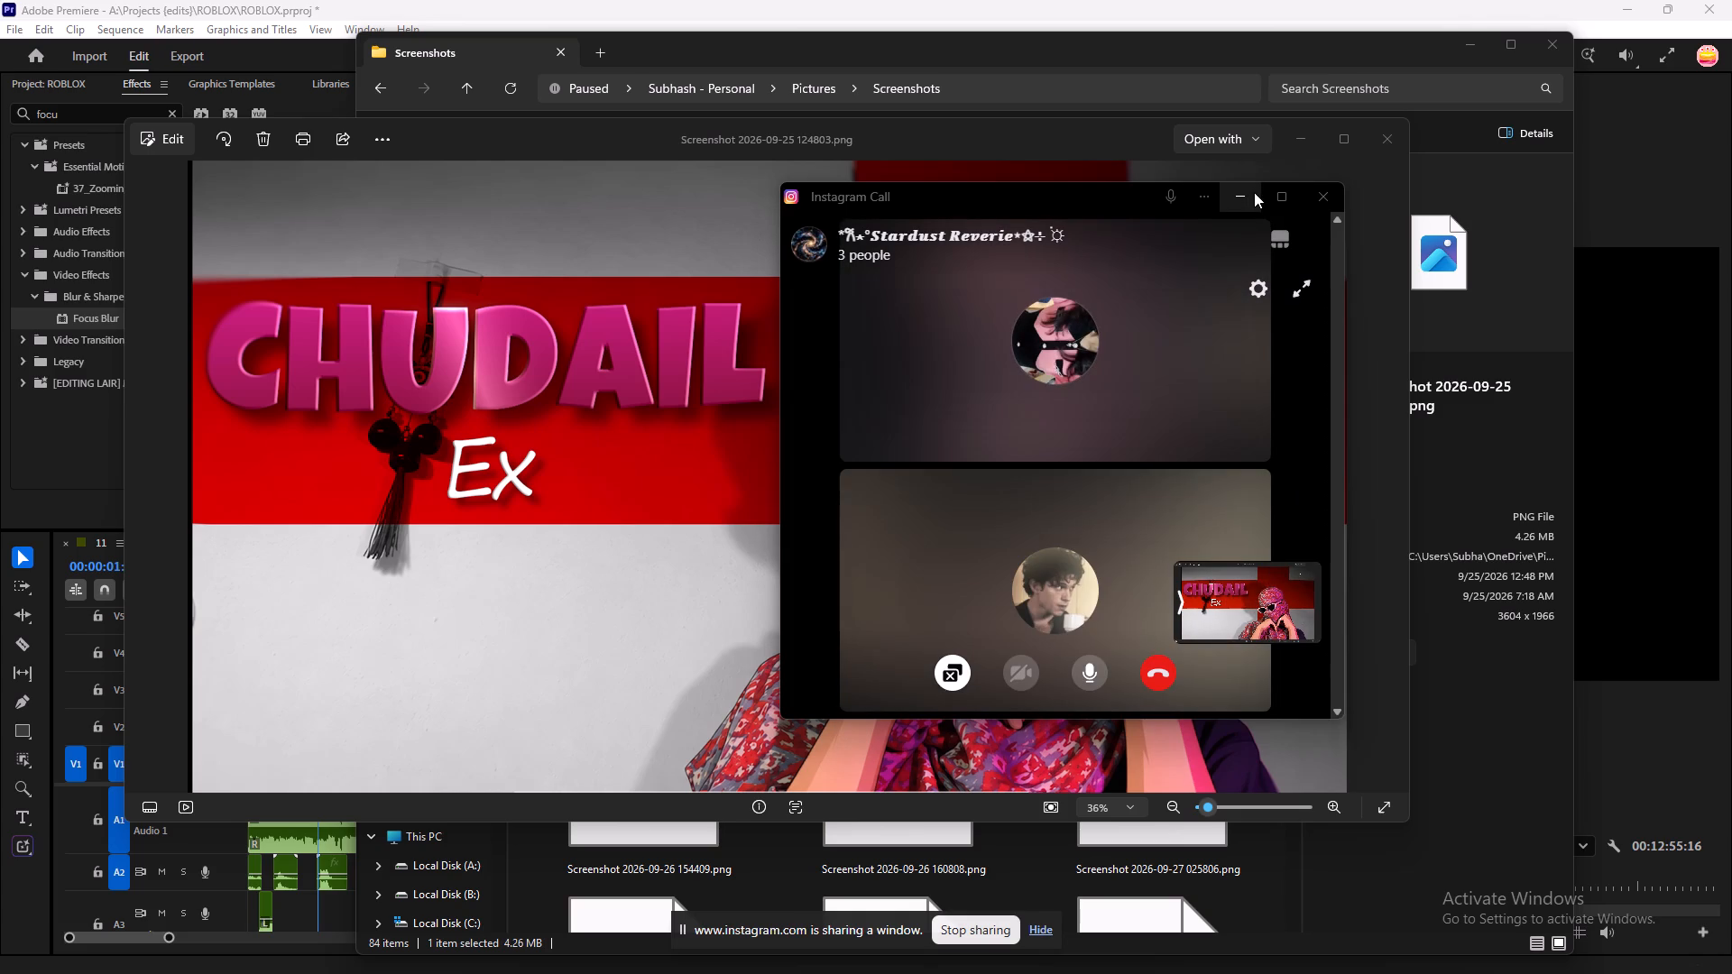
Move the Instagram call window off the shared picture, stop the screen share and minimize the call.
{"action": "left_click_drag", "start_coordinate": [1062, 197], "coordinate": [1323, 152]}
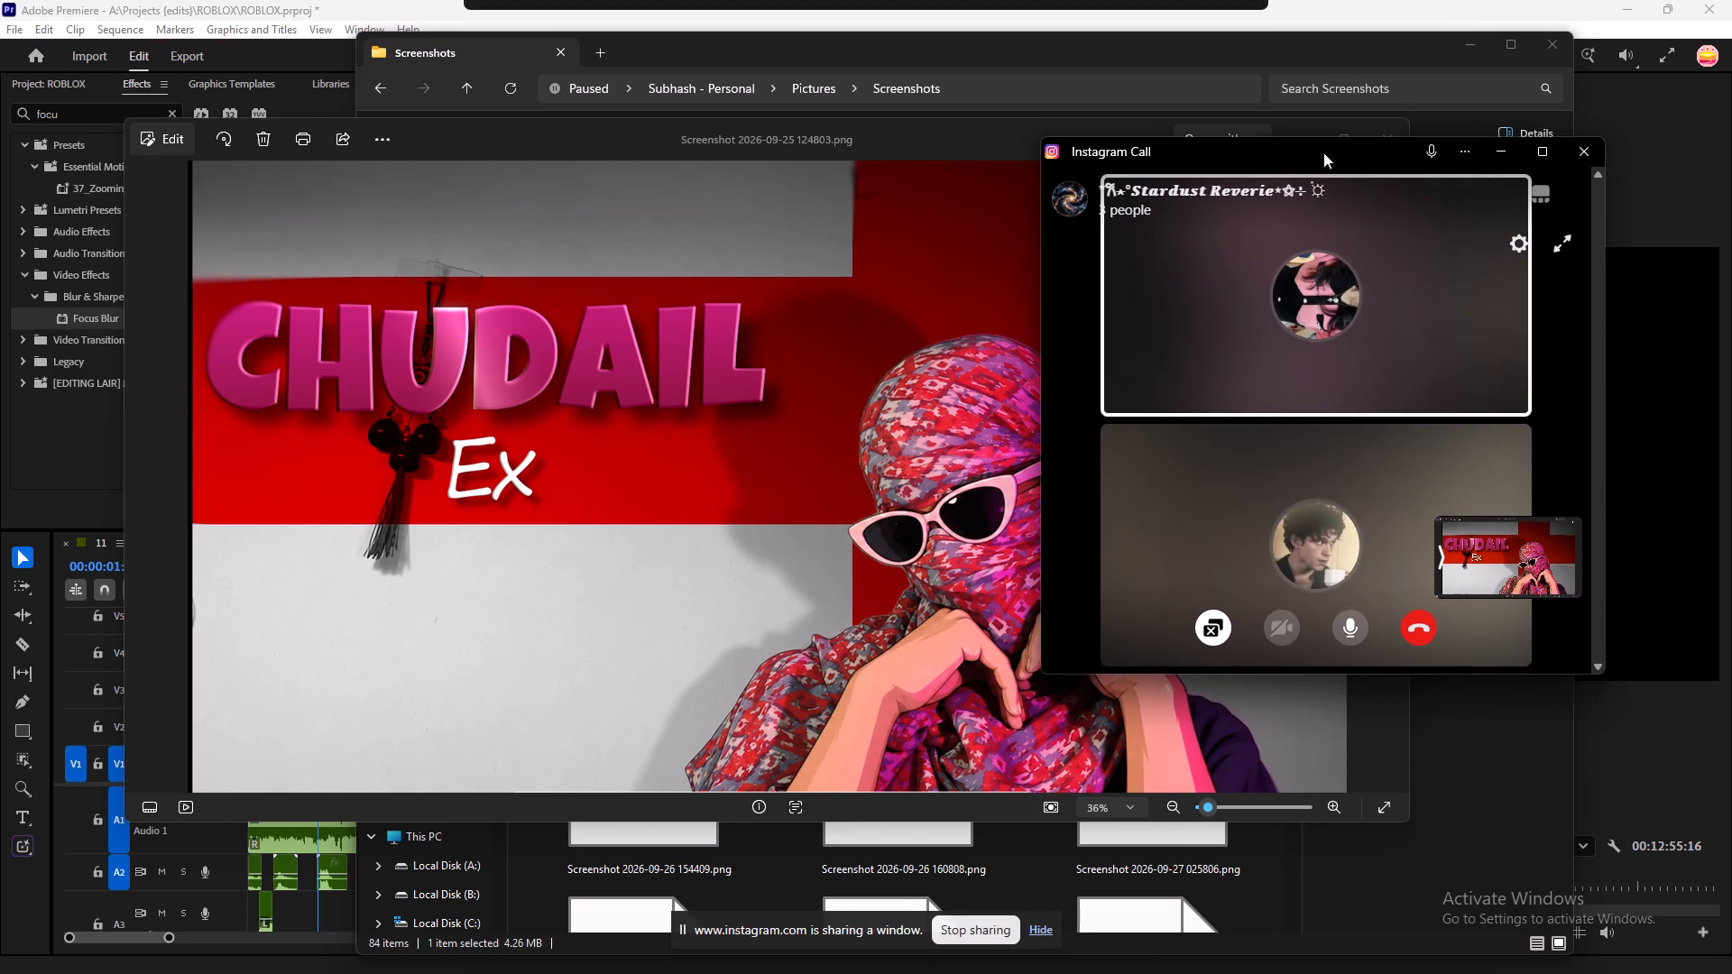
{"action": "left_click_drag", "start_coordinate": [1323, 152], "coordinate": [1329, 133]}
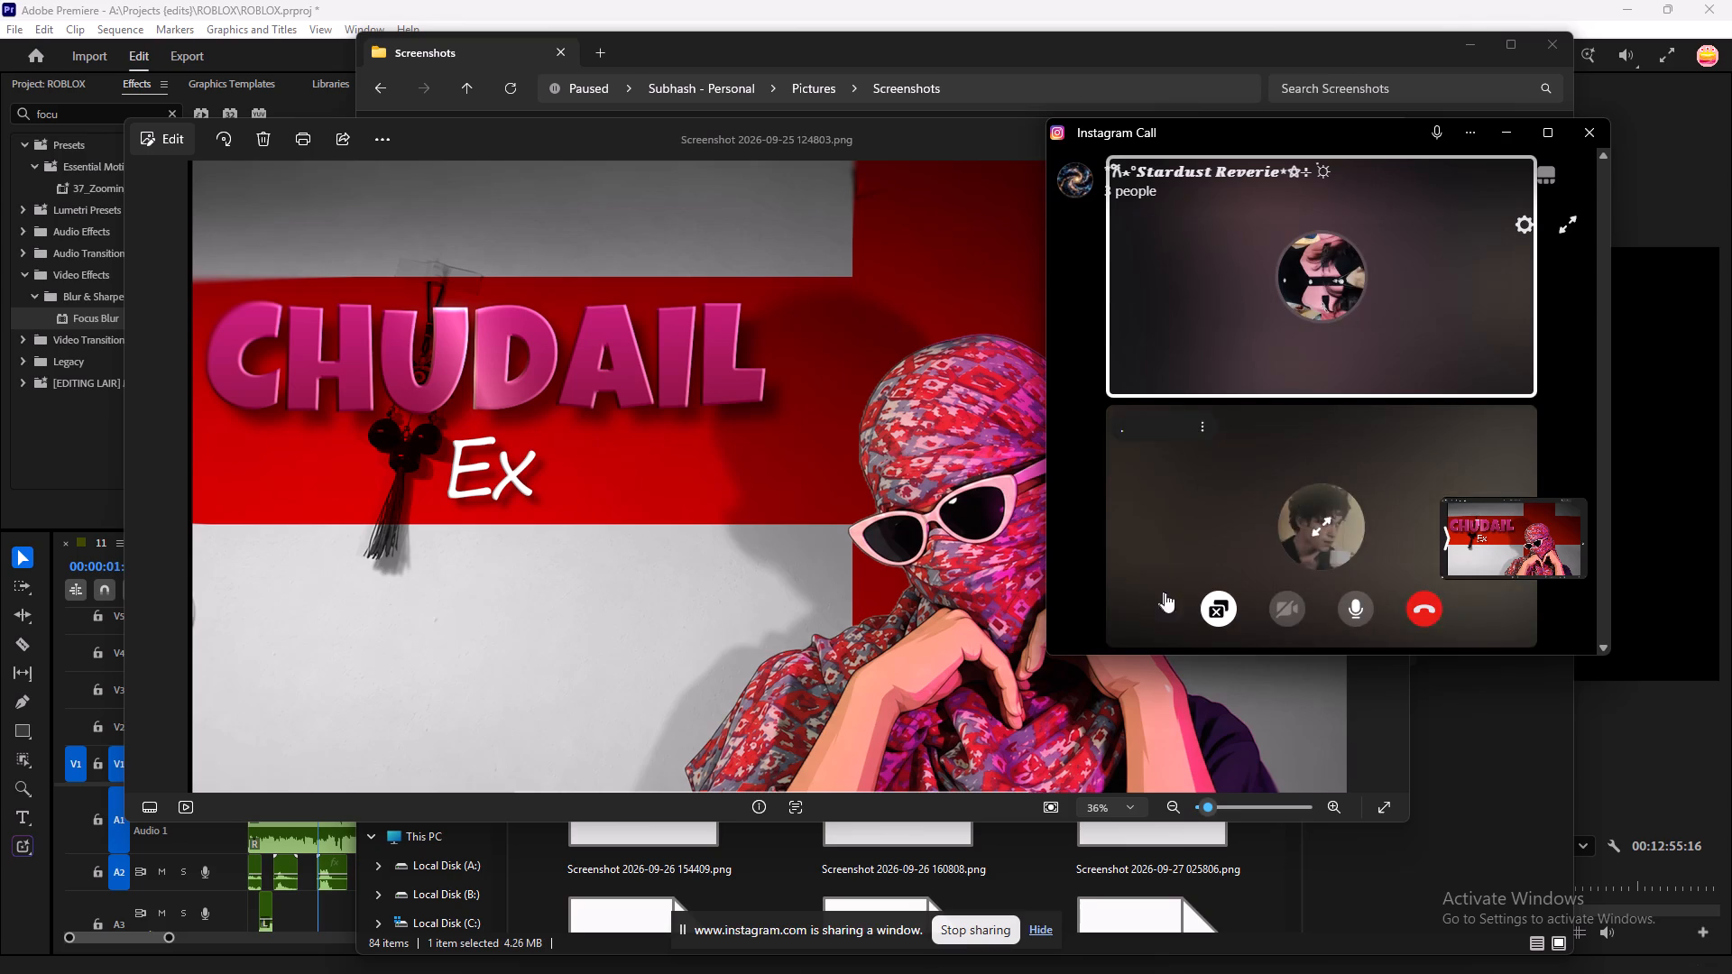
{"action": "left_click", "coordinate": [1217, 611]}
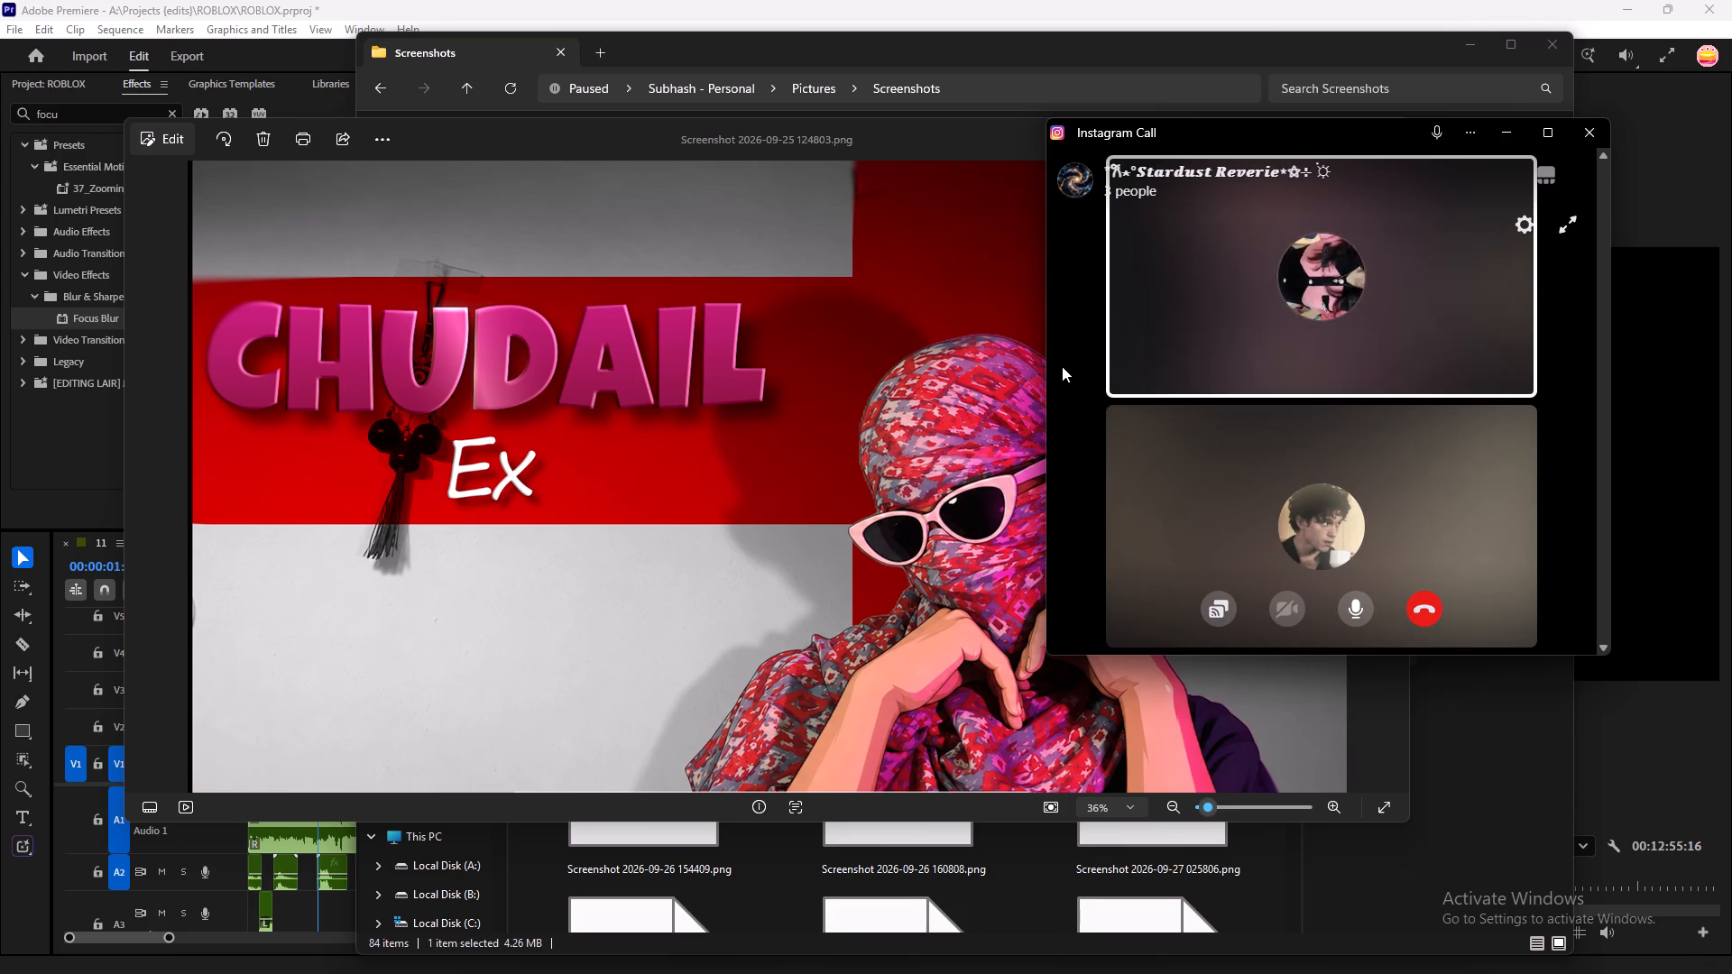
{"action": "left_click", "coordinate": [1507, 131]}
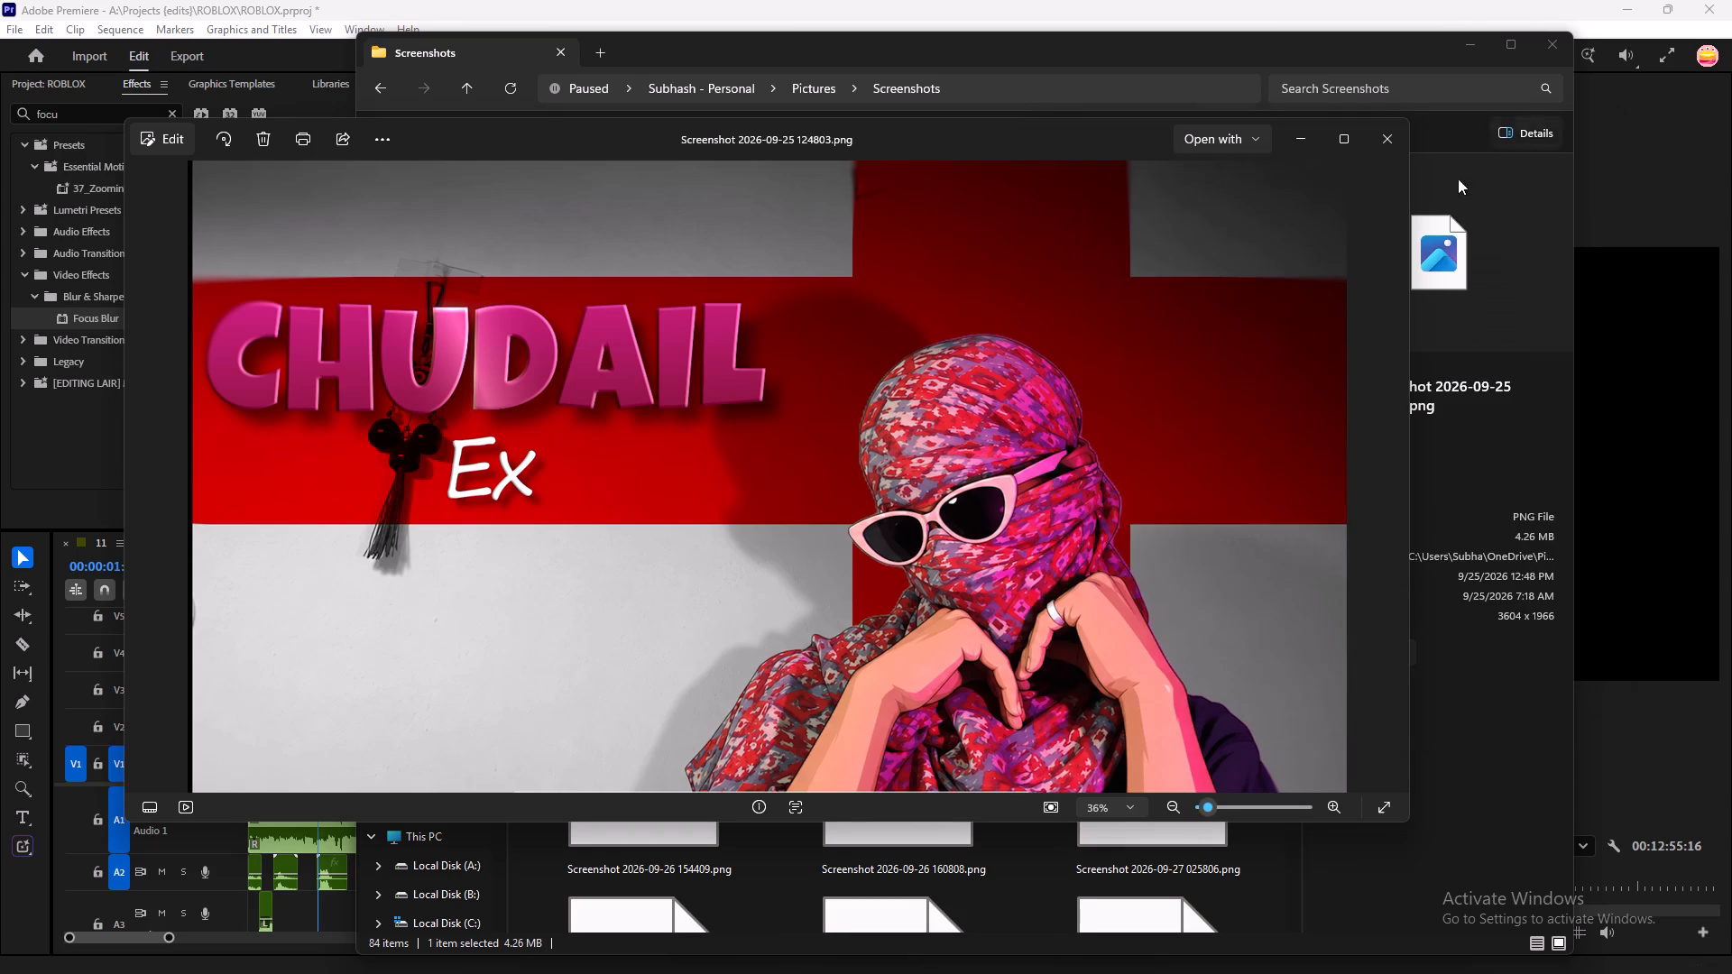
Close the shared picture, then open Screenshot 2026-09-26 154409.png to examine it and close it again.
{"action": "left_click", "coordinate": [1382, 134]}
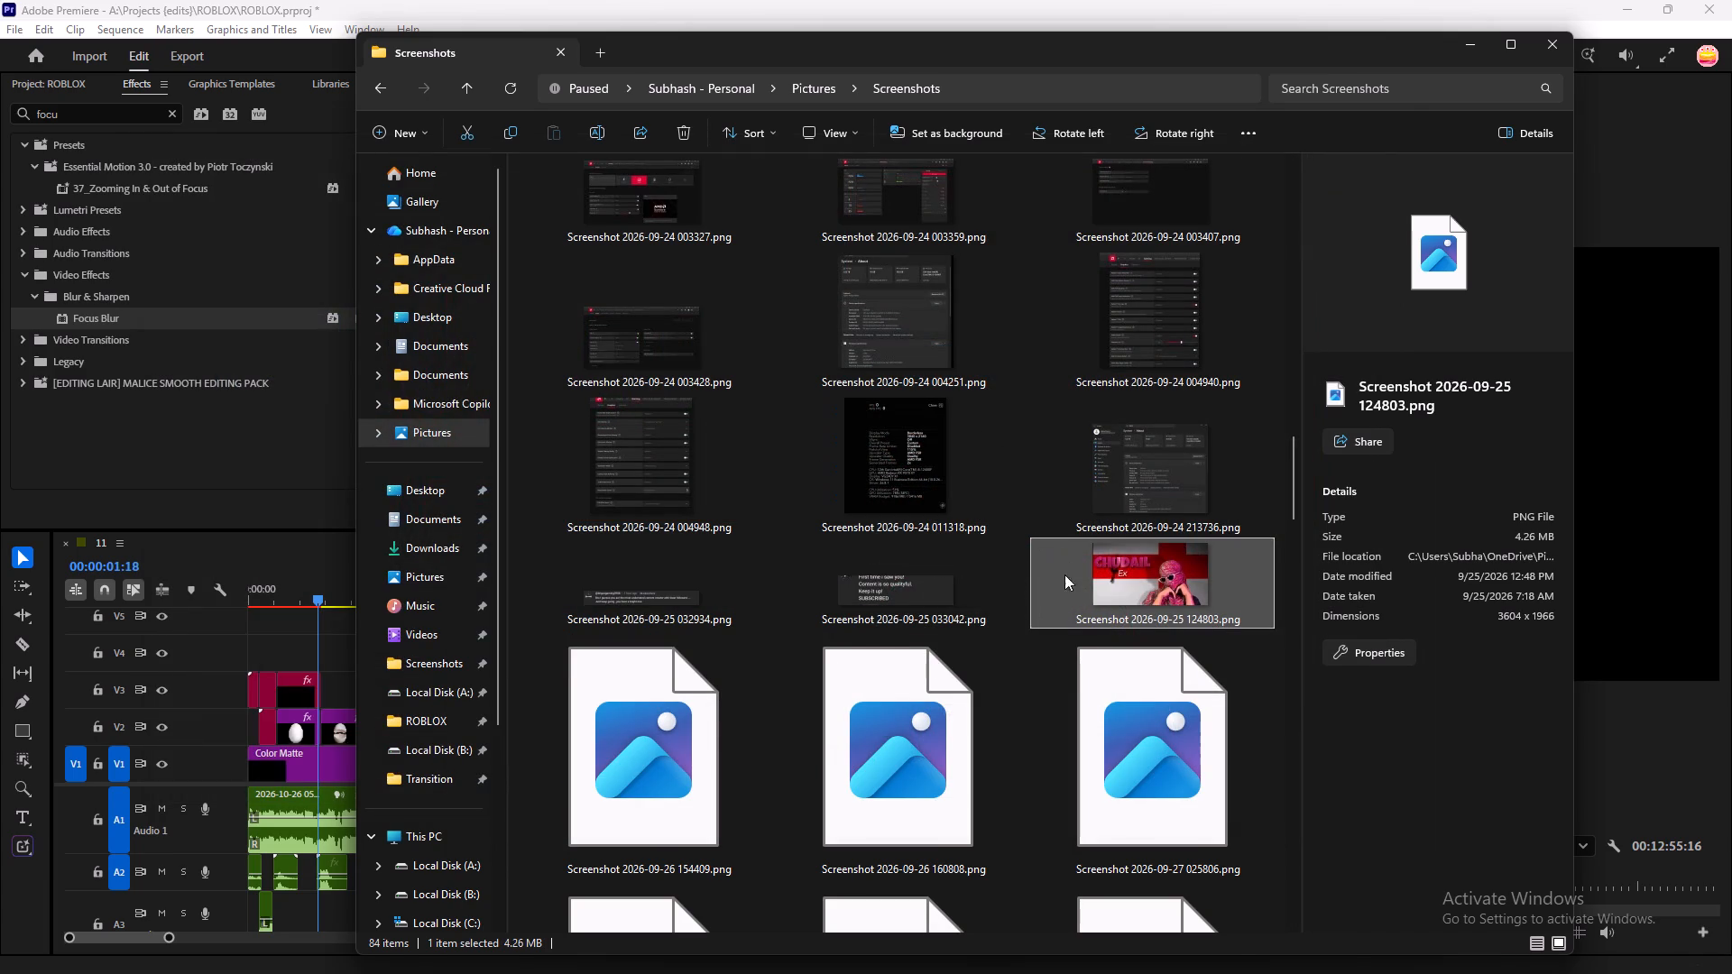
{"action": "double_click", "coordinate": [675, 733]}
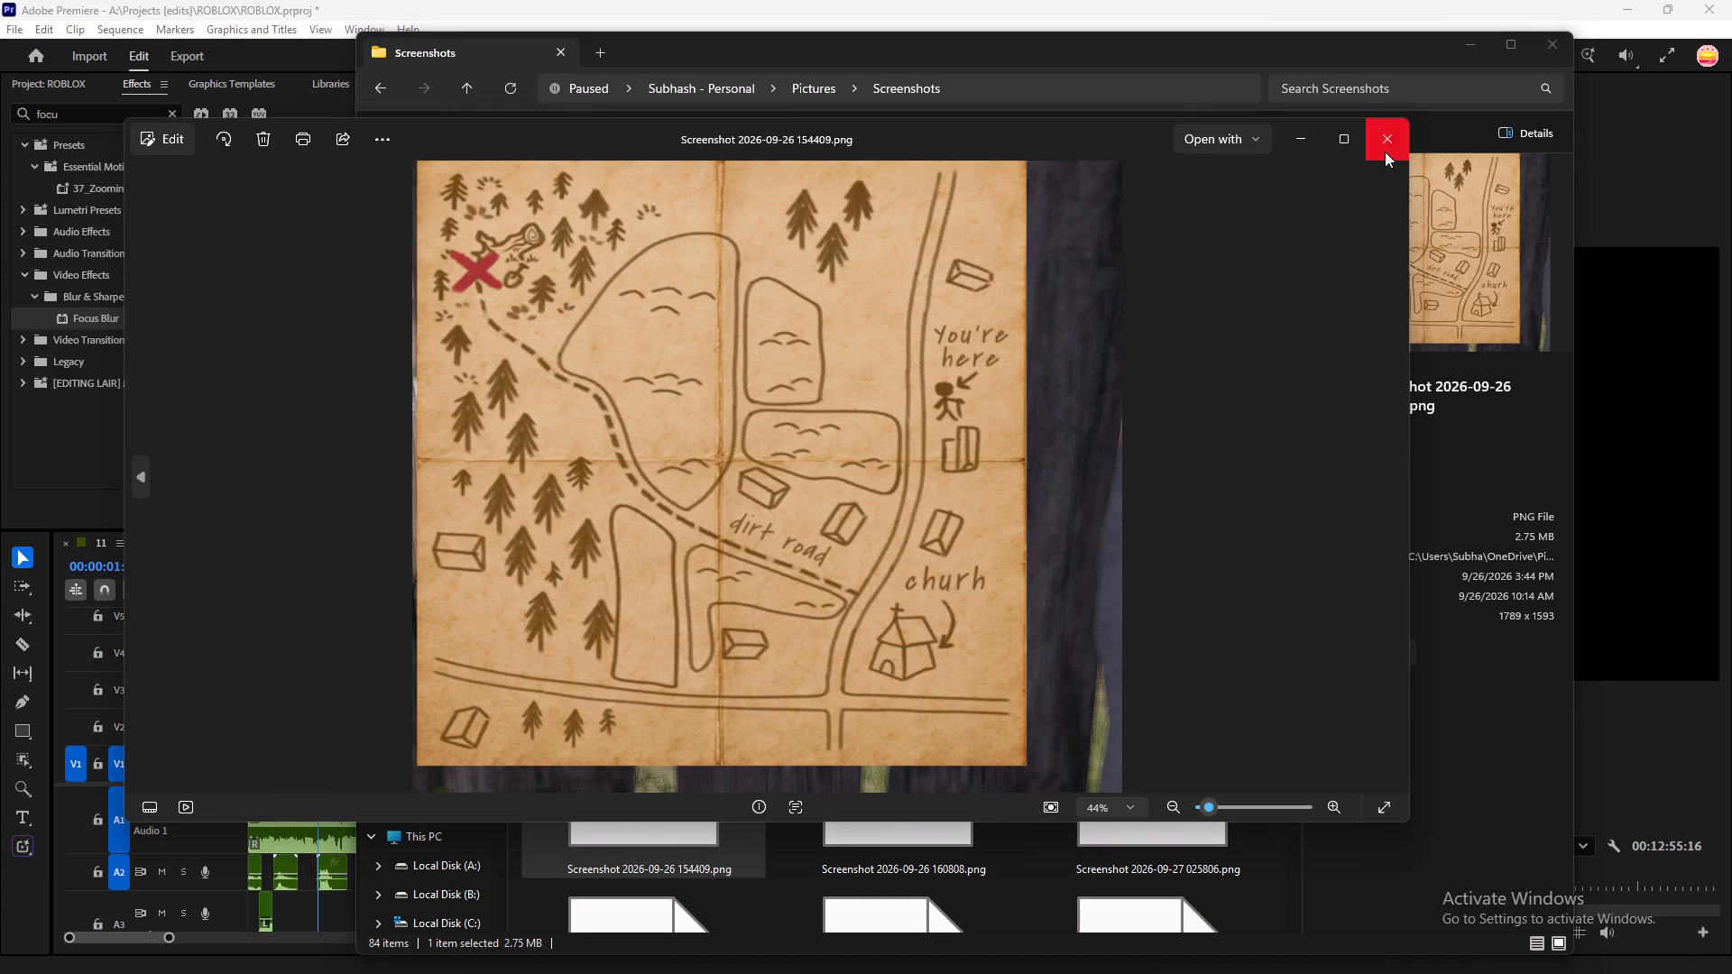
{"action": "left_click", "coordinate": [1386, 152]}
Open the thumbnails folder inside Another on Local Disk (B:) and look through its images for a usable picture.
{"action": "left_click", "coordinate": [434, 896]}
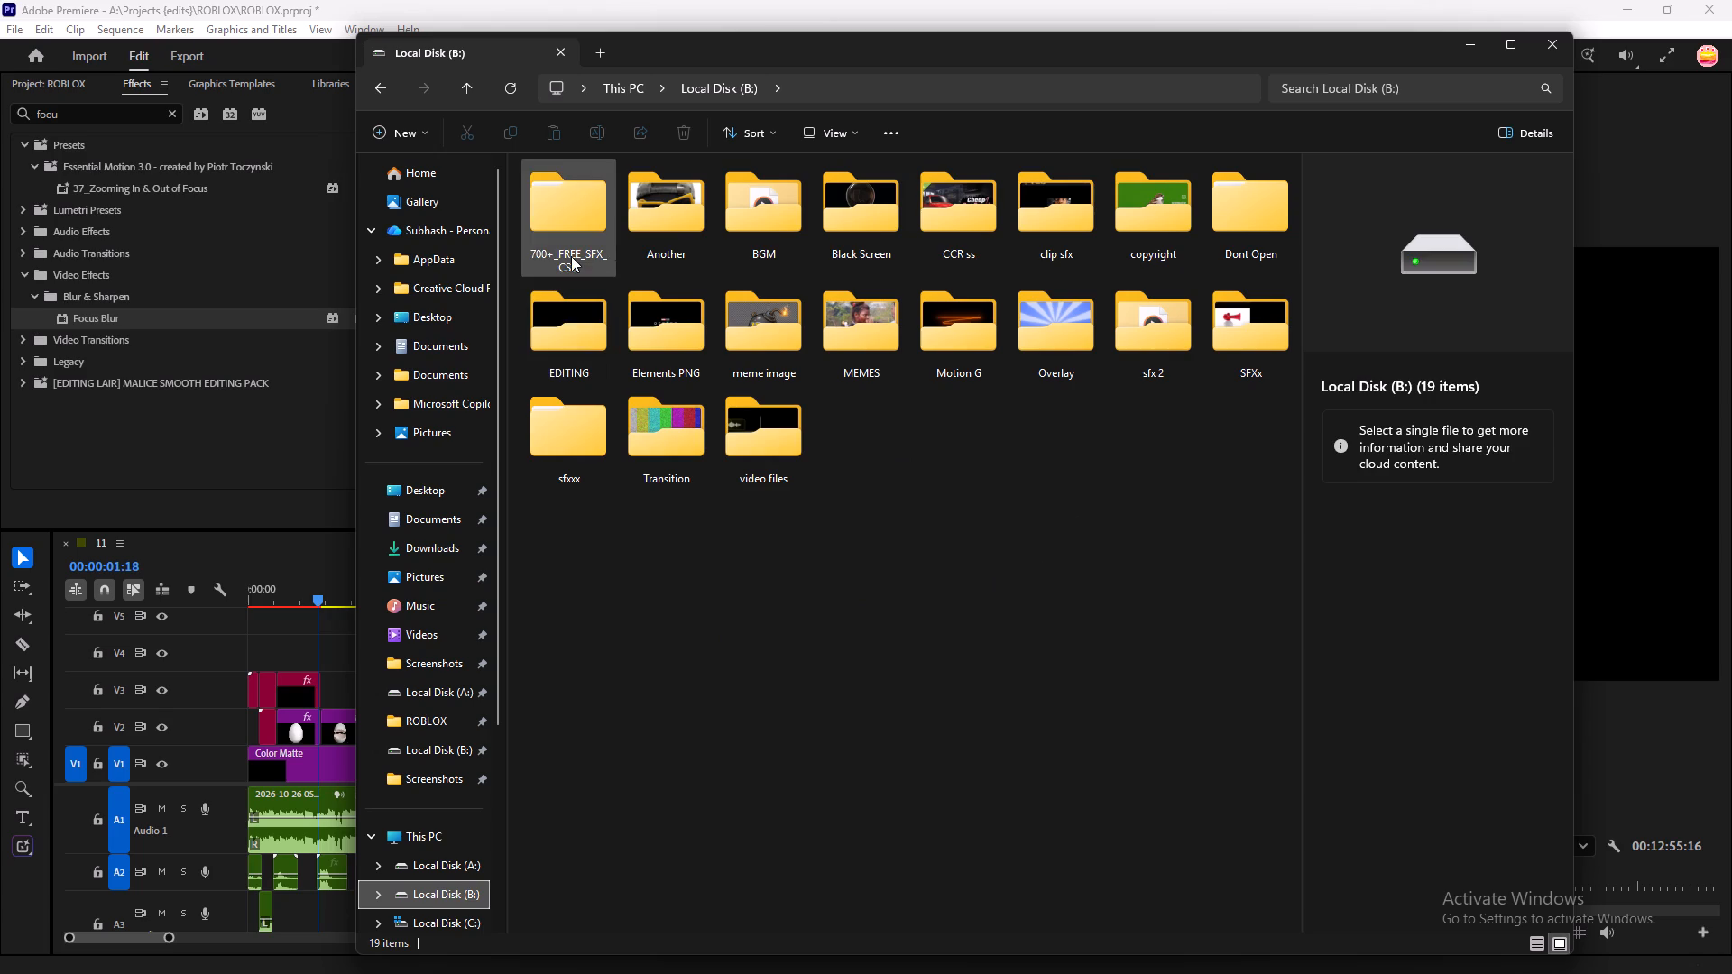
{"action": "left_click", "coordinate": [587, 190]}
{"action": "double_click", "coordinate": [666, 214]}
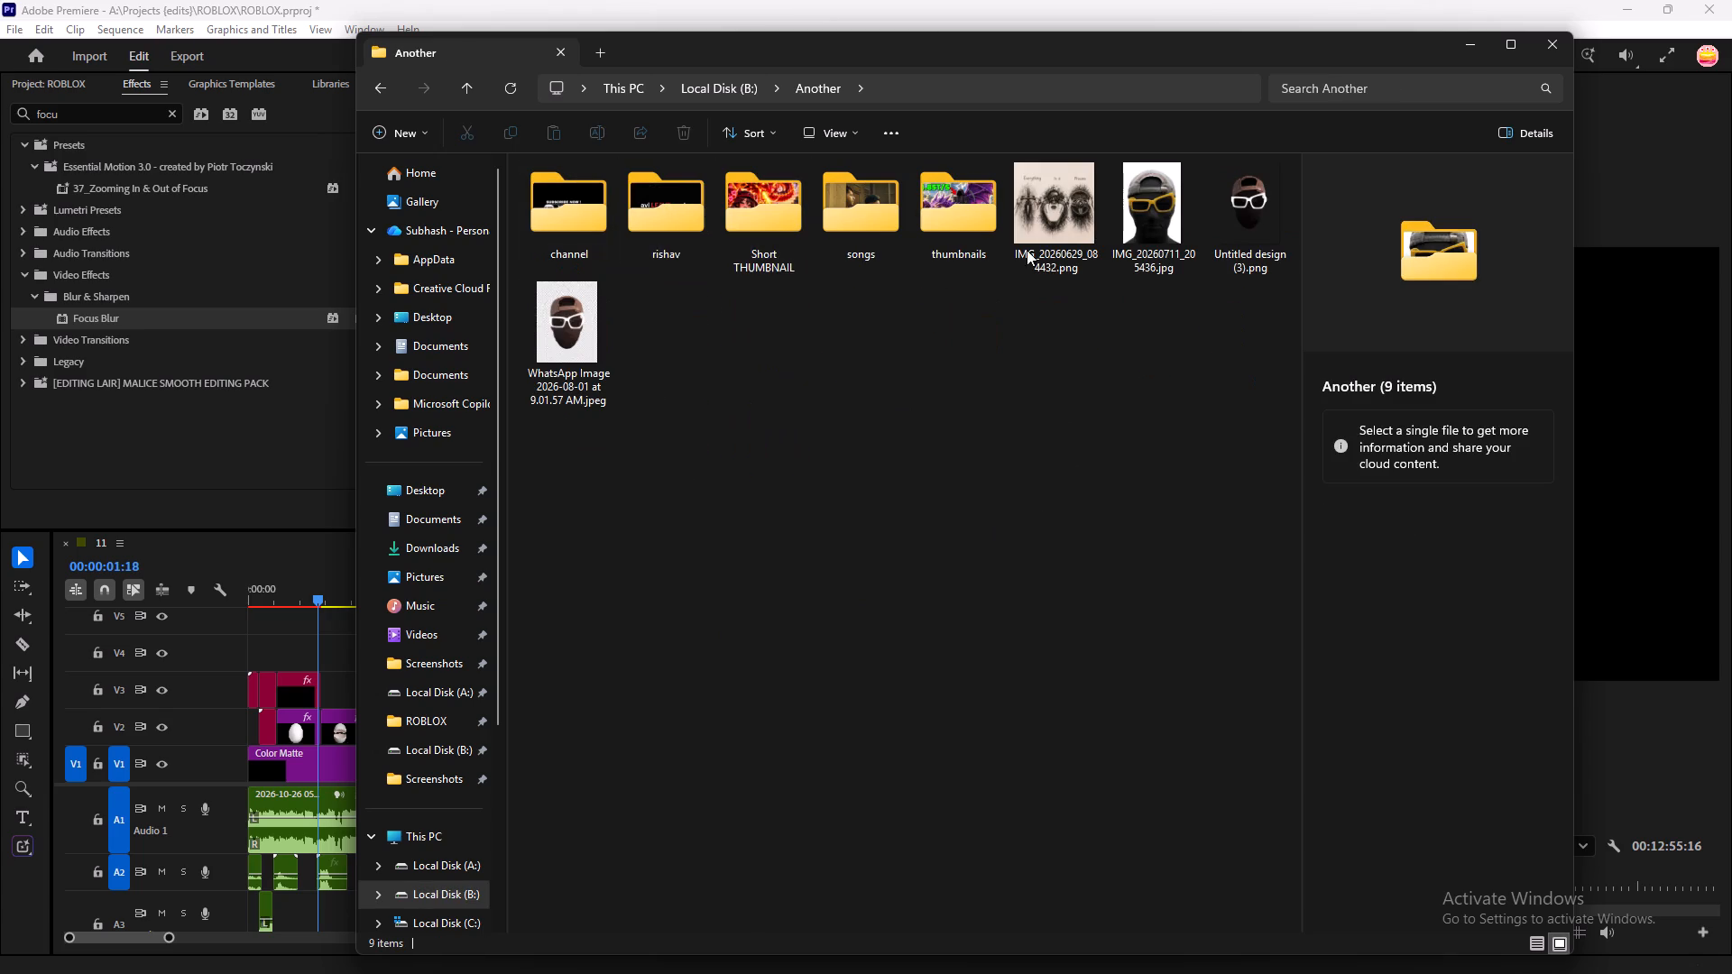
{"action": "double_click", "coordinate": [971, 211]}
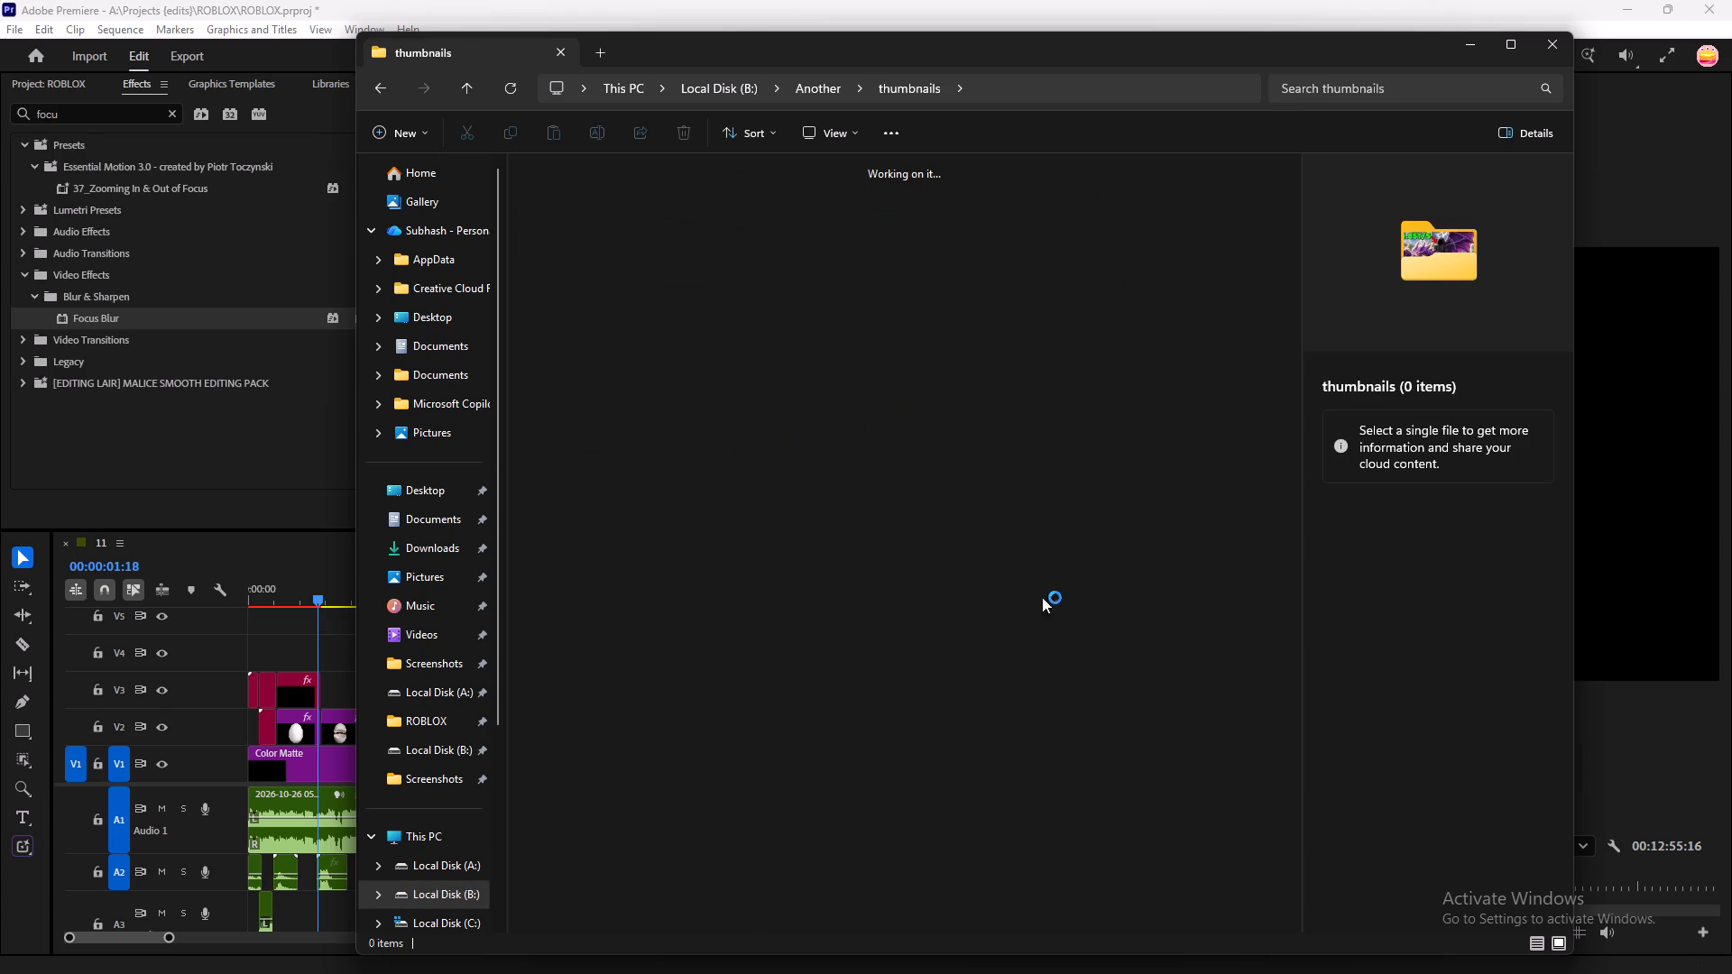
{"action": "scroll", "coordinate": [932, 663], "scroll_direction": "down", "scroll_amount": 1}
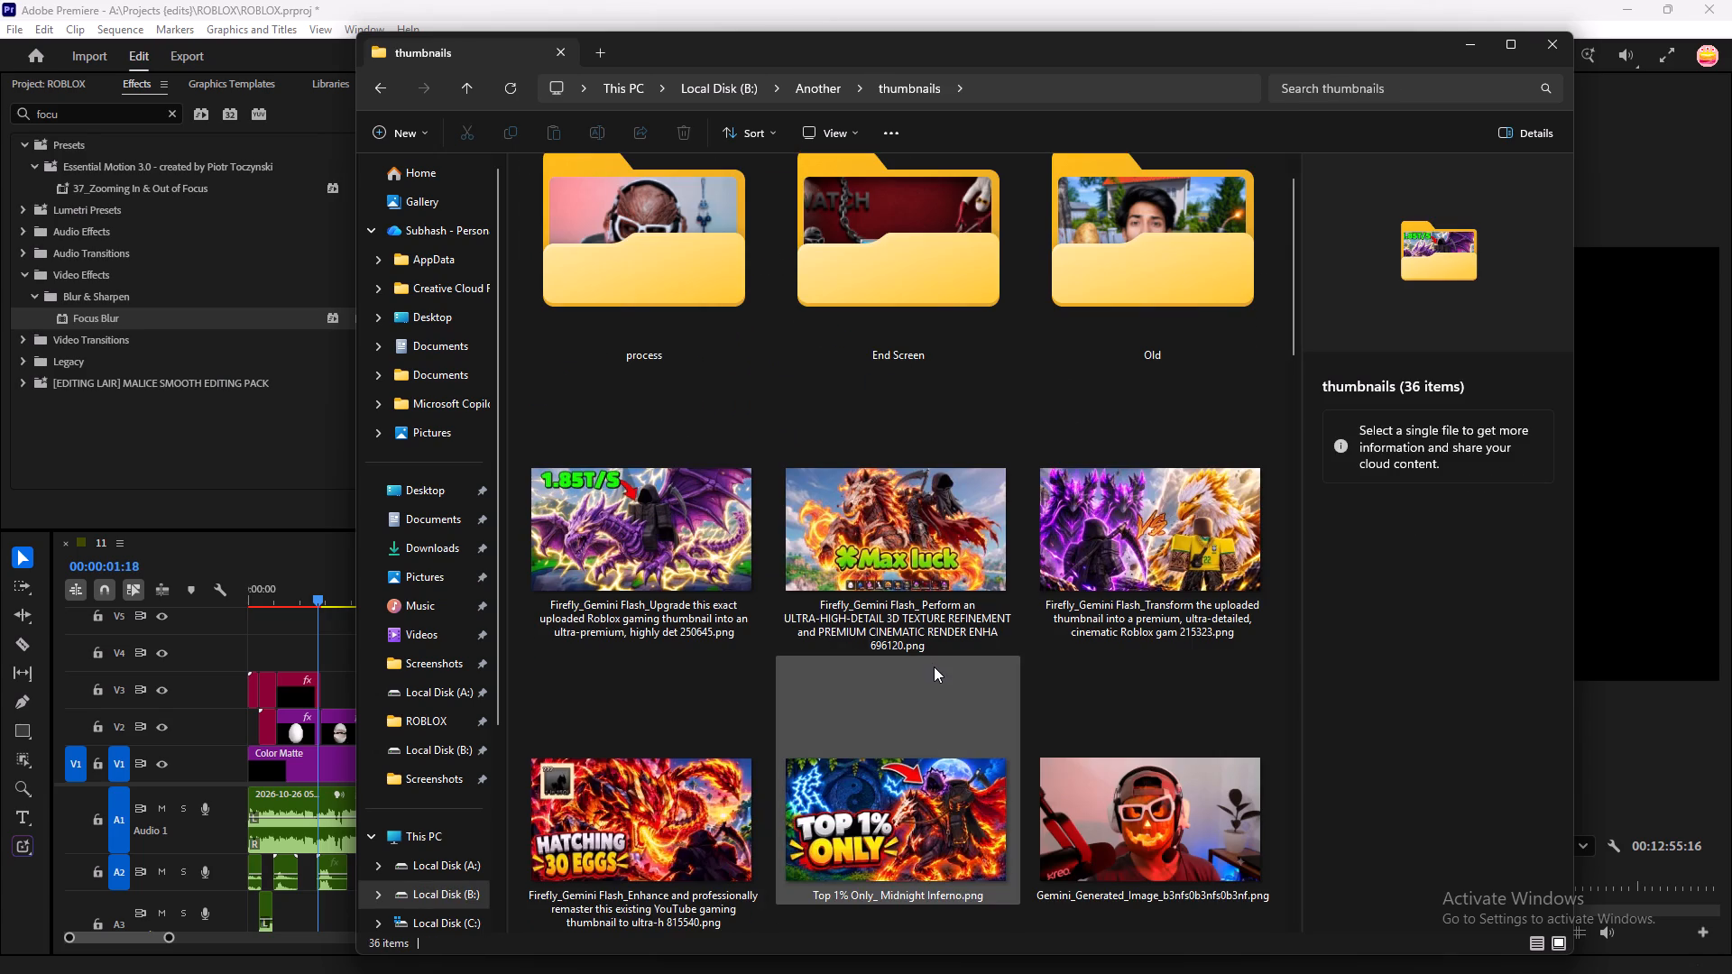
{"action": "scroll", "coordinate": [934, 666], "scroll_direction": "down", "scroll_amount": 3}
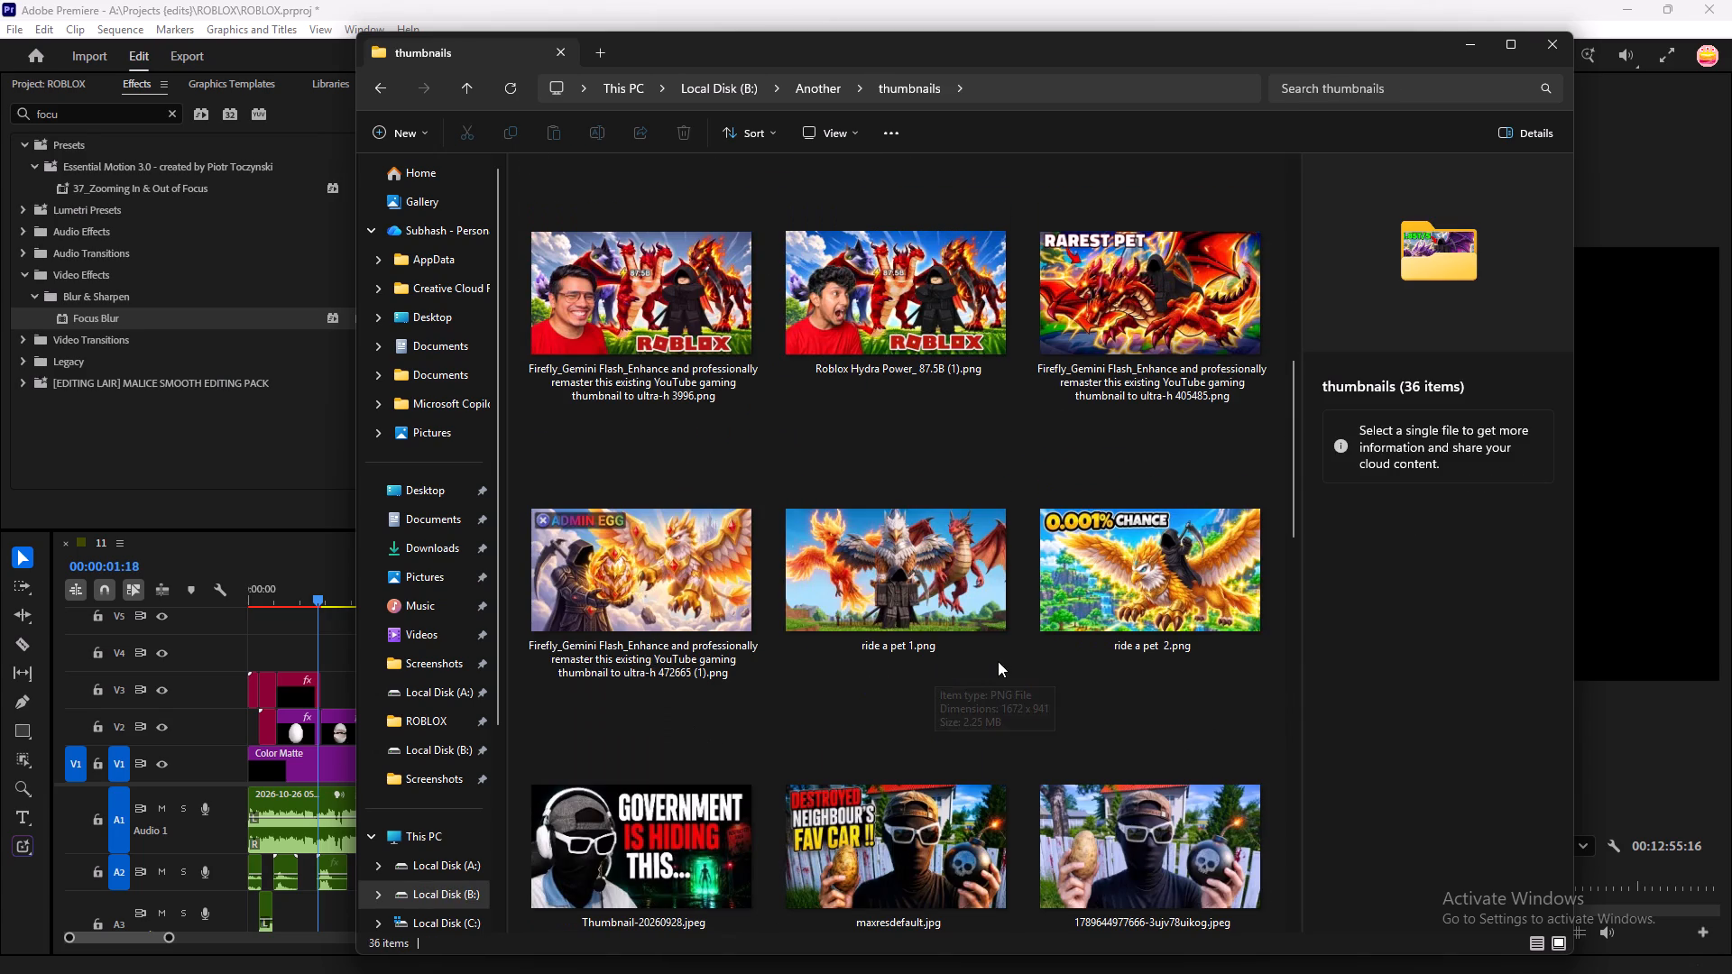
{"action": "scroll", "coordinate": [998, 661], "scroll_direction": "down", "scroll_amount": 1}
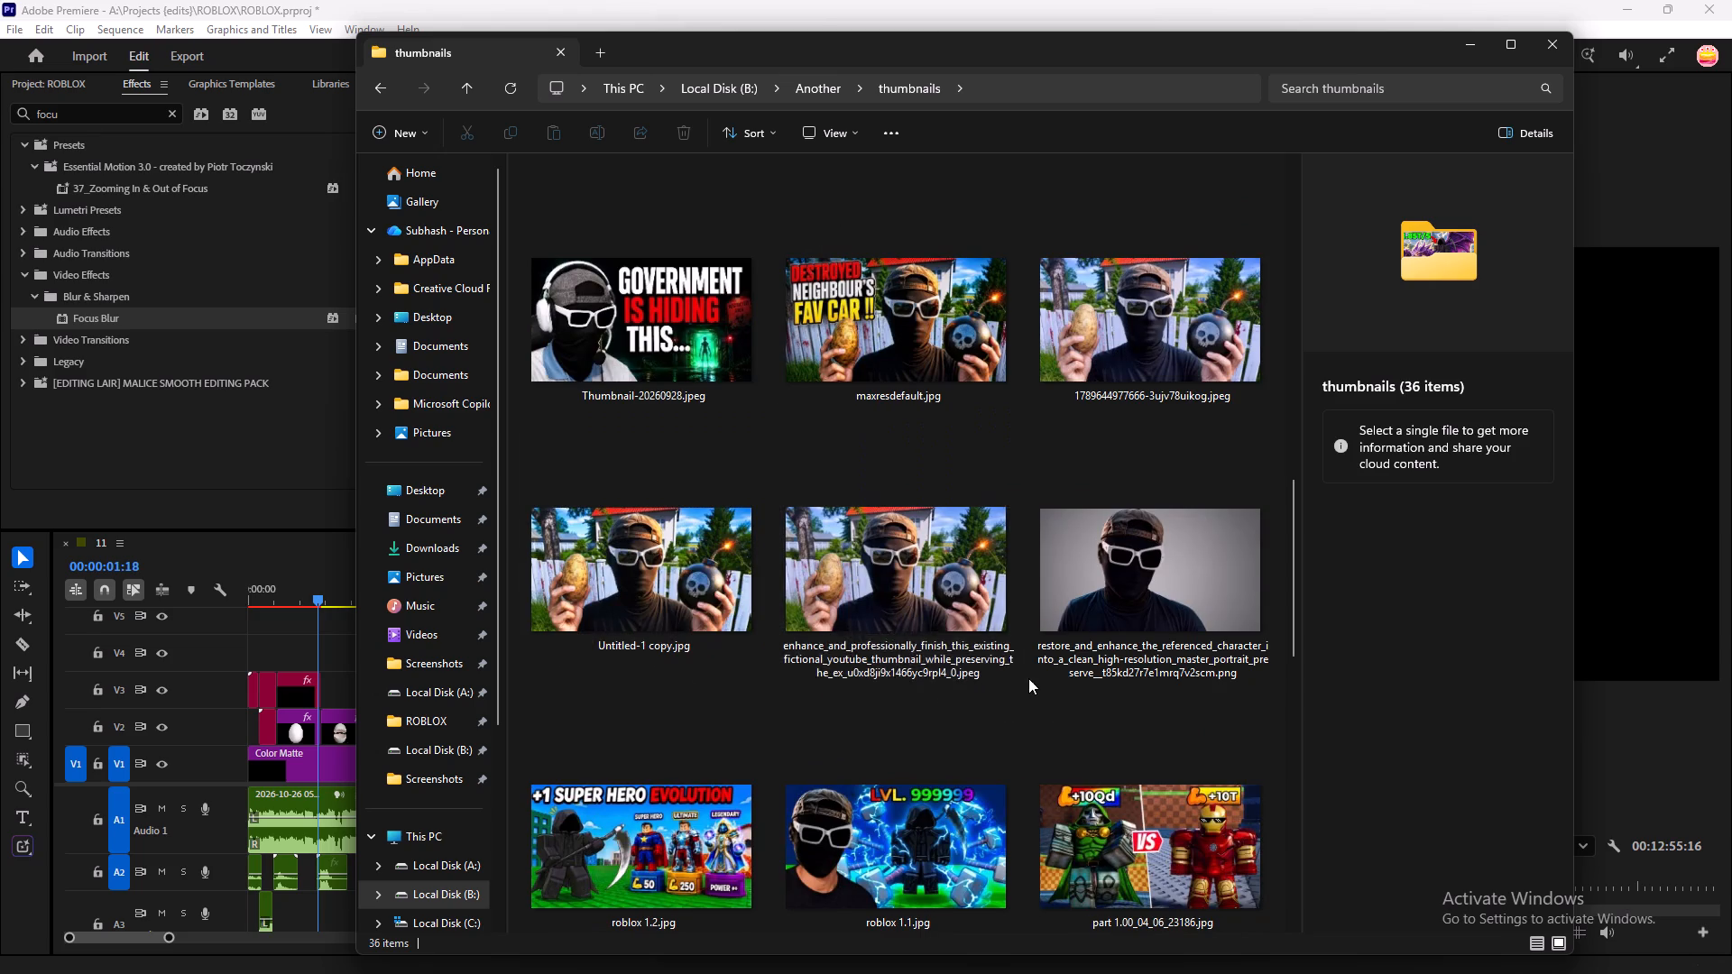
{"action": "scroll", "coordinate": [1032, 676], "scroll_direction": "down", "scroll_amount": 1}
{"action": "scroll", "coordinate": [991, 682], "scroll_direction": "up", "scroll_amount": 1}
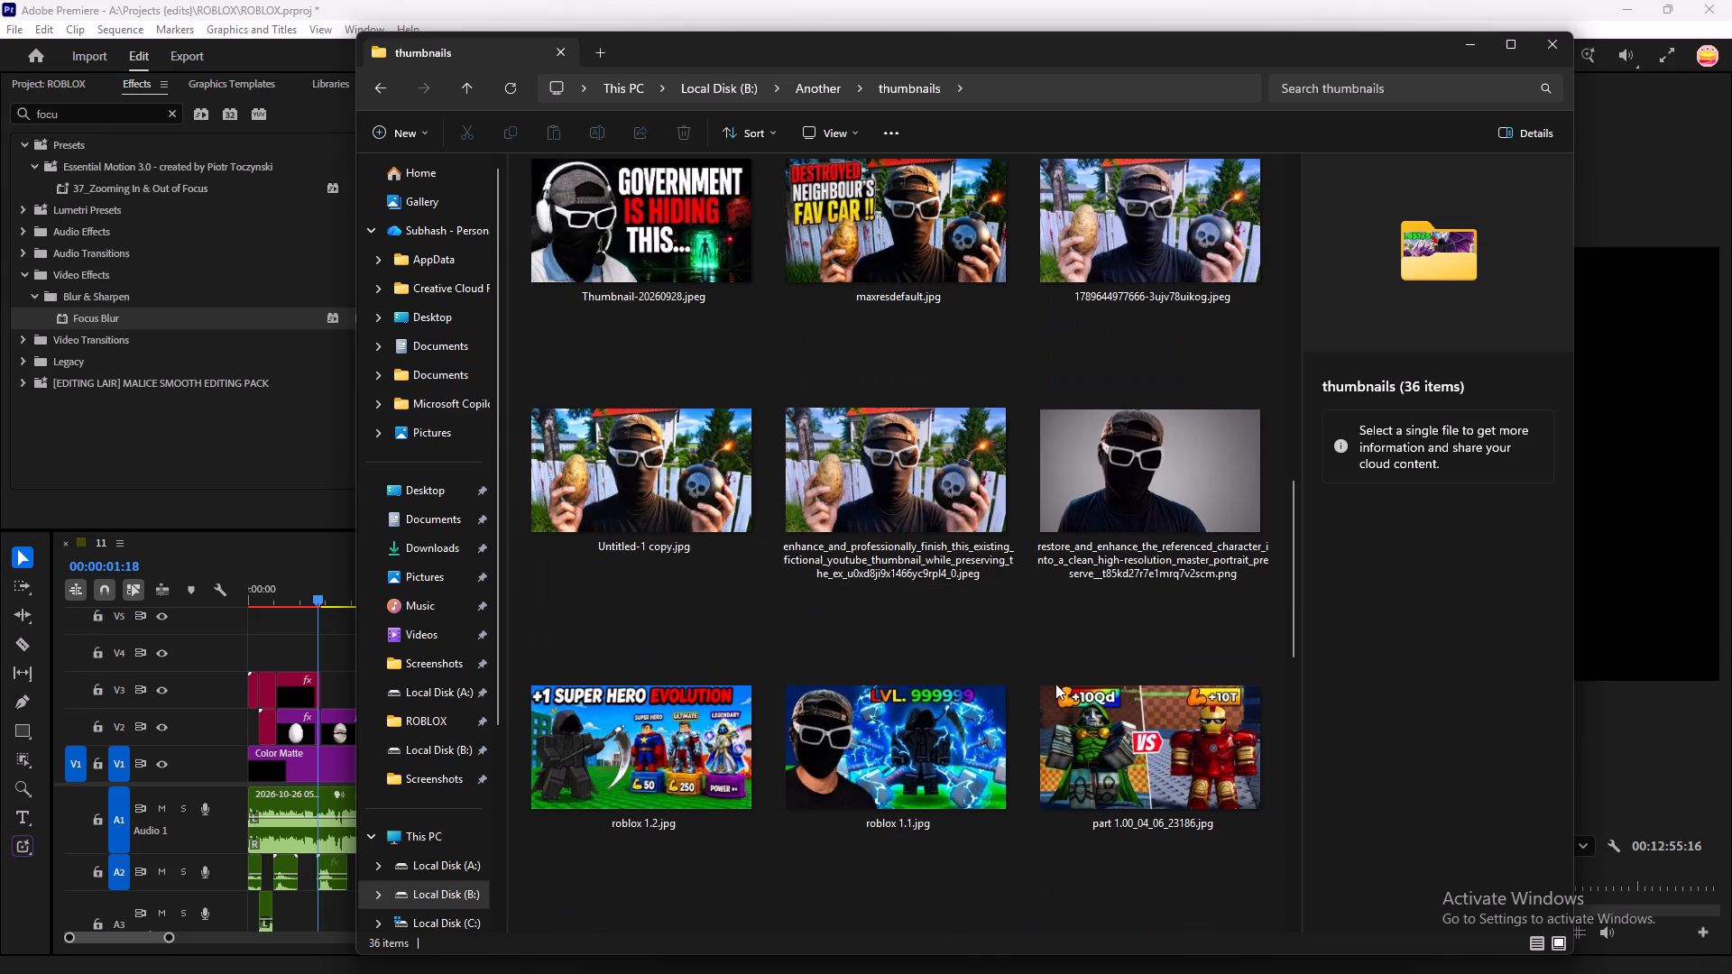
{"action": "scroll", "coordinate": [1060, 675], "scroll_direction": "up", "scroll_amount": 1}
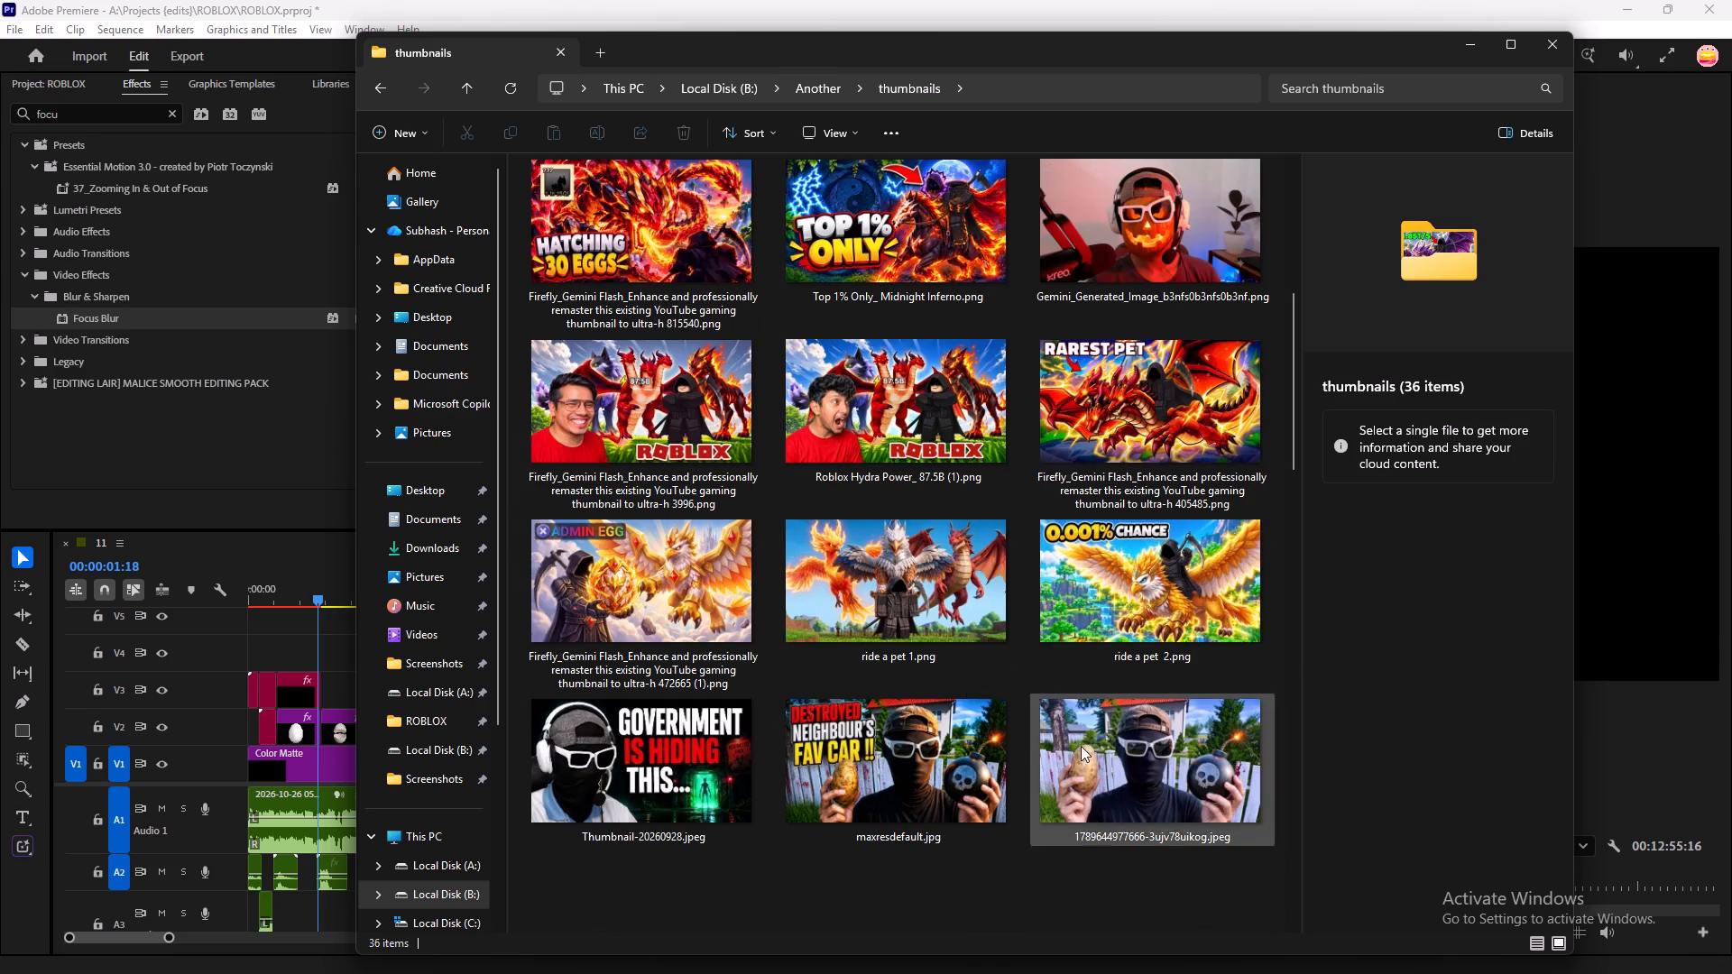
{"action": "scroll", "coordinate": [898, 666], "scroll_direction": "up", "scroll_amount": 1}
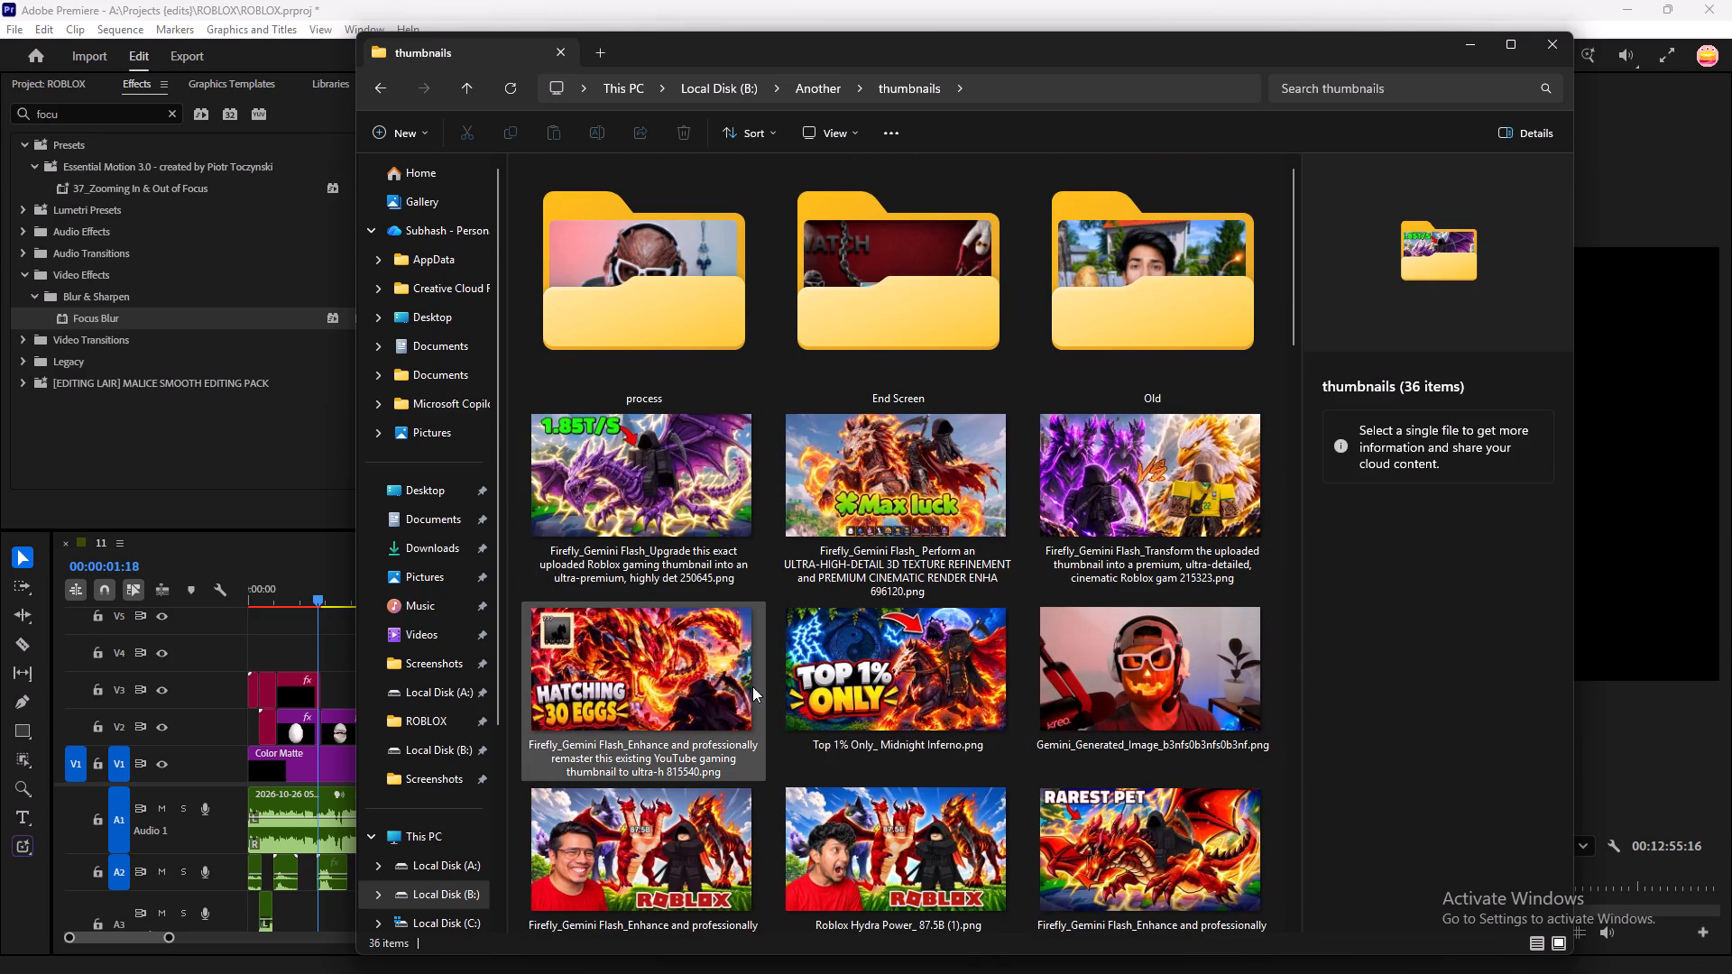
{"action": "scroll", "coordinate": [1038, 666], "scroll_direction": "up", "scroll_amount": 1}
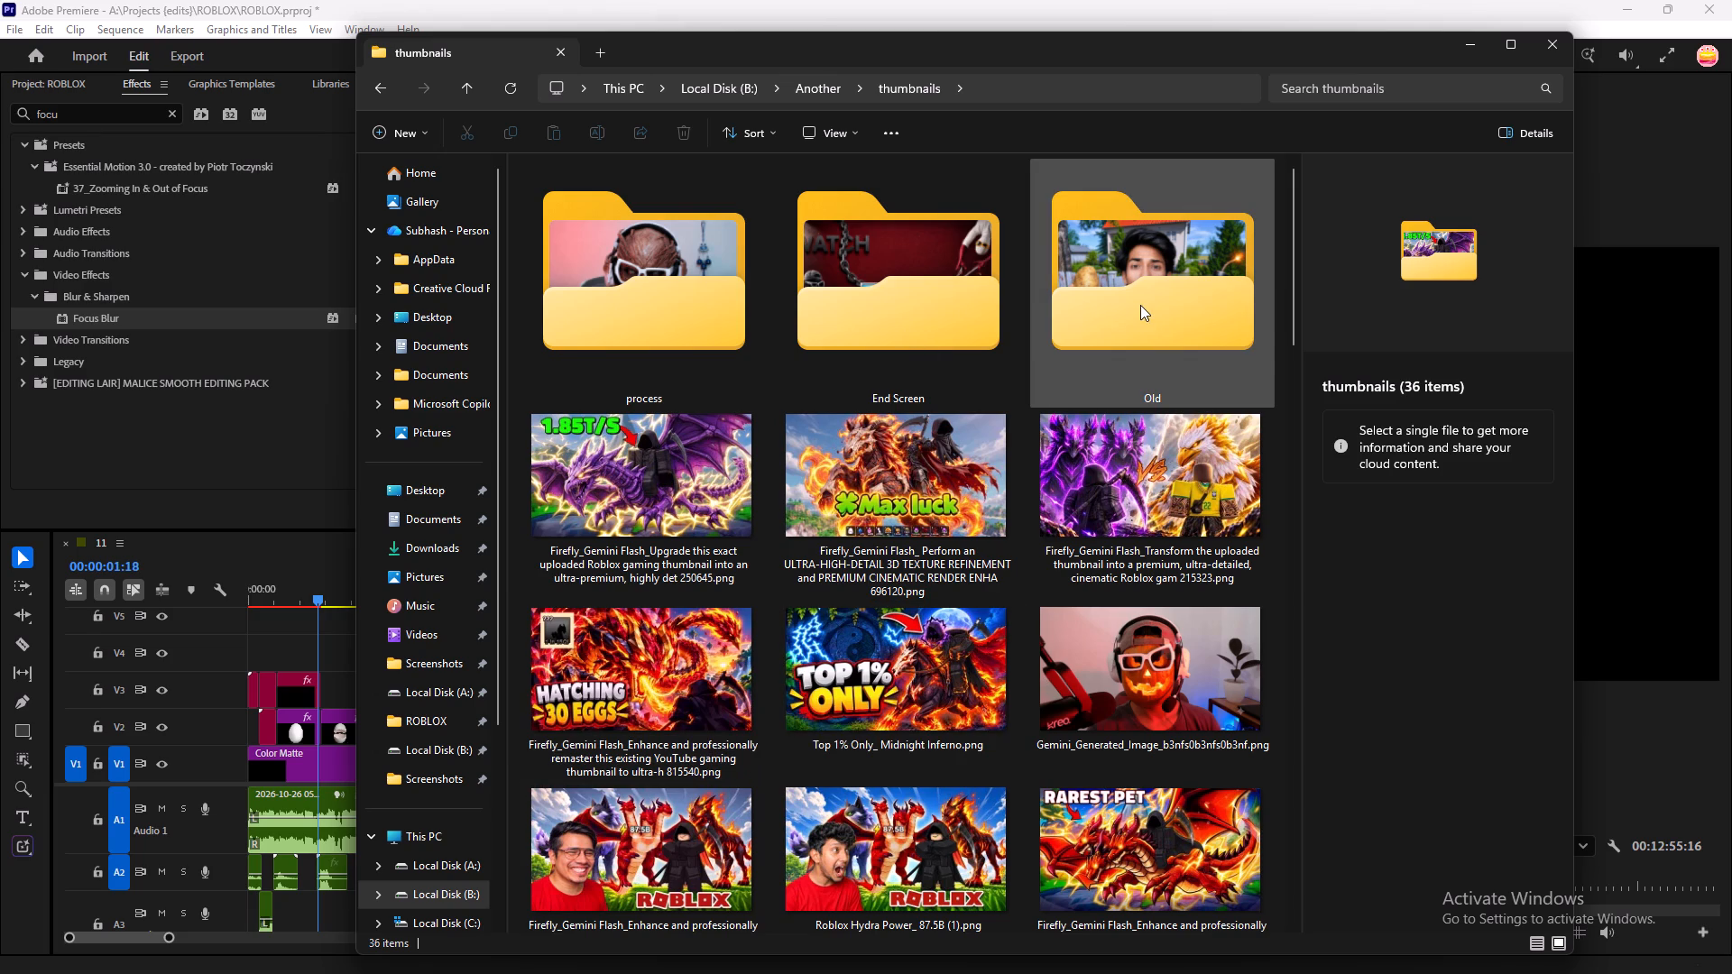
{"action": "scroll", "coordinate": [924, 492], "scroll_direction": "down", "scroll_amount": 1}
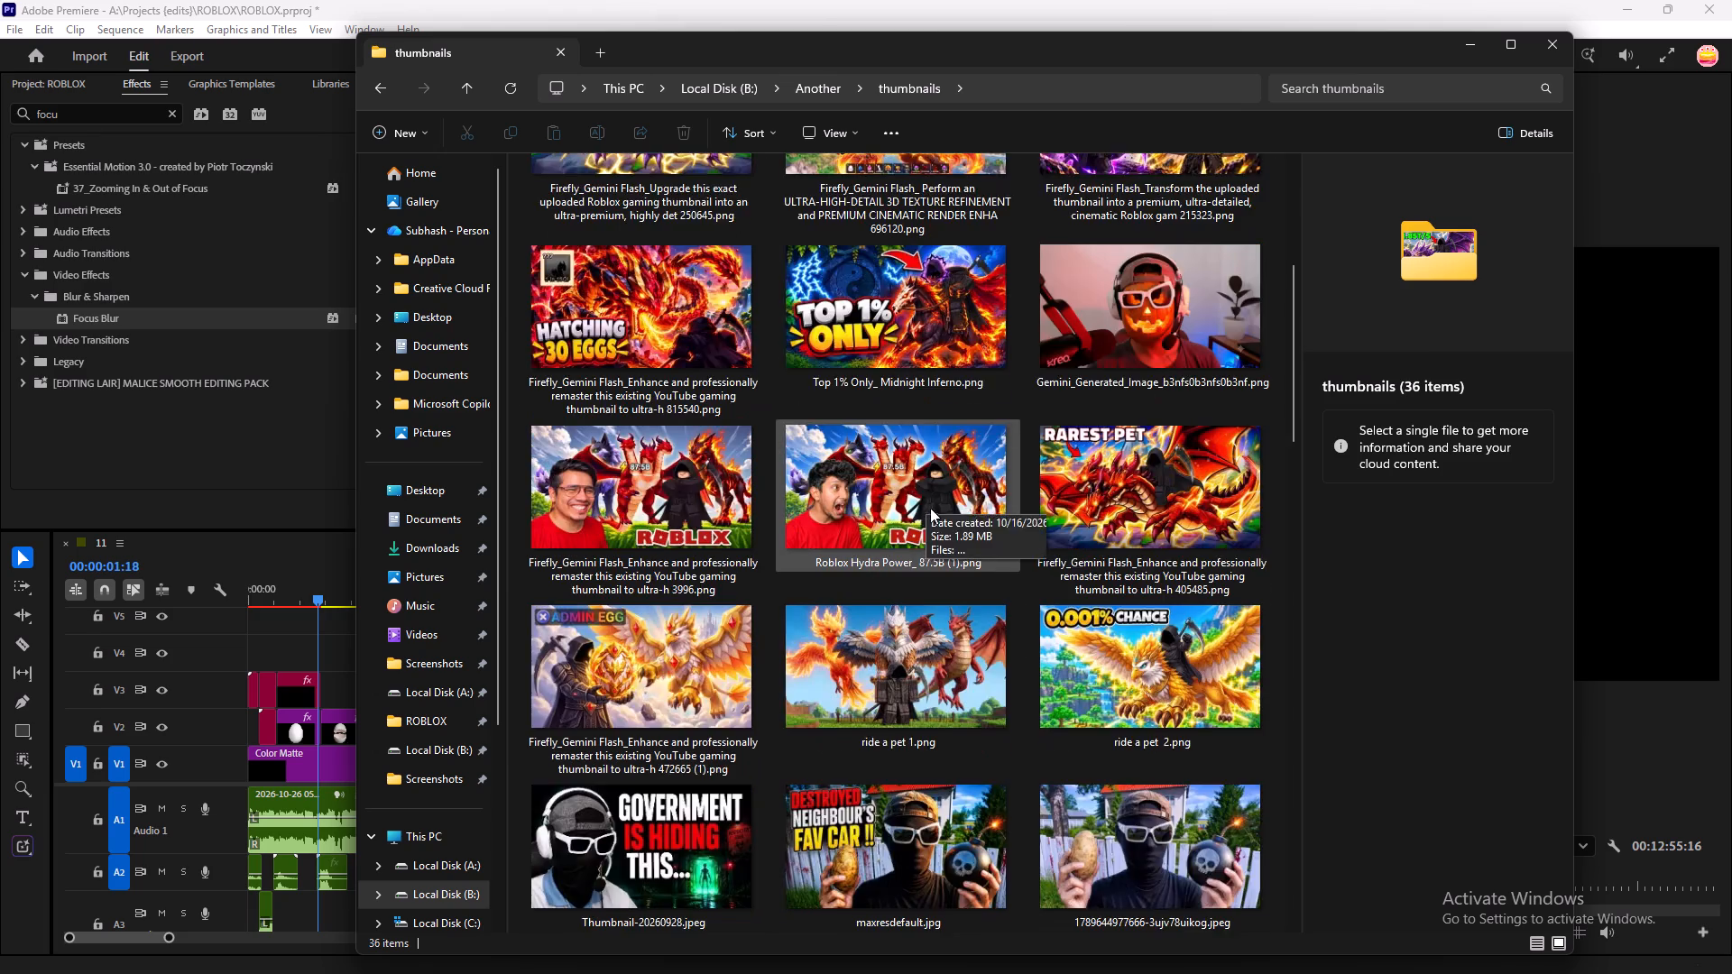
{"action": "scroll", "coordinate": [930, 508], "scroll_direction": "down", "scroll_amount": 5}
{"action": "scroll", "coordinate": [949, 549], "scroll_direction": "up", "scroll_amount": 2}
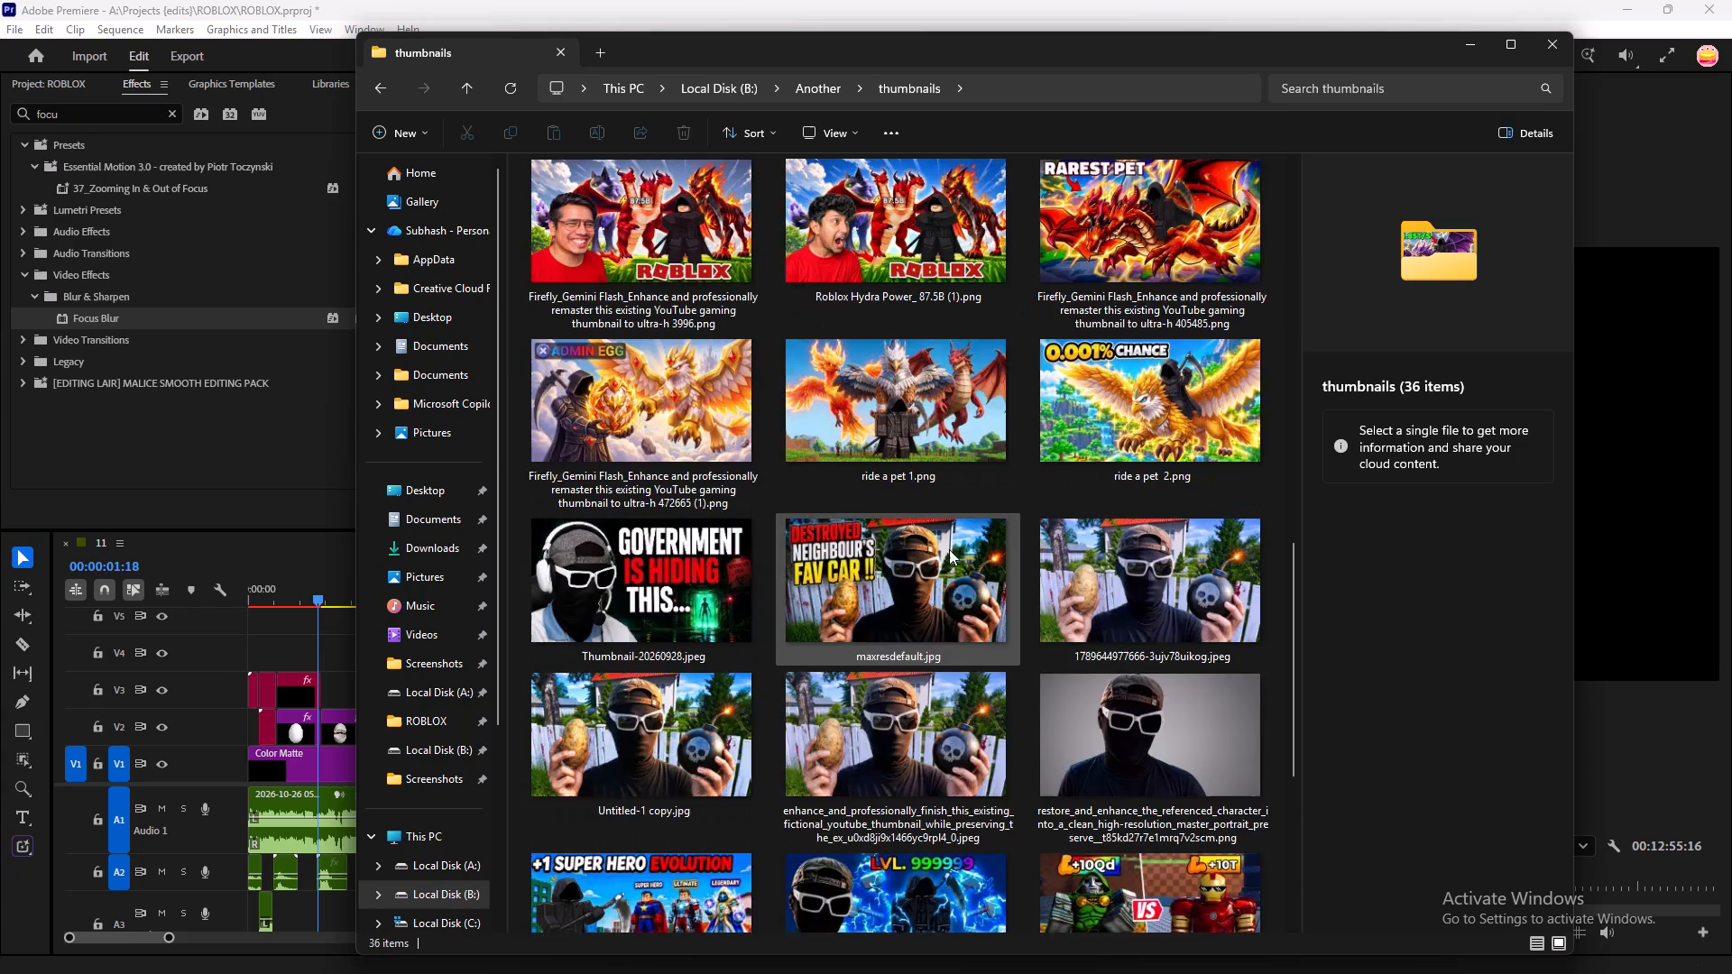
{"action": "scroll", "coordinate": [949, 549], "scroll_direction": "up", "scroll_amount": 1}
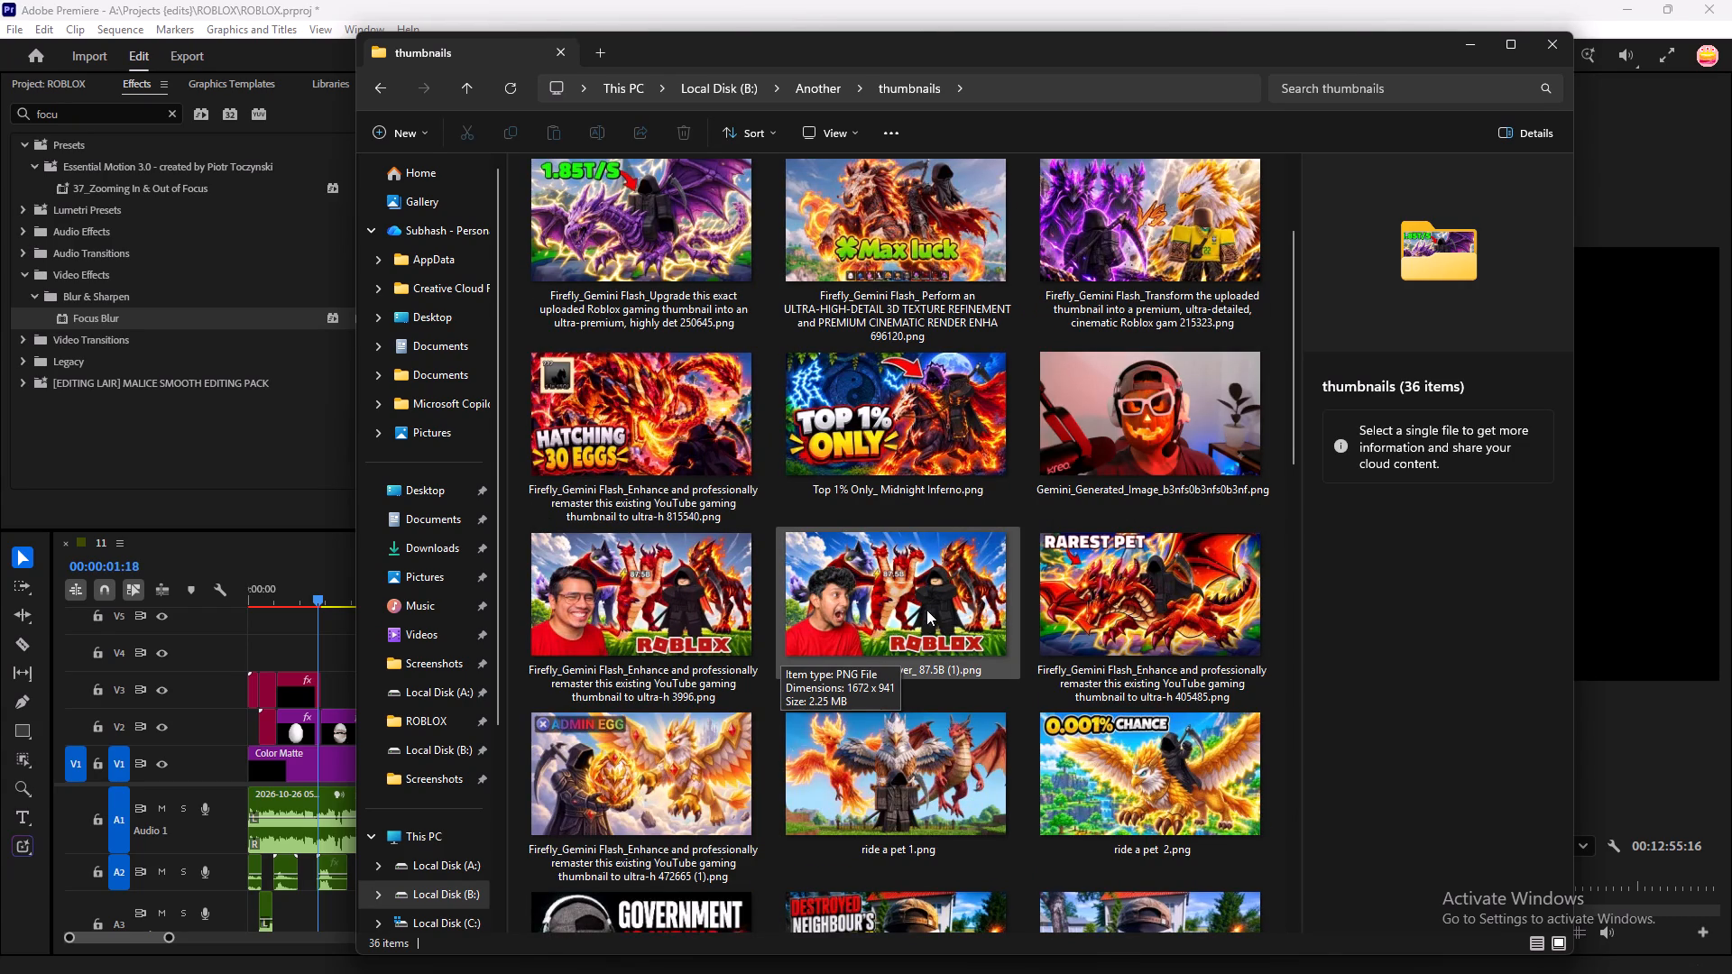
{"action": "scroll", "coordinate": [926, 605], "scroll_direction": "up", "scroll_amount": 3}
Check the End Screen, Old and process subfolders of thumbnails for a usable picture, returning to the thumbnails folder.
{"action": "double_click", "coordinate": [886, 296]}
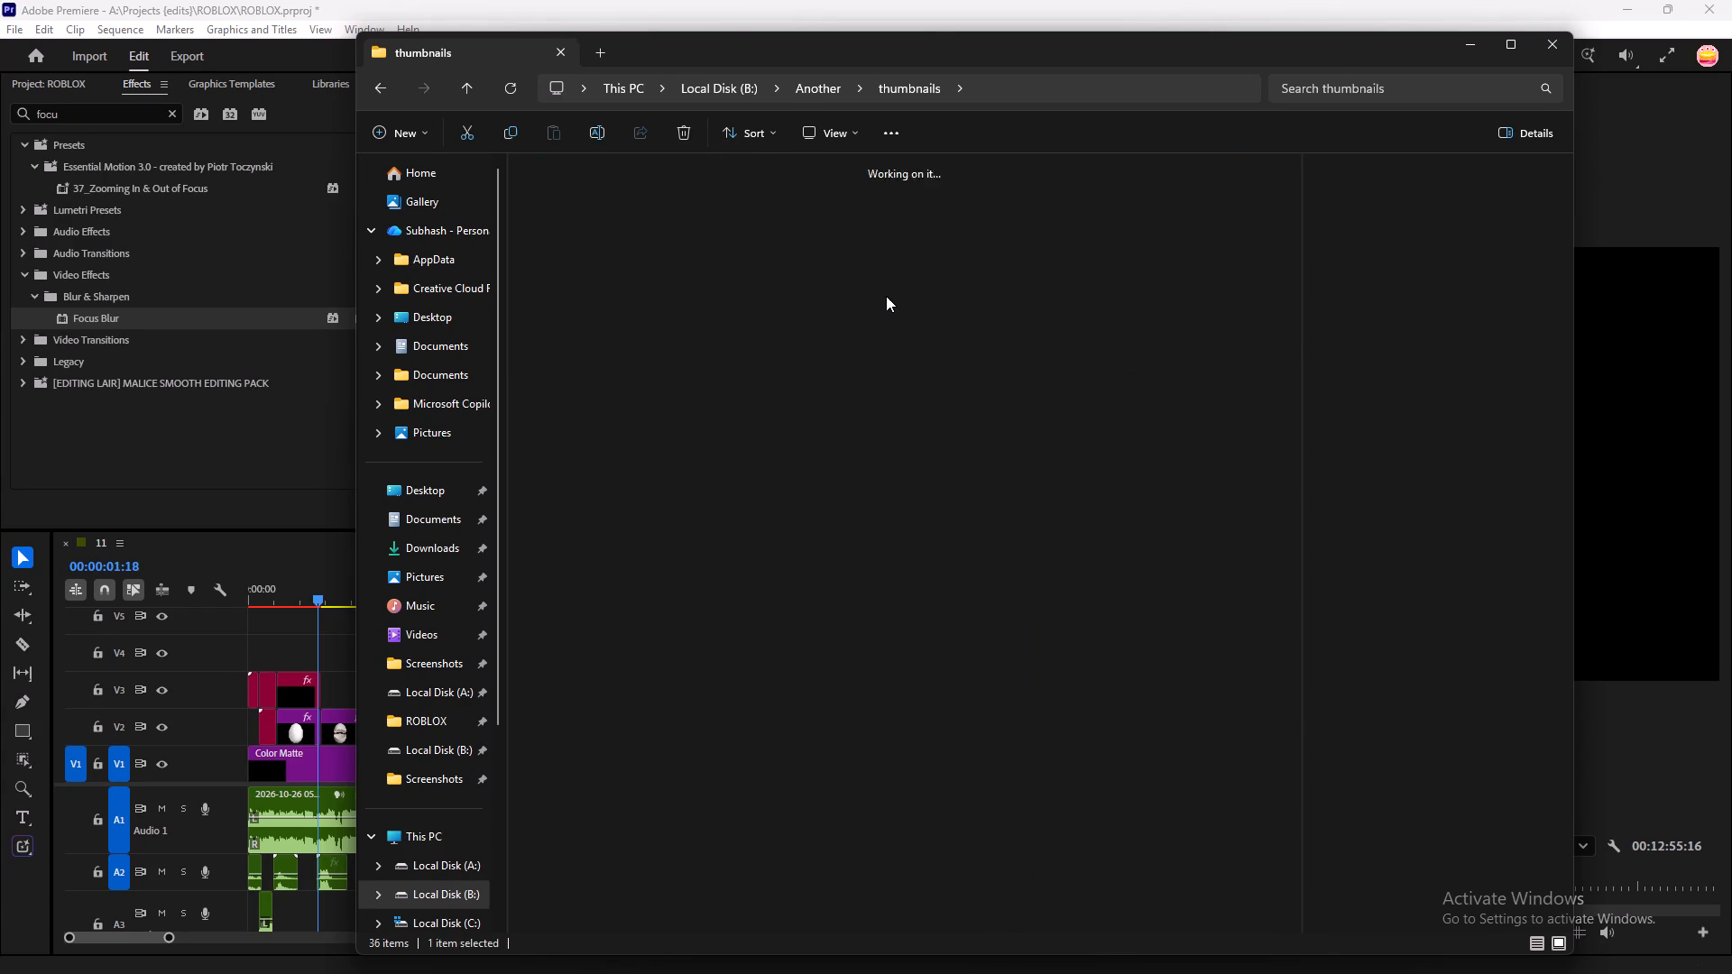
{"action": "left_click", "coordinate": [886, 296]}
{"action": "double_click", "coordinate": [1124, 258]}
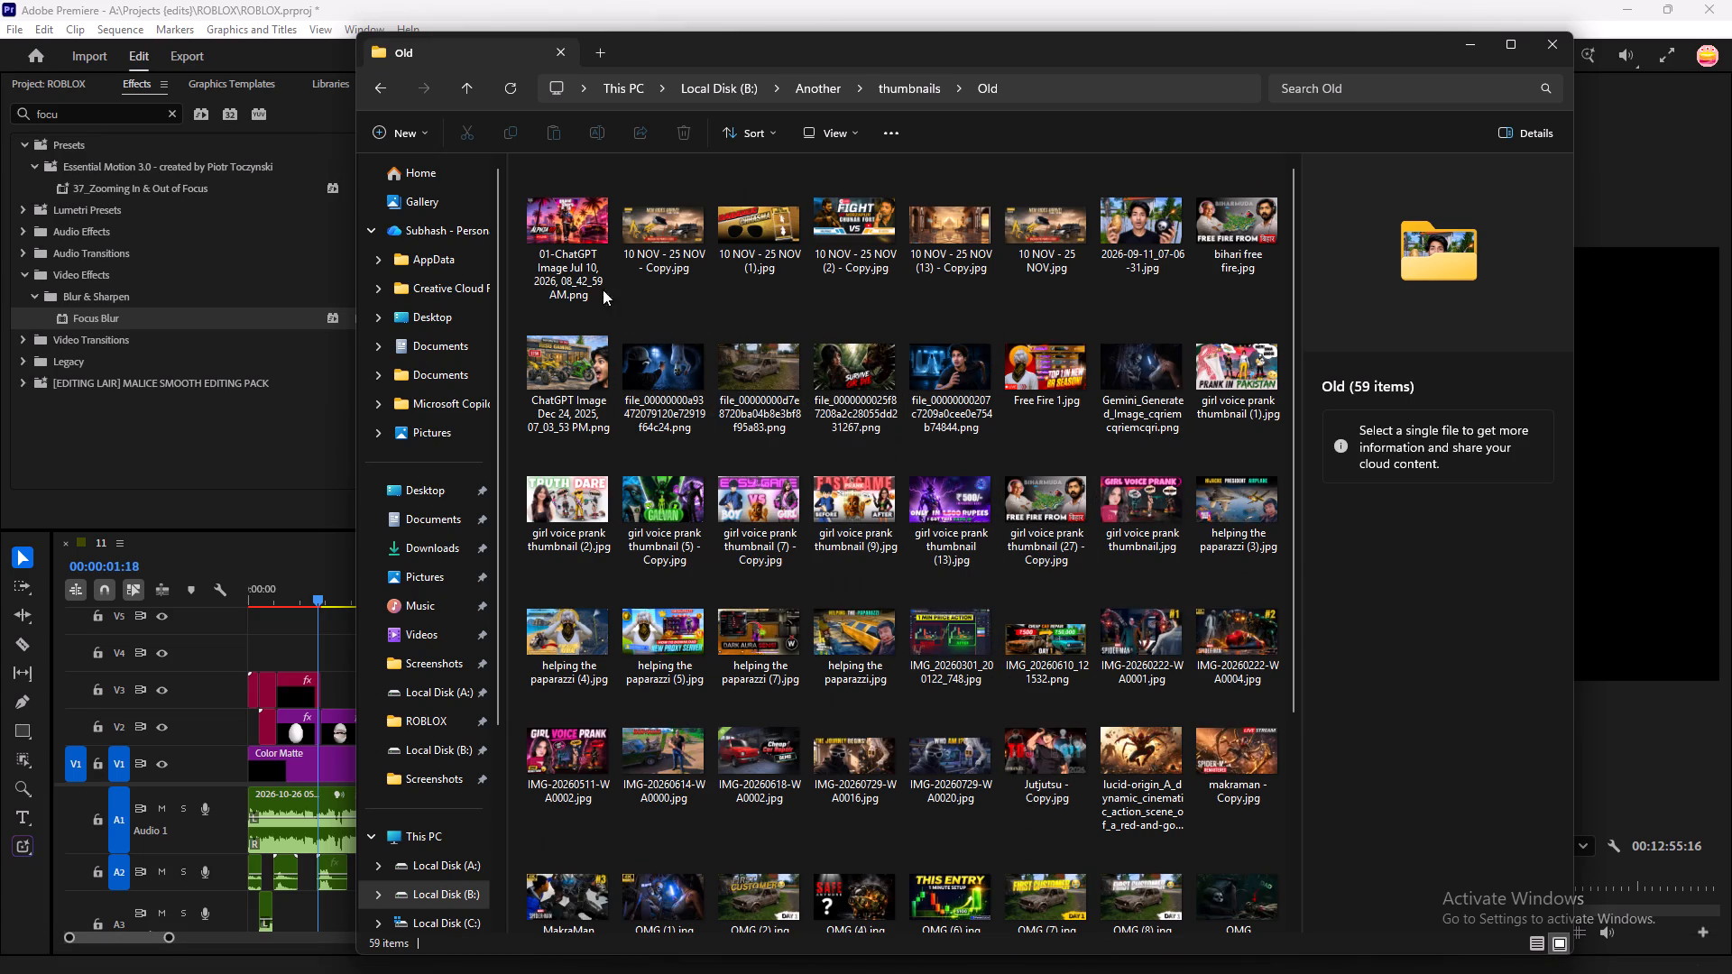
{"action": "left_click_drag", "start_coordinate": [678, 351], "coordinate": [750, 369]}
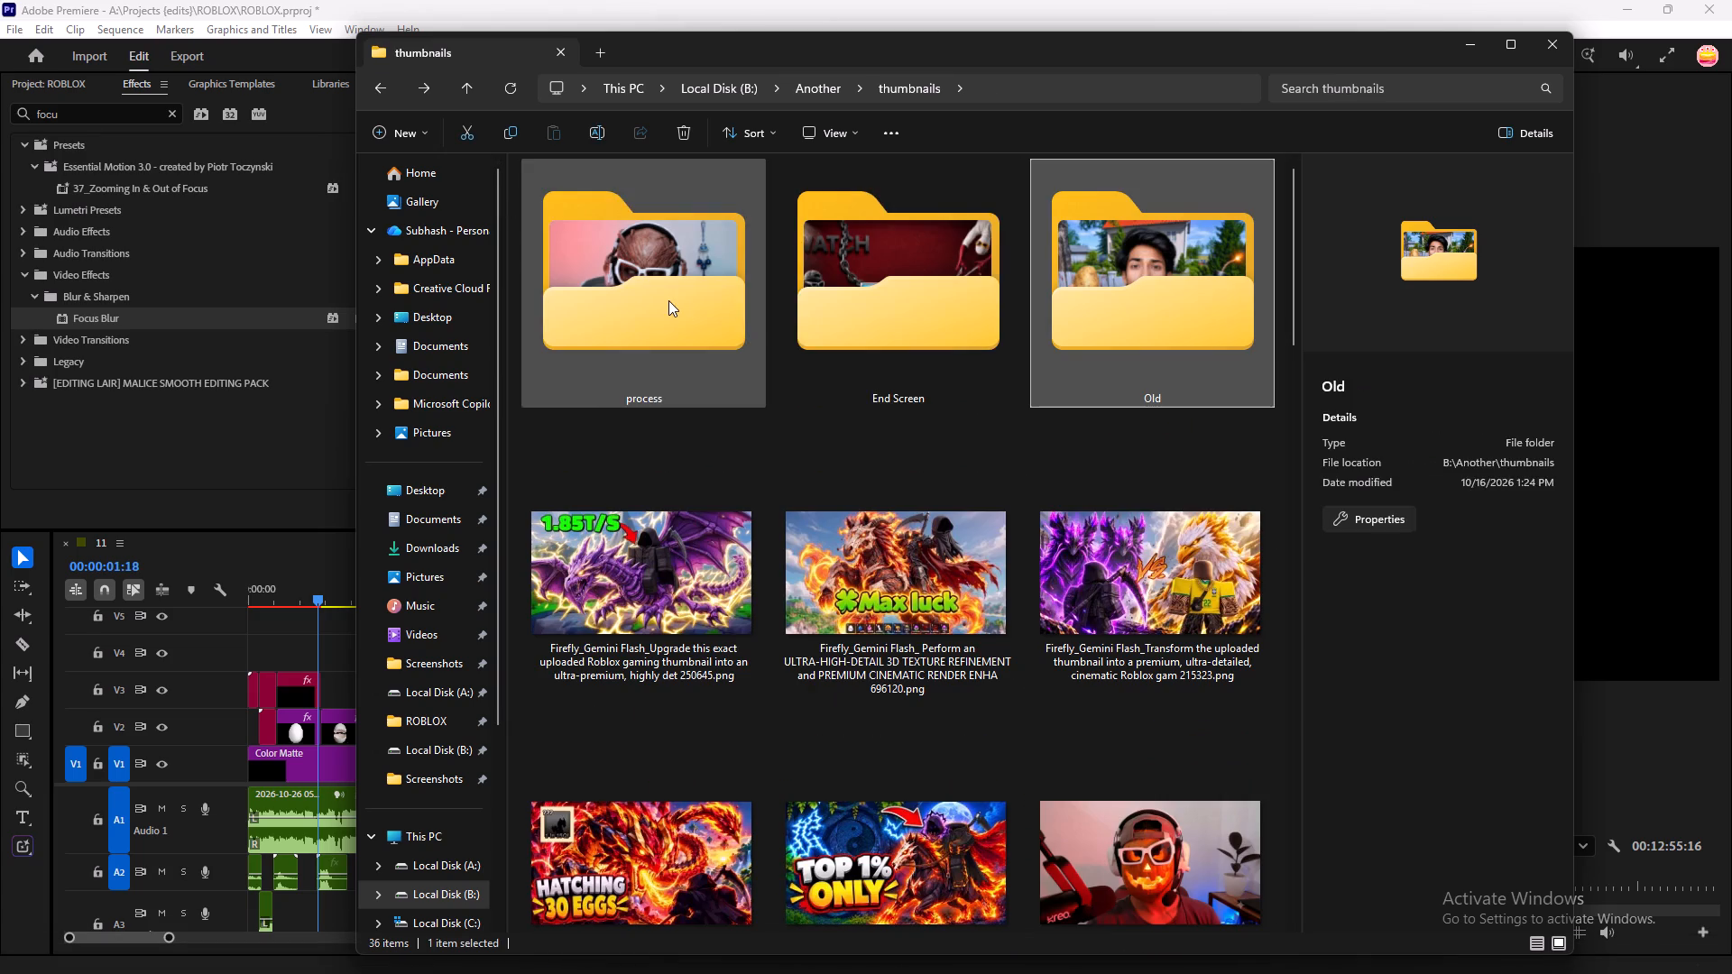
{"action": "double_click", "coordinate": [668, 300]}
{"action": "left_click_drag", "start_coordinate": [1058, 436], "coordinate": [1063, 452]}
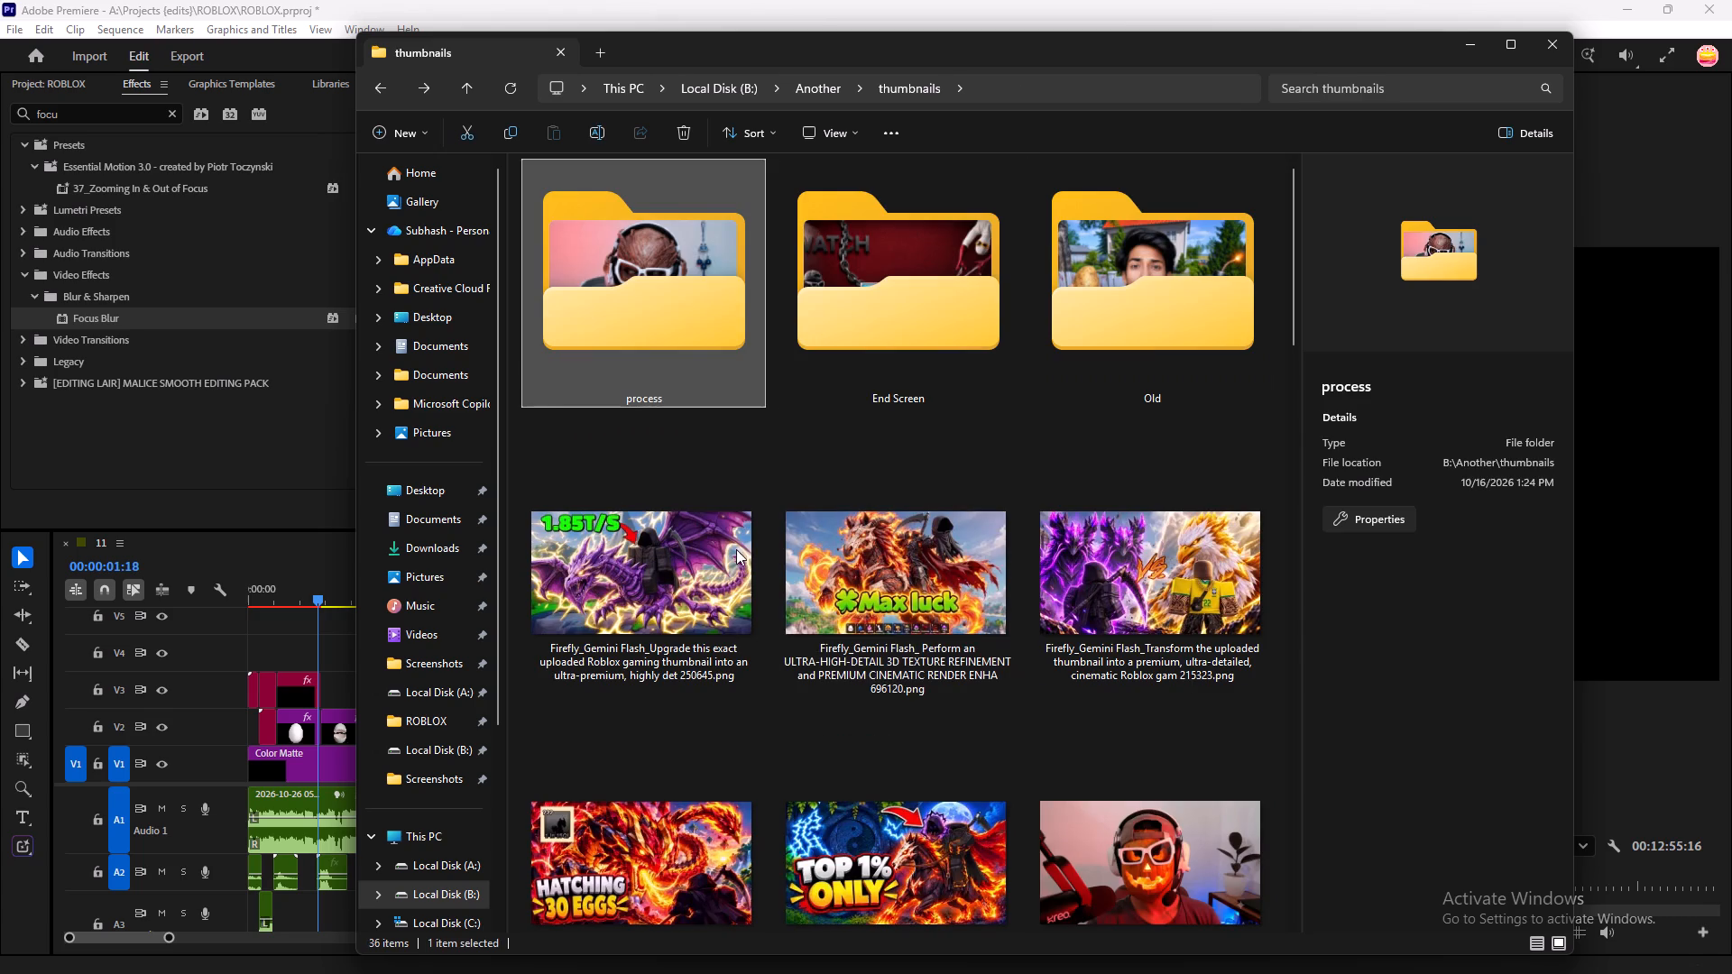
{"action": "scroll", "coordinate": [777, 669], "scroll_direction": "down", "scroll_amount": 1}
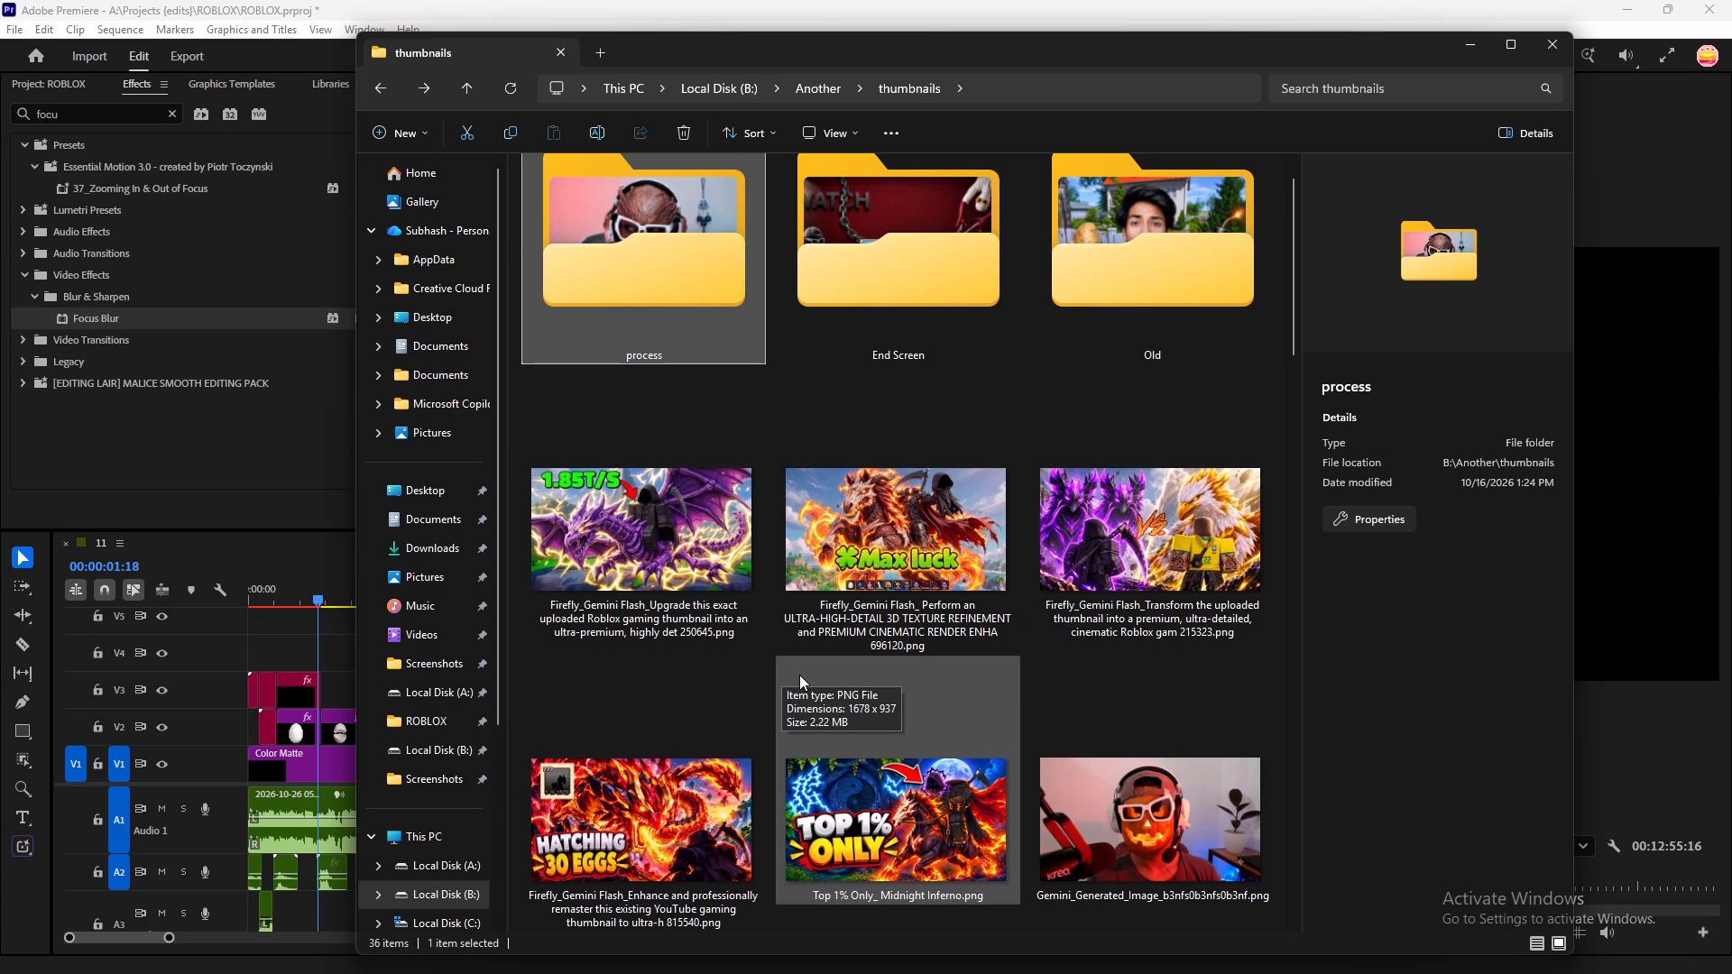
Minimize the thumbnails folder window and switch to the Instagram Call window.
{"action": "left_click", "coordinate": [1476, 35]}
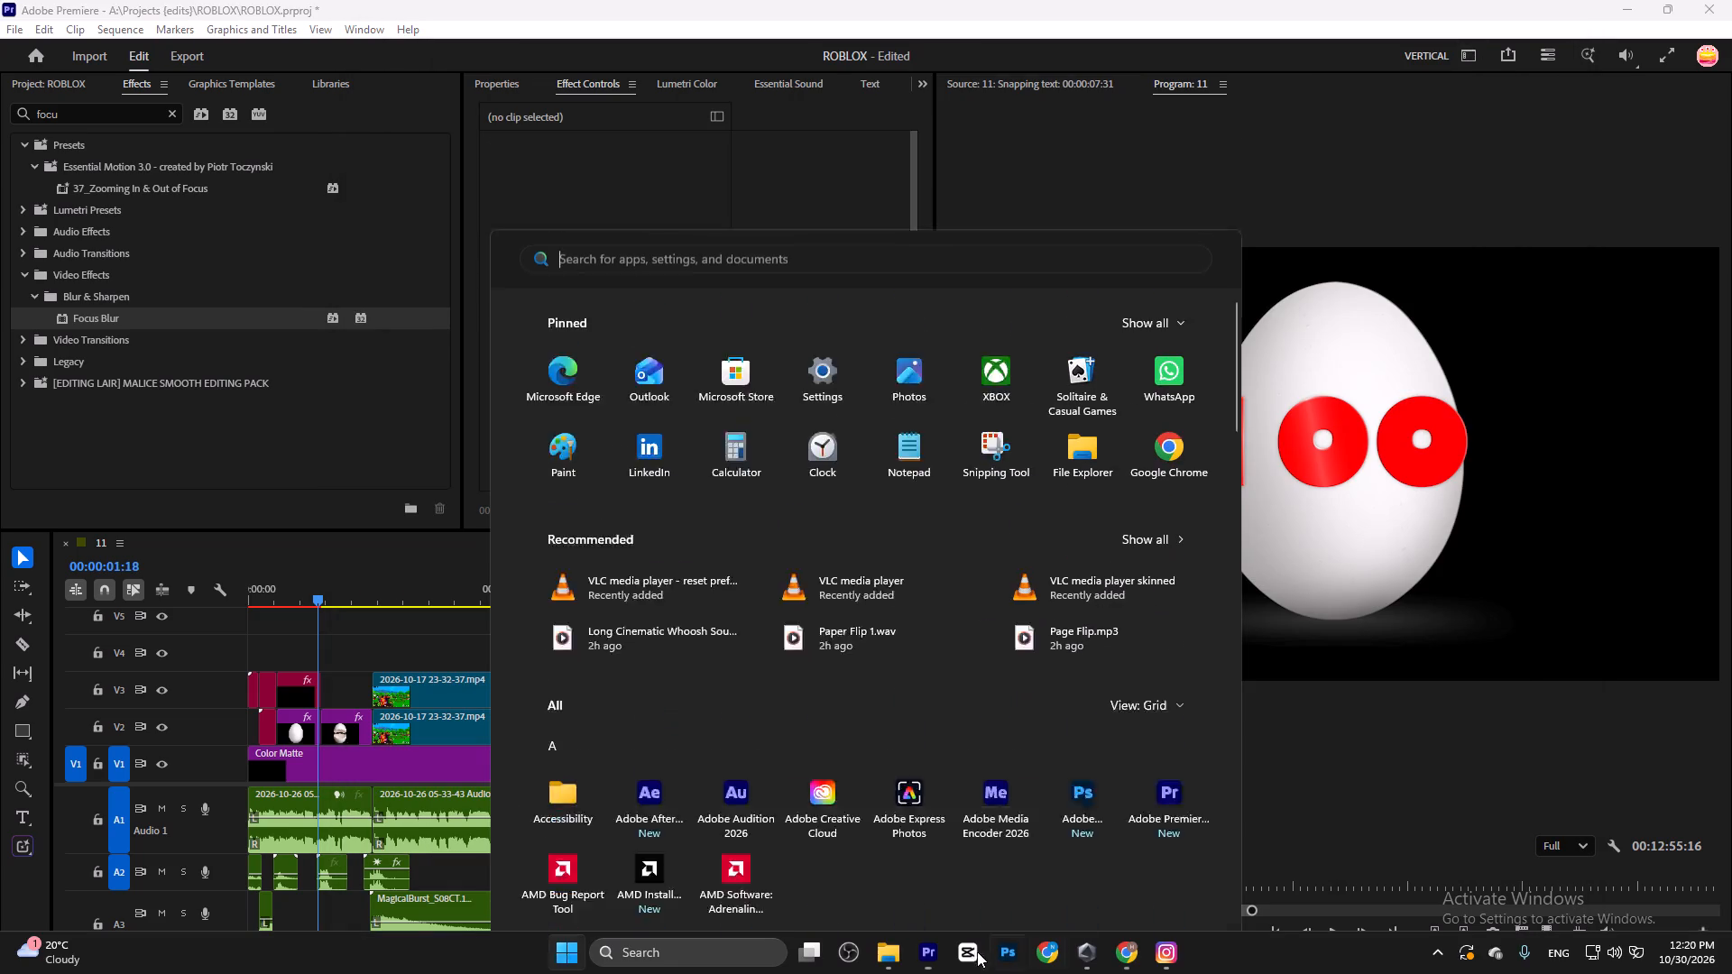
{"action": "left_click", "coordinate": [1158, 952]}
{"action": "left_click", "coordinate": [1218, 870]}
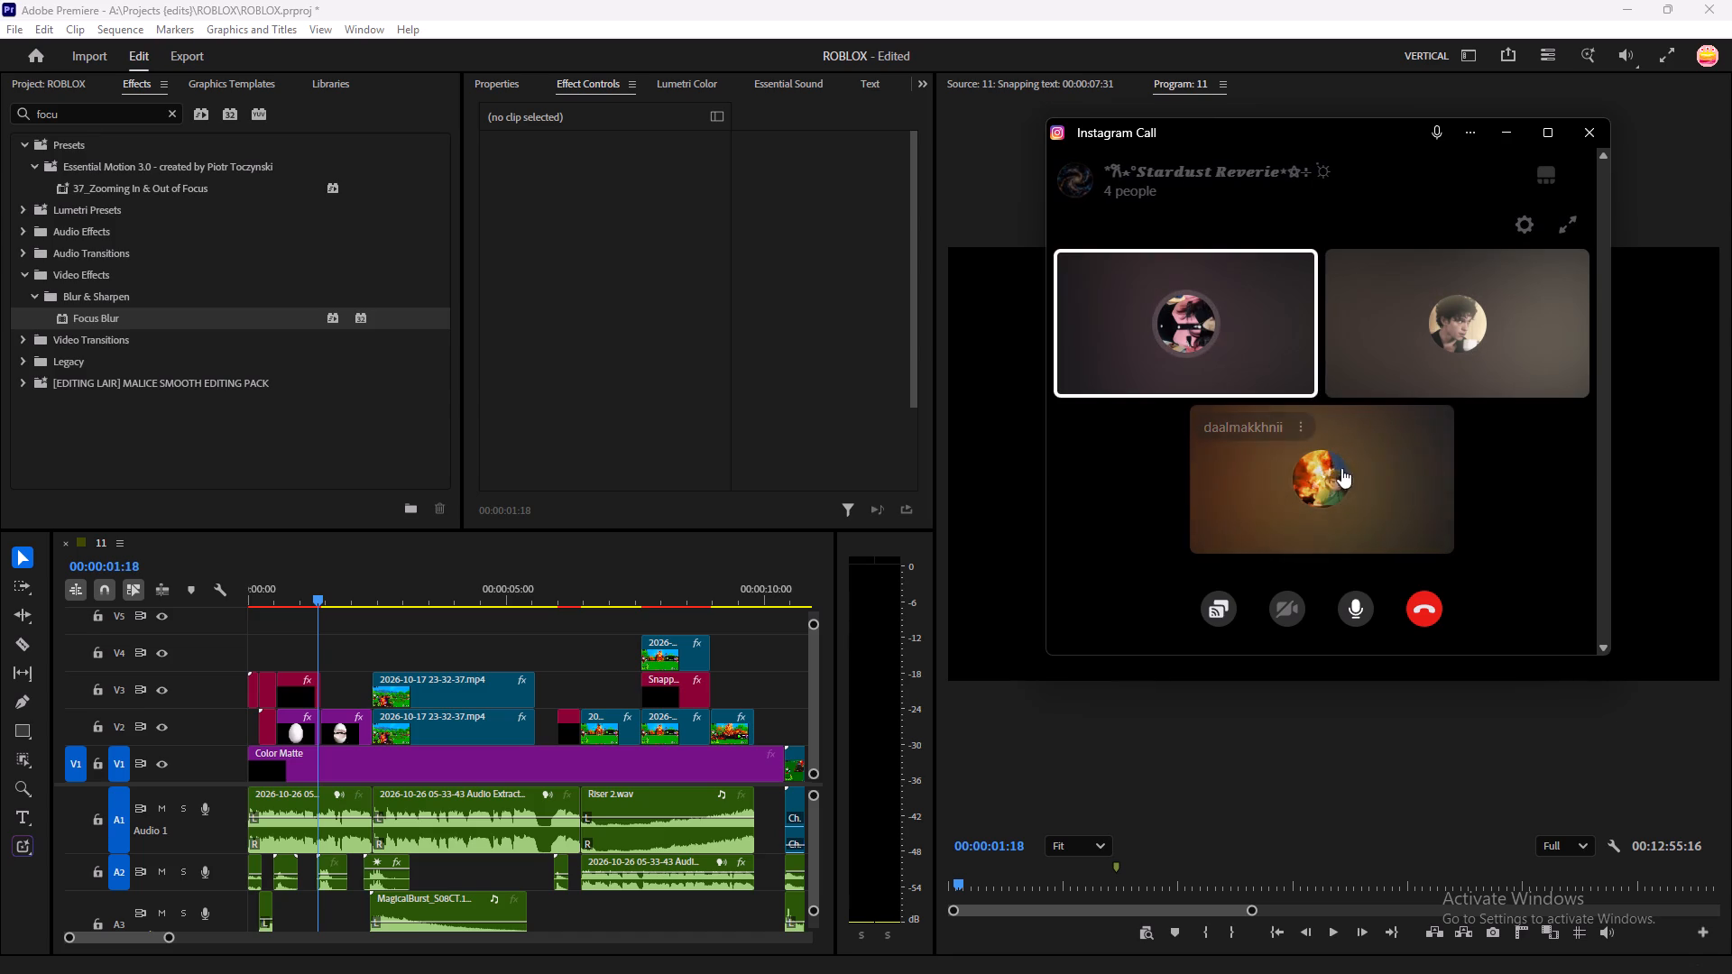
View the bottom participant's tile enlarged in the call, returning to the grid of all participants.
{"action": "left_click", "coordinate": [1320, 468]}
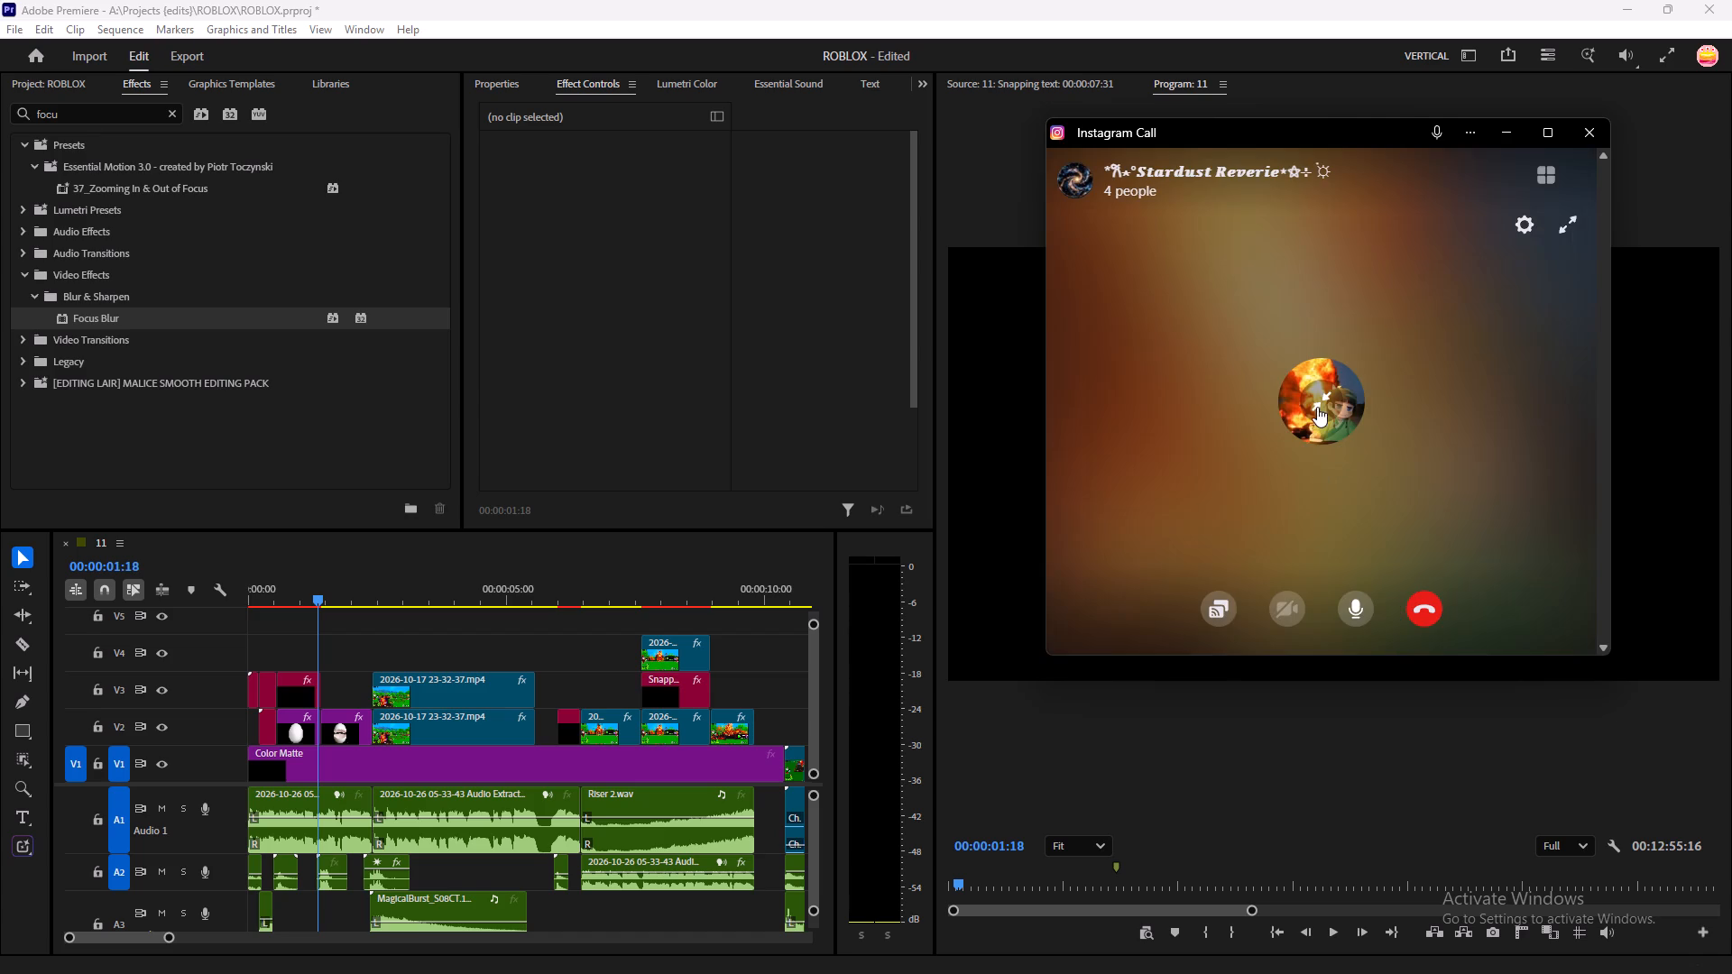
{"action": "left_click", "coordinate": [1317, 399]}
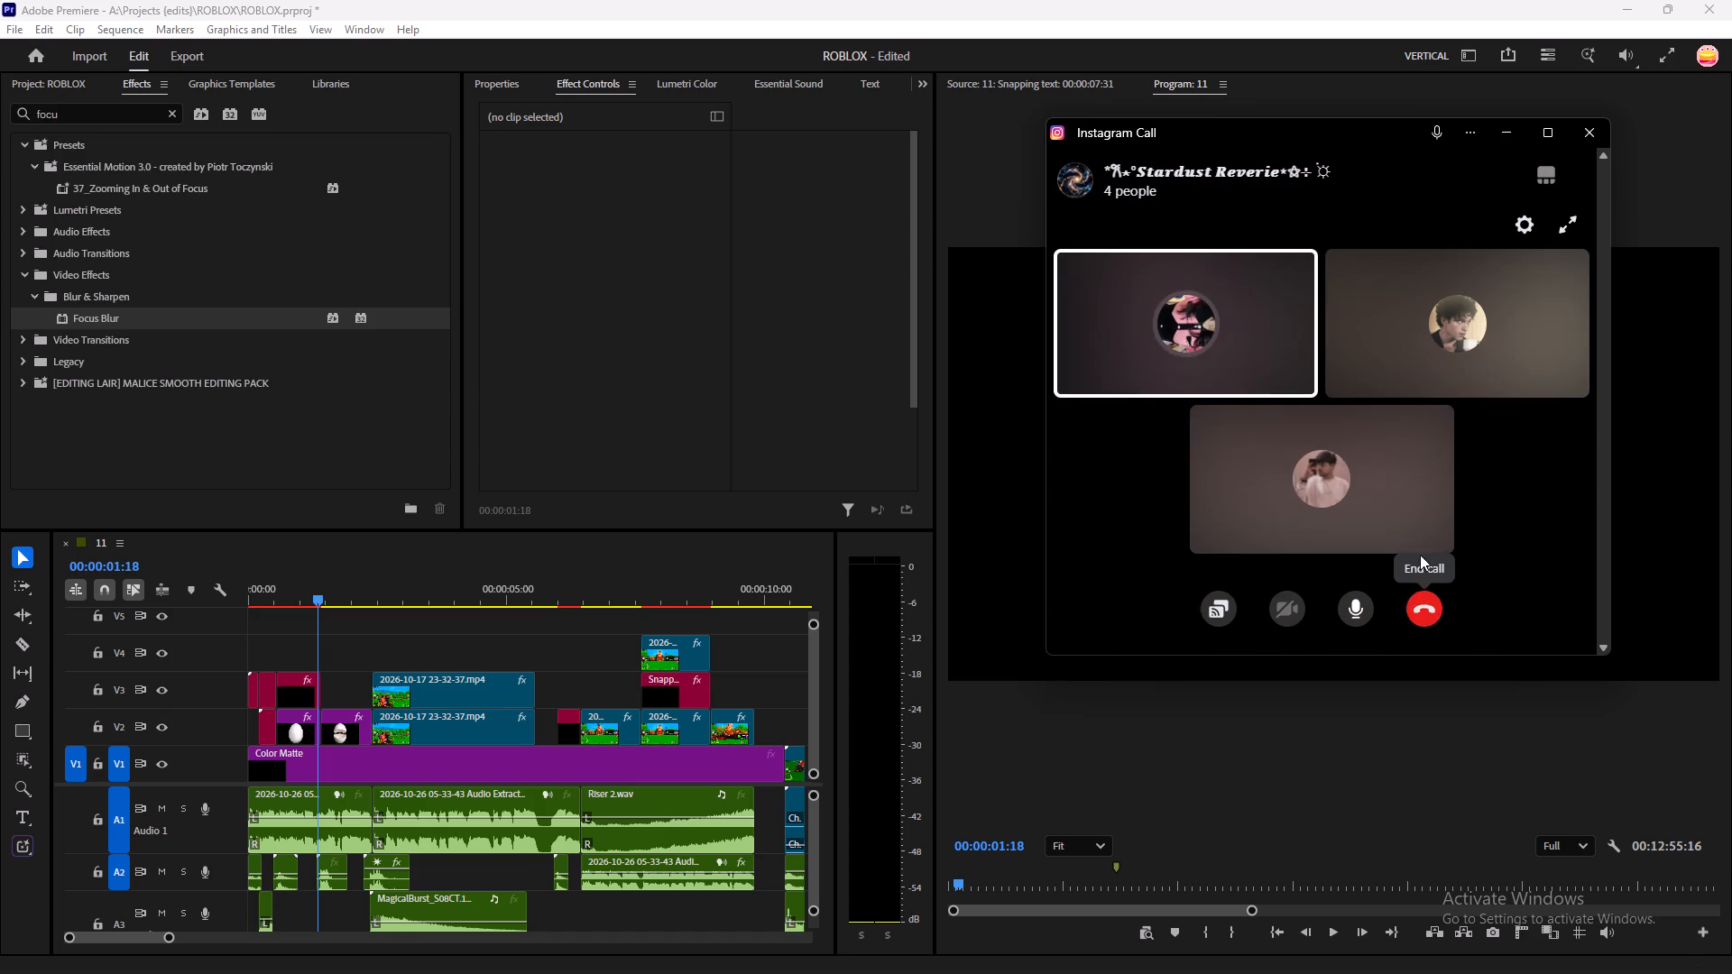
End the Instagram group call and close its window, returning to the Premiere Pro sequence.
{"action": "left_click", "coordinate": [1421, 602]}
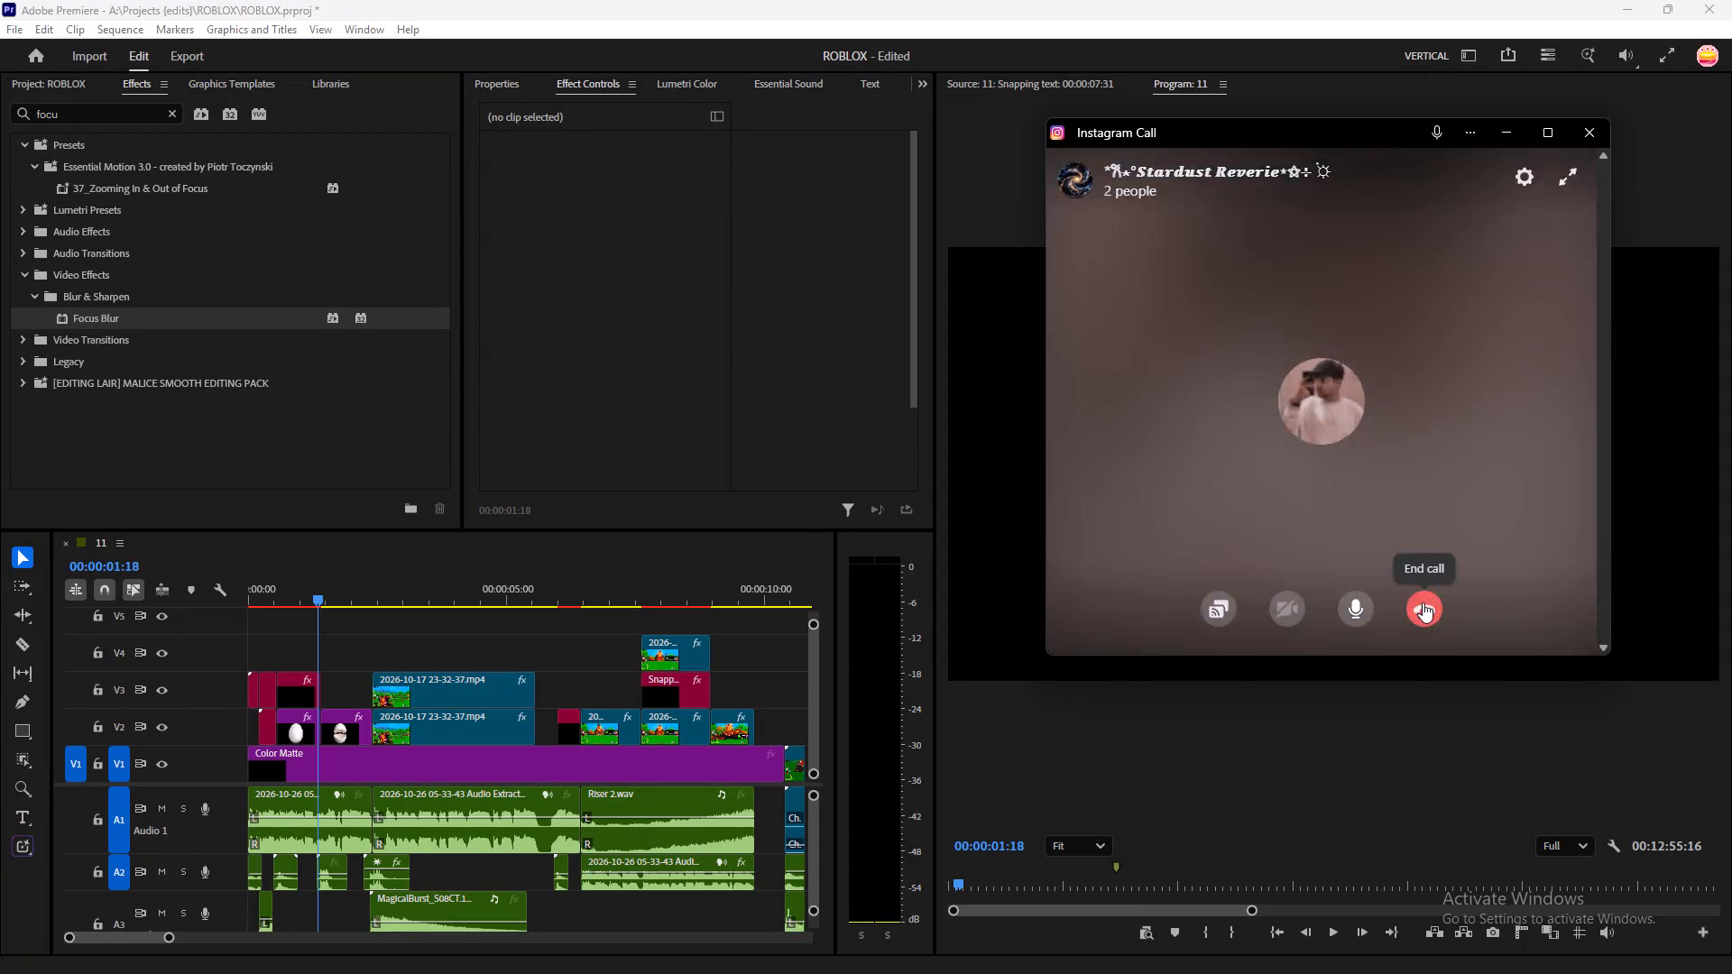
{"action": "left_click", "coordinate": [1595, 138]}
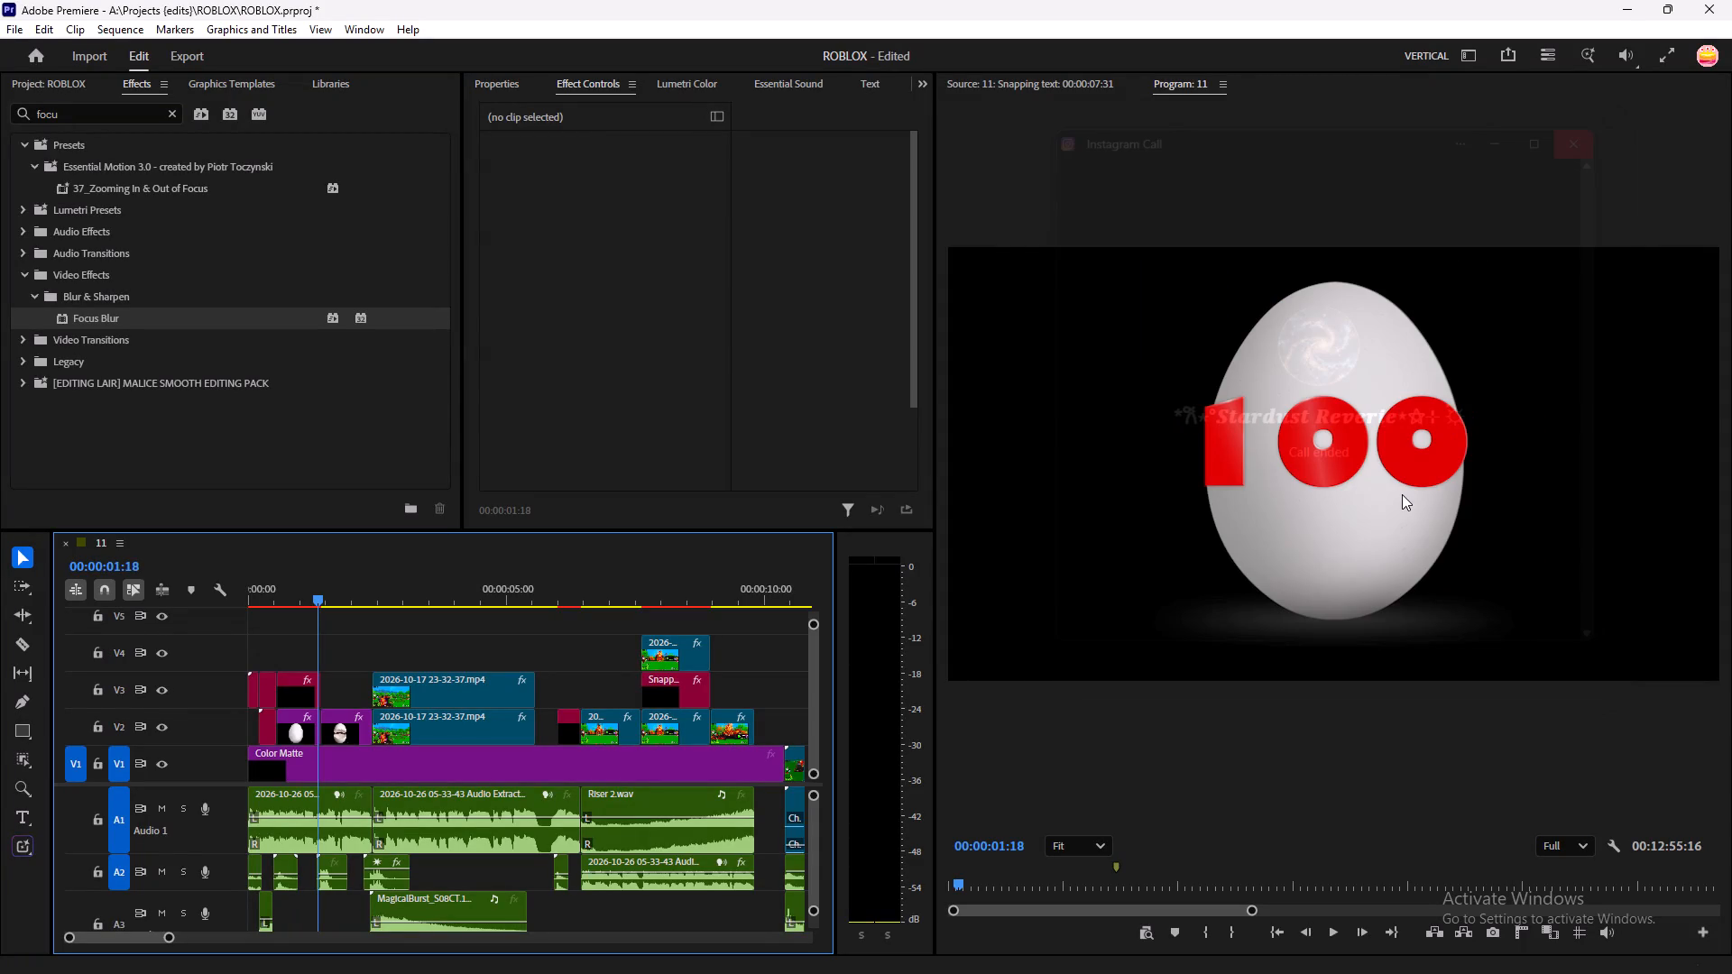
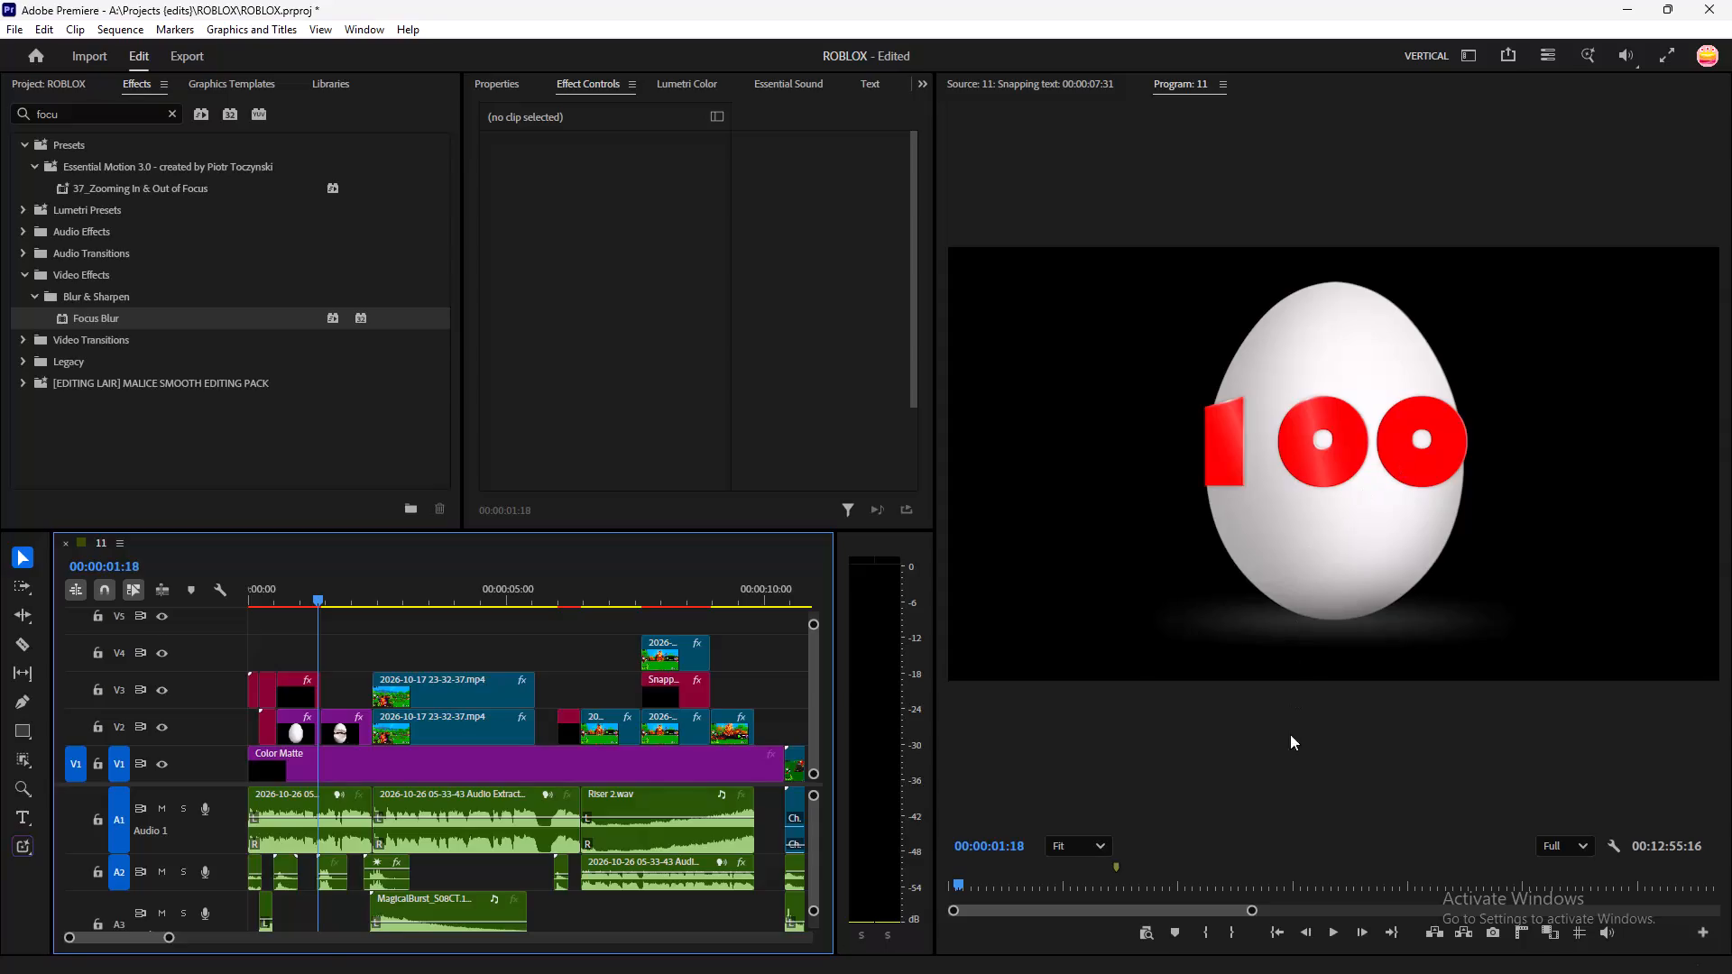
Enlarge the नहीं Snapping text clip near 6 seconds to 231% scale and set its vertical anchor point to 512.
{"action": "left_click", "coordinate": [323, 607]}
{"action": "left_click_drag", "start_coordinate": [316, 598], "coordinate": [327, 602]}
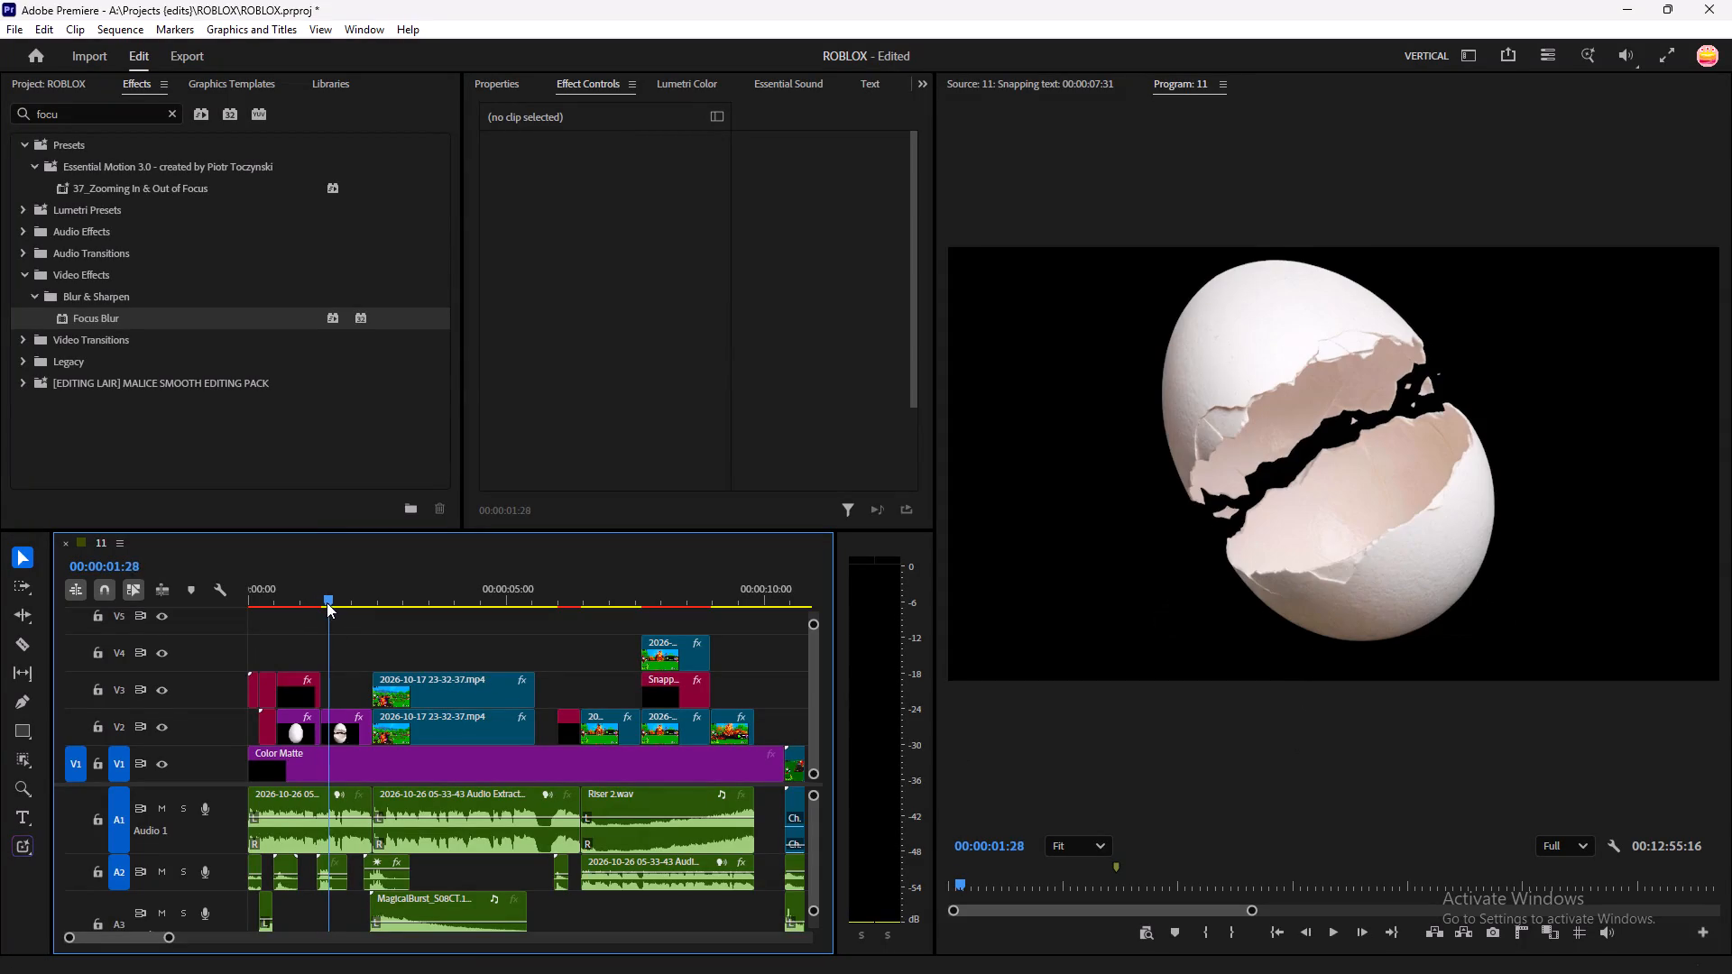
{"action": "left_click_drag", "start_coordinate": [327, 602], "coordinate": [374, 619]}
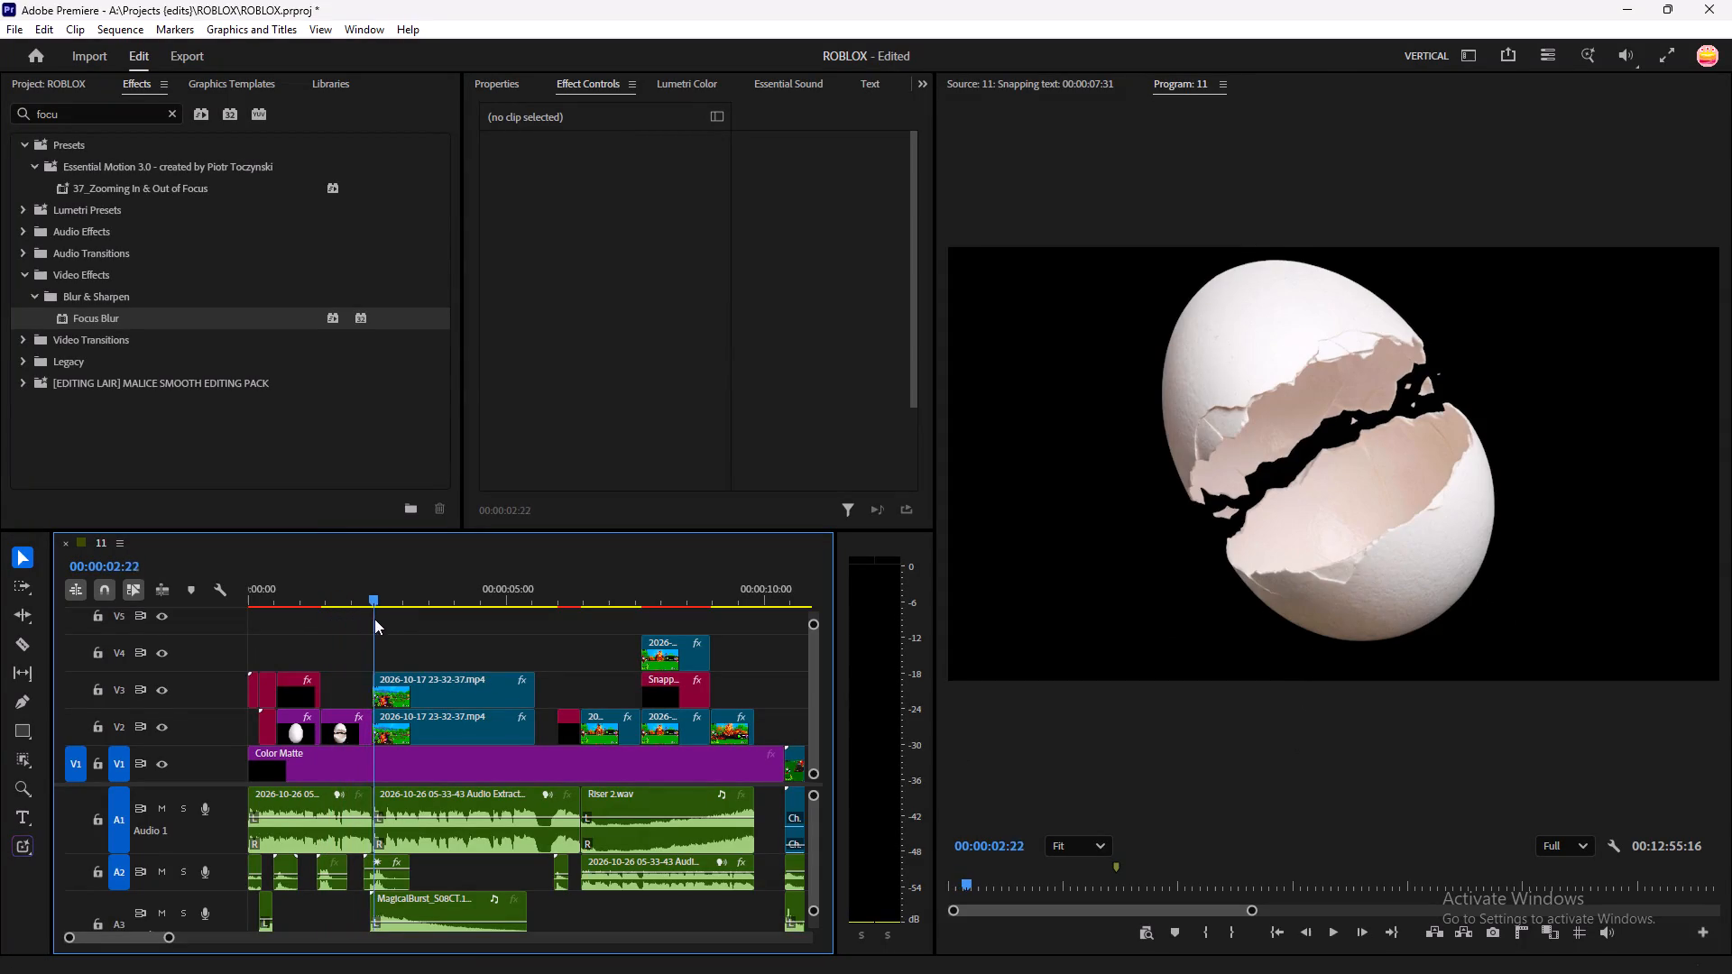
{"action": "left_click_drag", "start_coordinate": [374, 619], "coordinate": [485, 646]}
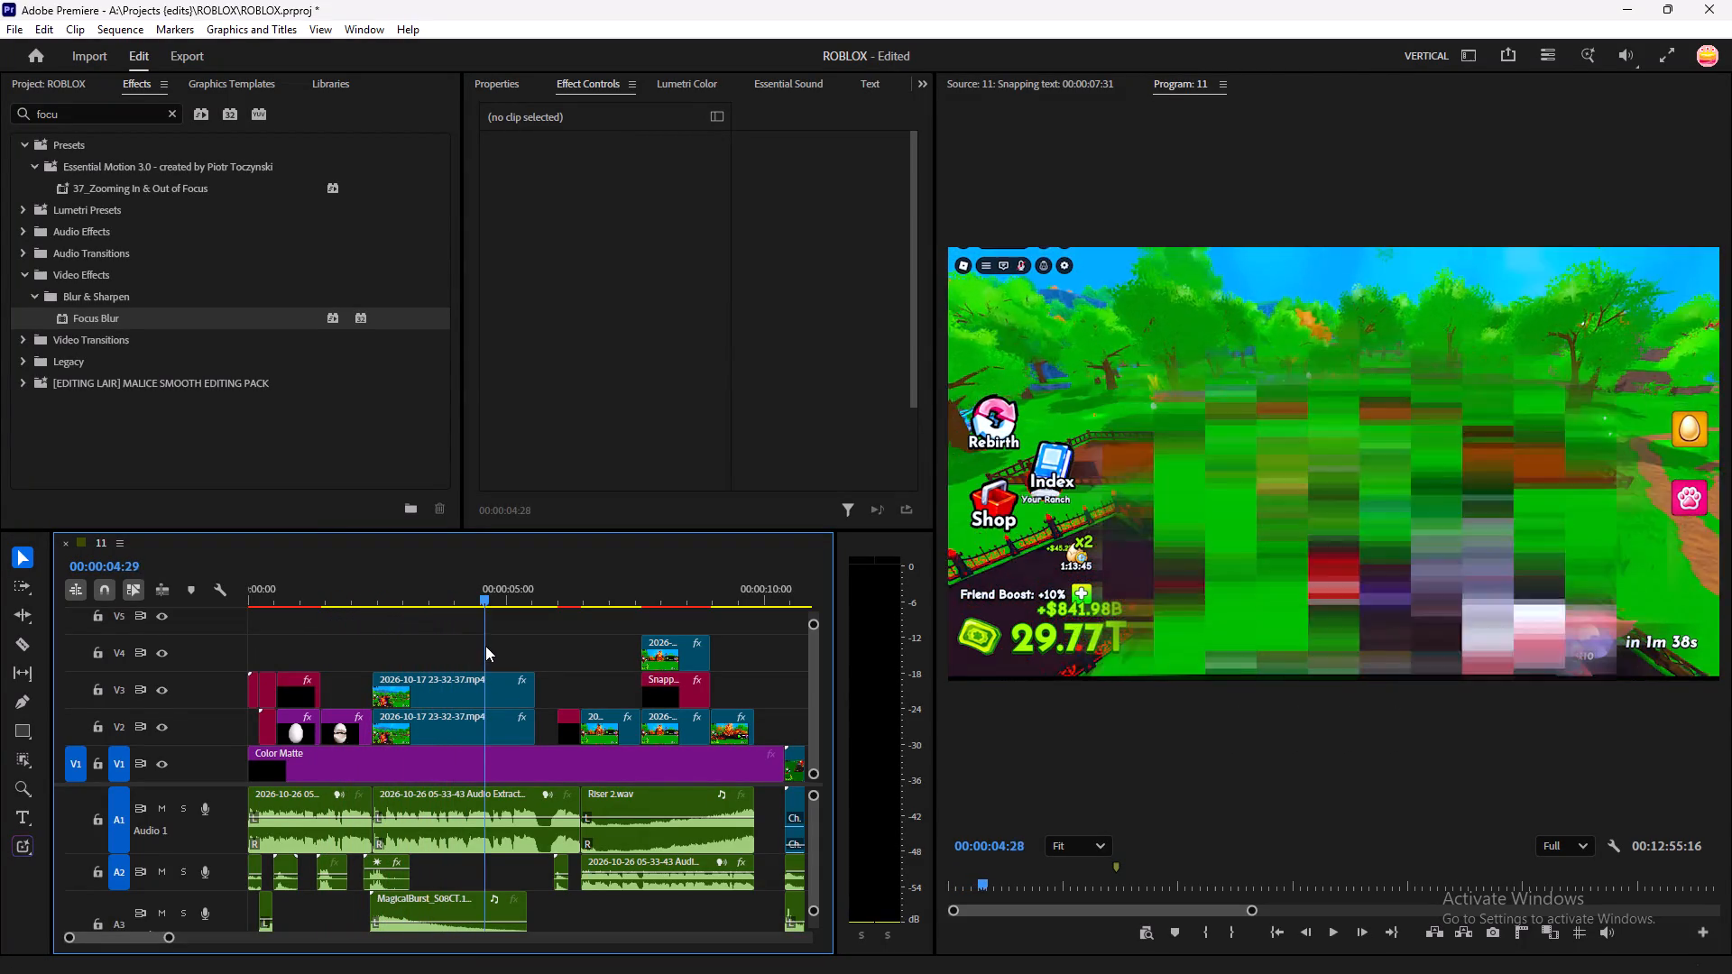
{"action": "left_click_drag", "start_coordinate": [485, 646], "coordinate": [550, 650]}
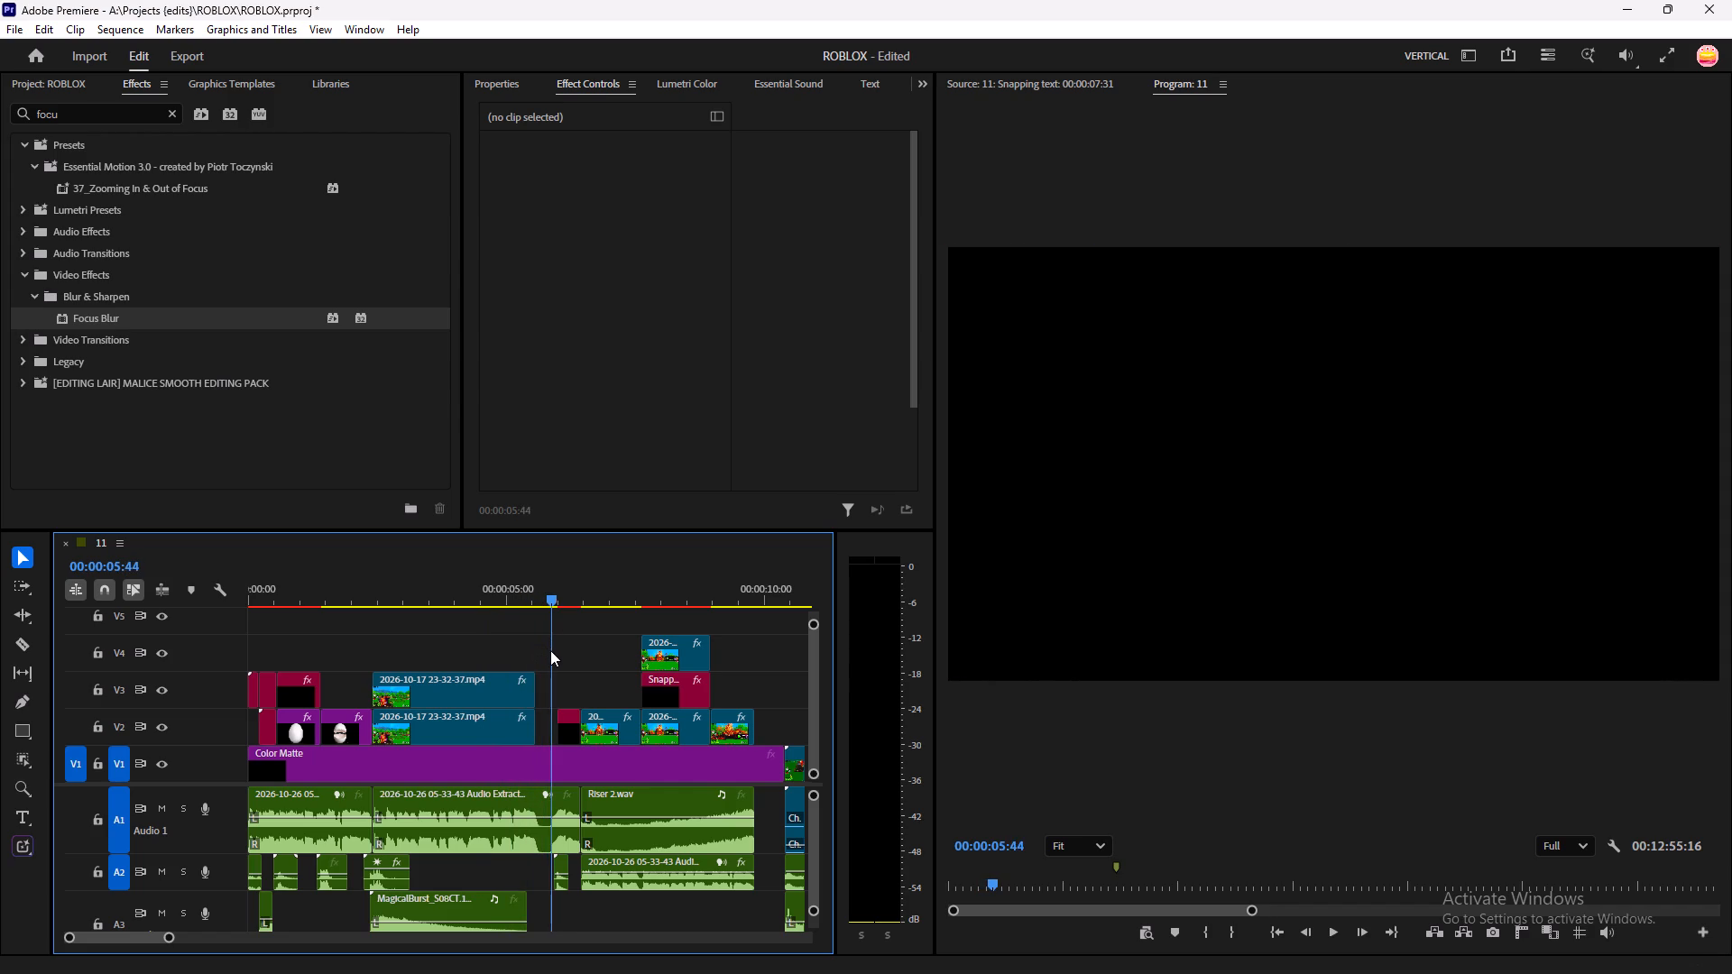
{"action": "left_click_drag", "start_coordinate": [550, 650], "coordinate": [568, 655]}
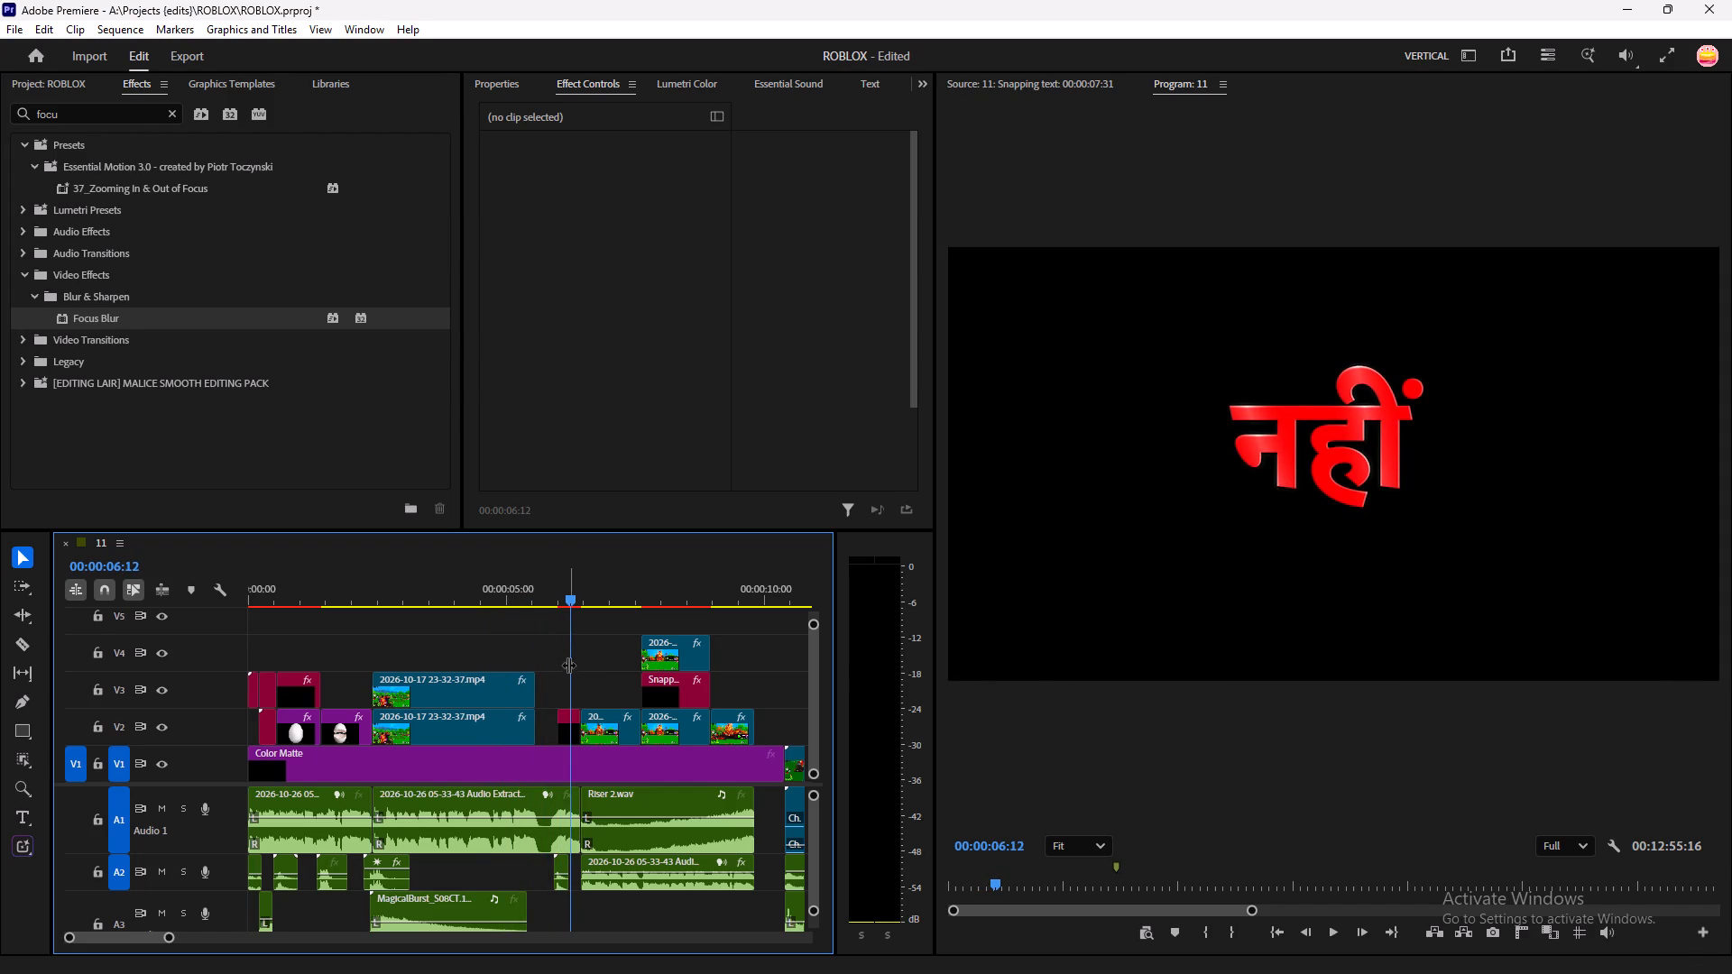
{"action": "left_click", "coordinate": [568, 730]}
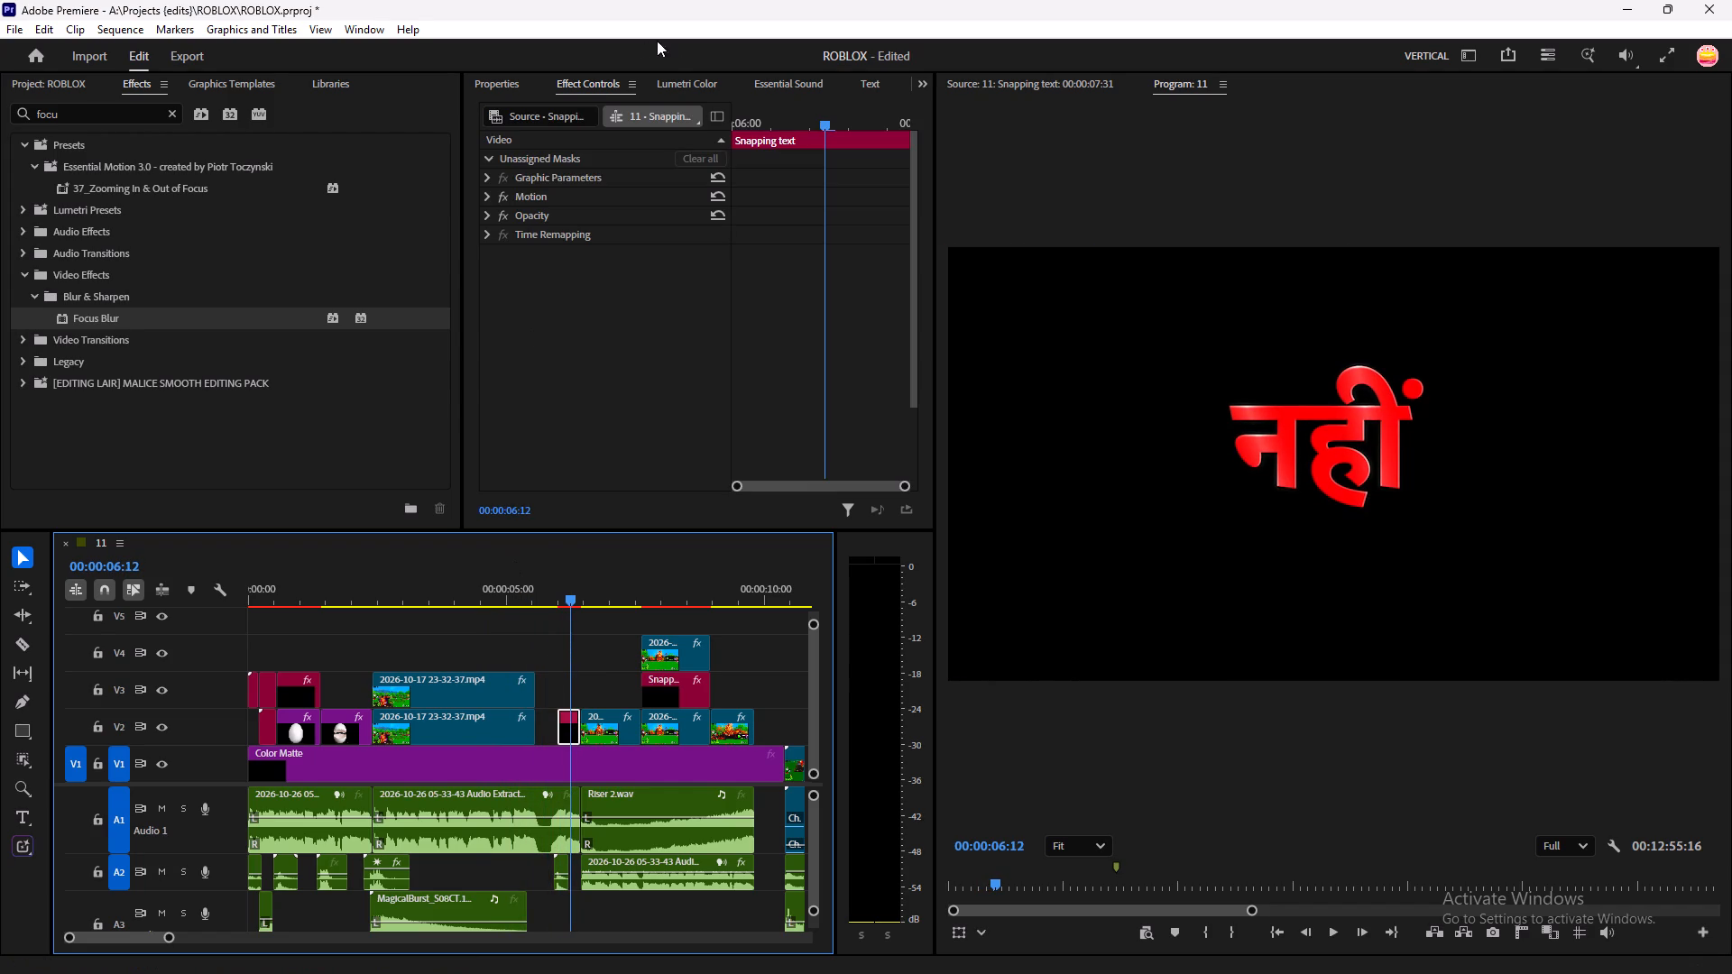
{"action": "left_click", "coordinate": [507, 78]}
{"action": "scroll", "coordinate": [584, 368], "scroll_direction": "down", "scroll_amount": 4}
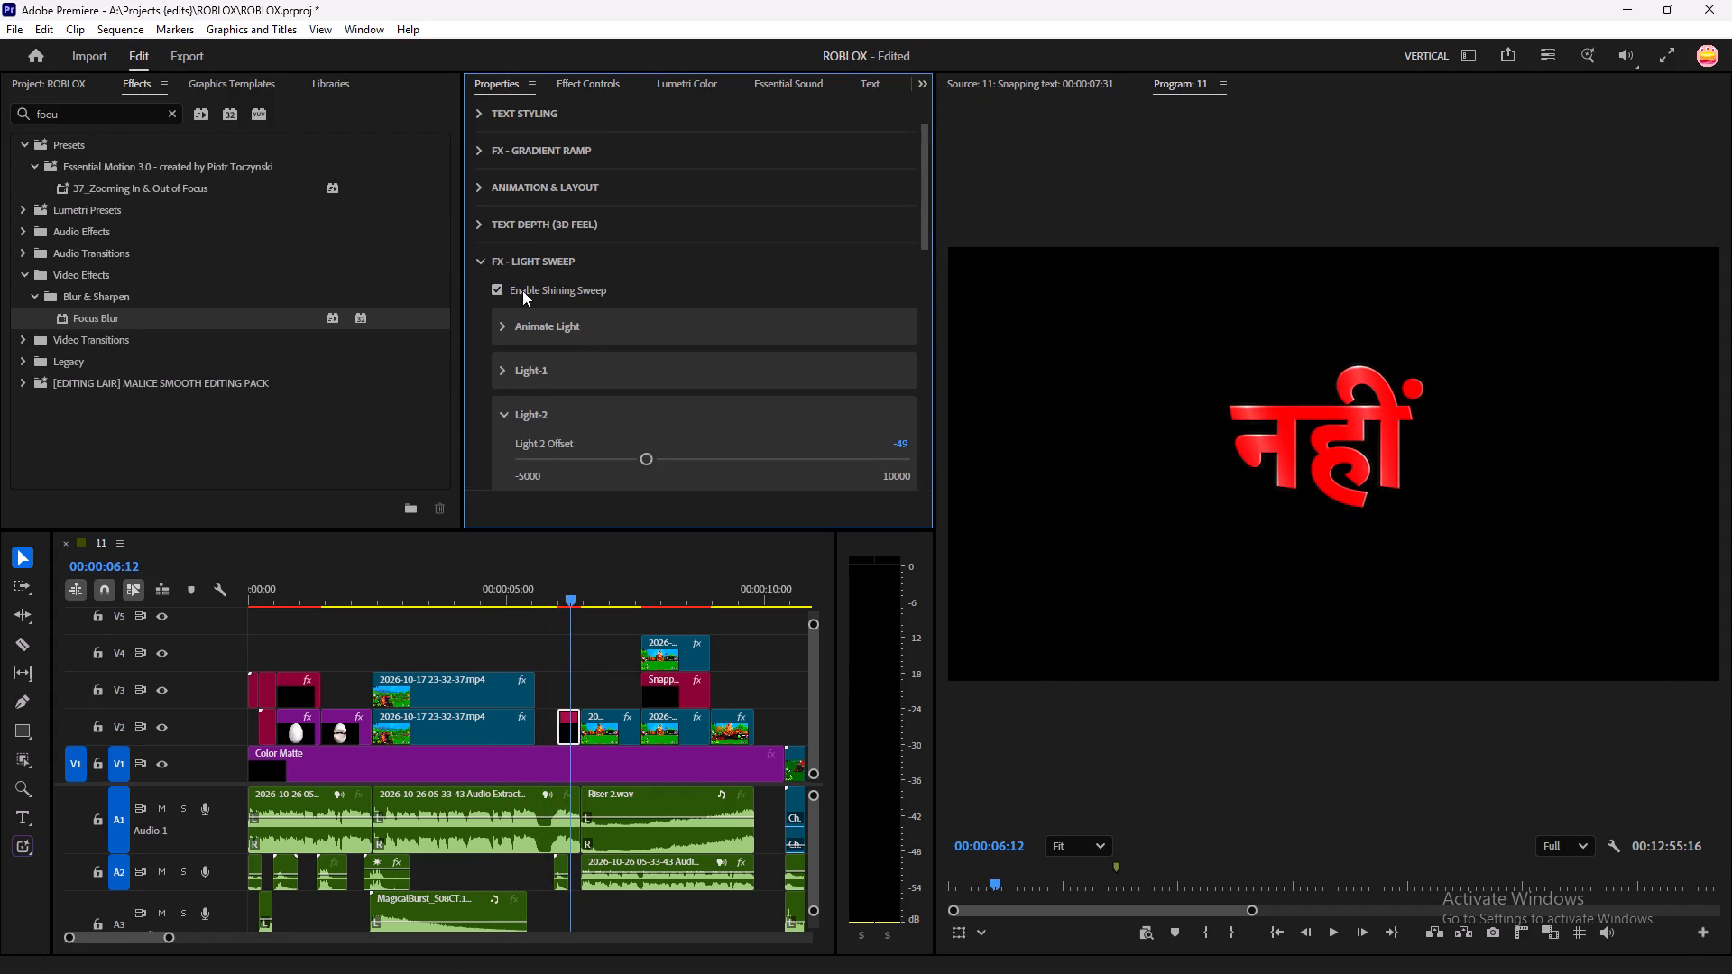
{"action": "left_click", "coordinate": [484, 242]}
{"action": "scroll", "coordinate": [697, 418], "scroll_direction": "down", "scroll_amount": 3}
{"action": "left_click_drag", "start_coordinate": [674, 418], "coordinate": [734, 418]}
{"action": "left_click_drag", "start_coordinate": [748, 390], "coordinate": [730, 400]}
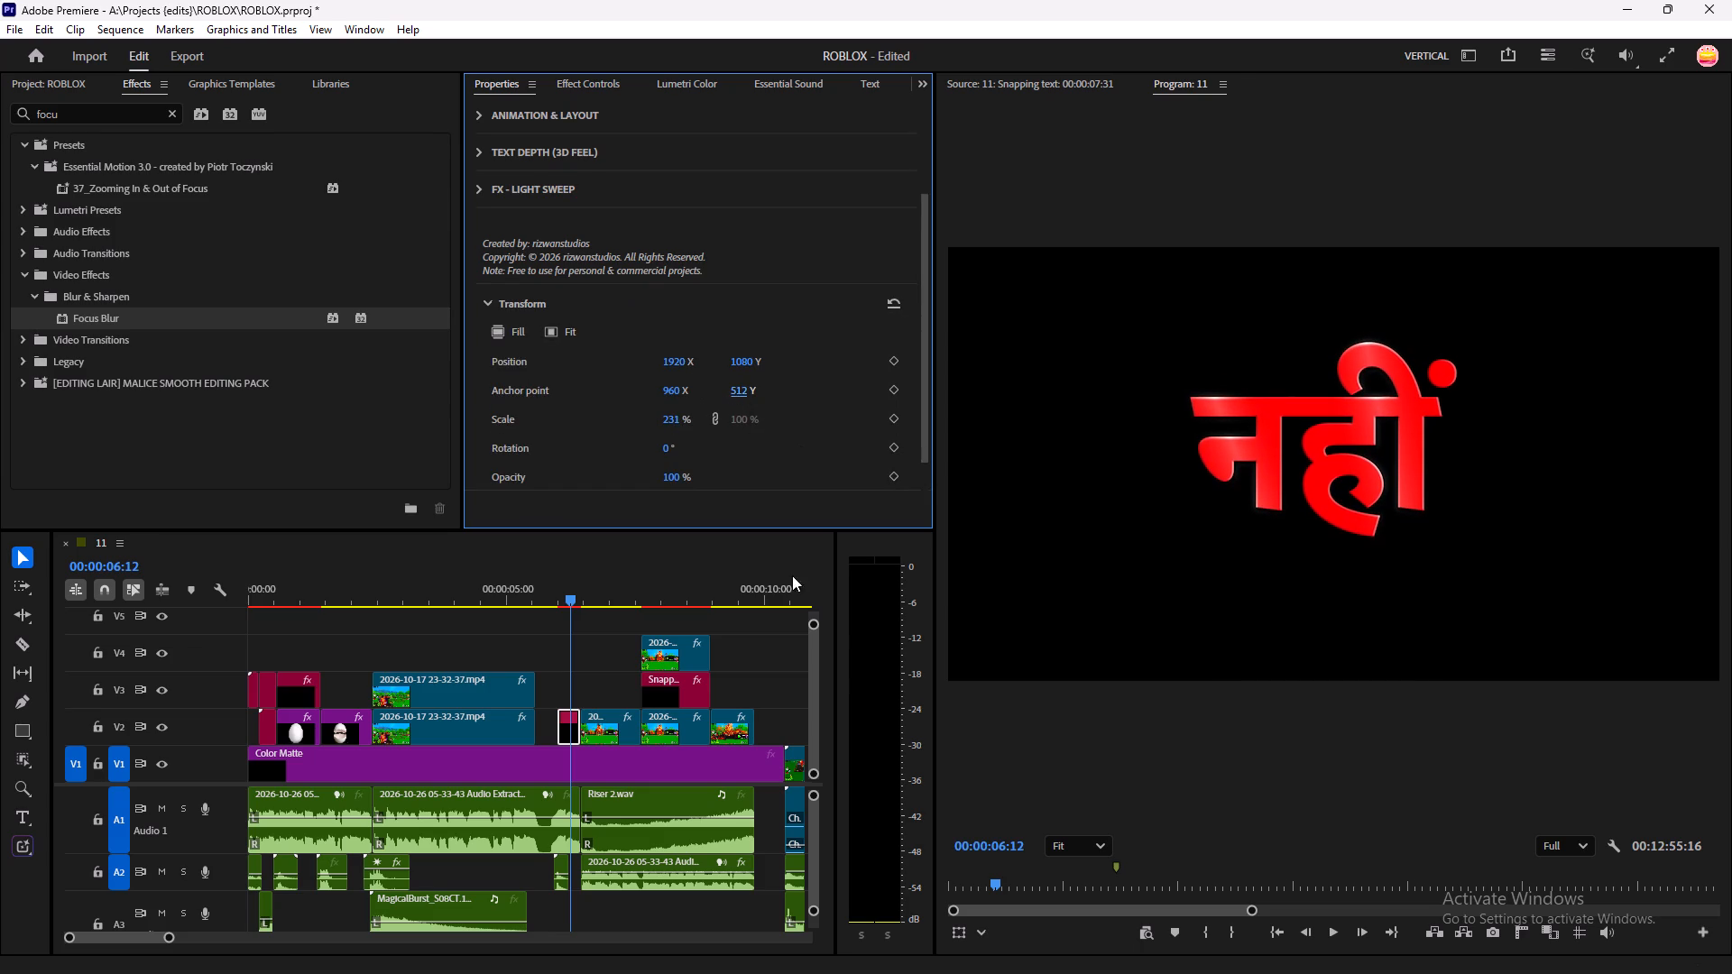
Review the gameplay section following the नहीं text, checking how the large 10M title reads over the footage.
{"action": "left_click", "coordinate": [599, 642]}
{"action": "left_click_drag", "start_coordinate": [575, 595], "coordinate": [600, 596]}
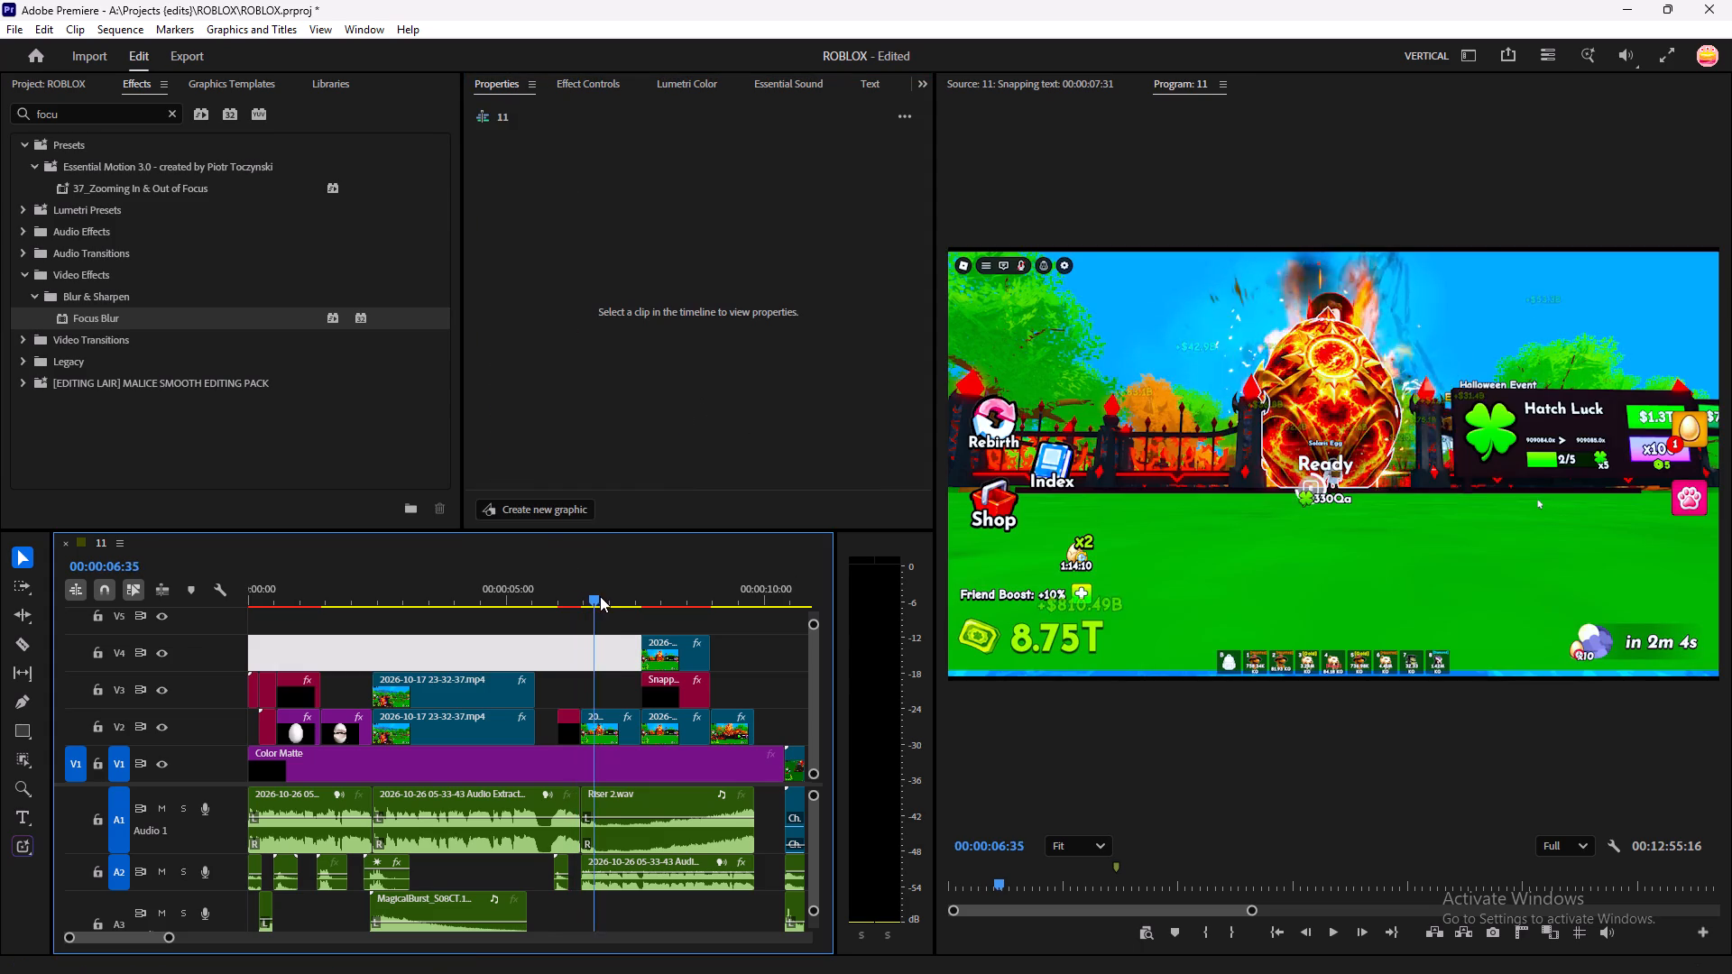
{"action": "left_click_drag", "start_coordinate": [600, 596], "coordinate": [673, 599]}
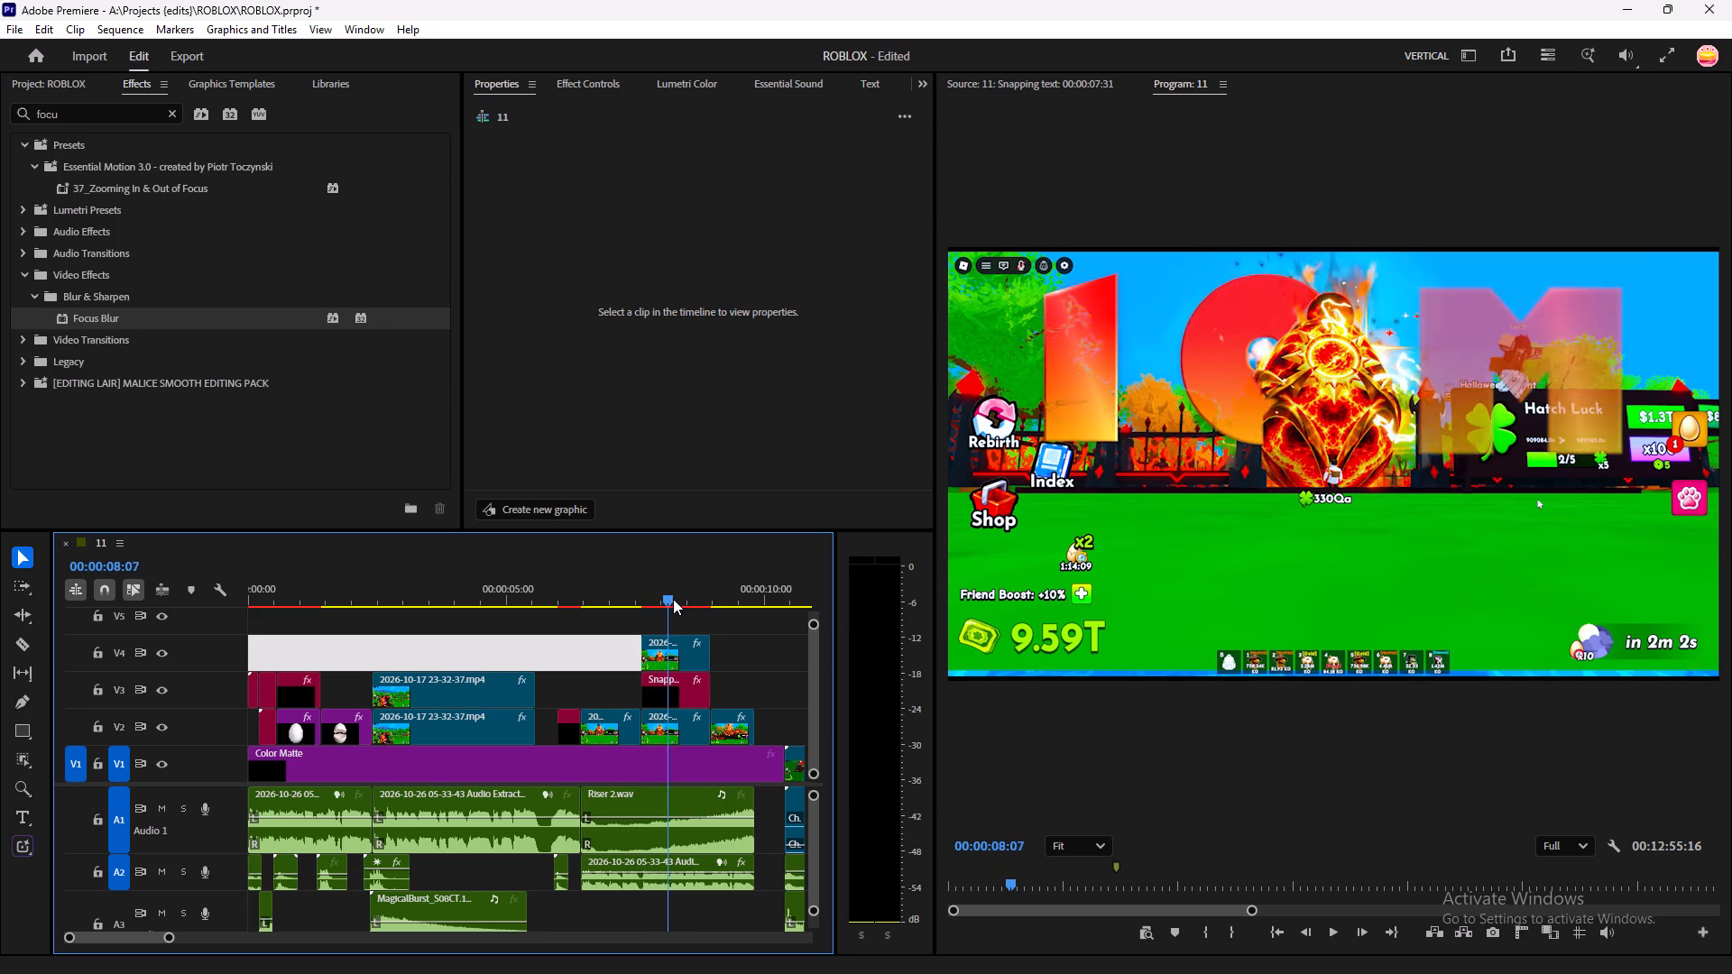
{"action": "left_click_drag", "start_coordinate": [673, 599], "coordinate": [727, 598]}
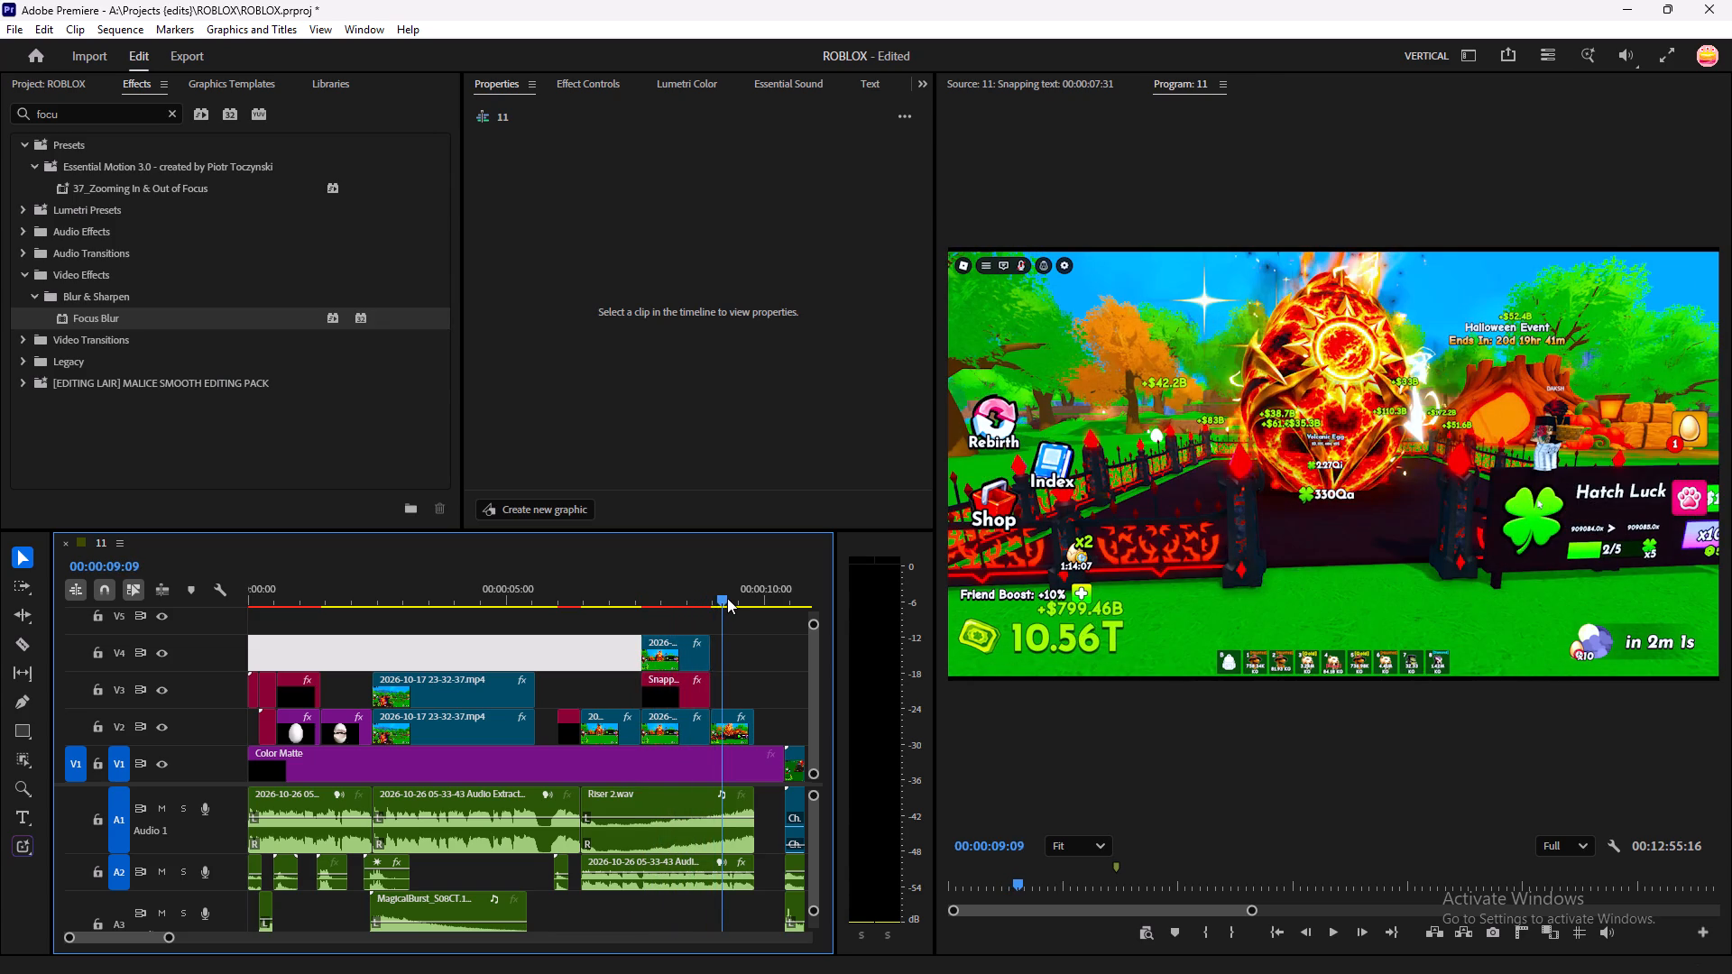
{"action": "left_click_drag", "start_coordinate": [727, 598], "coordinate": [690, 609]}
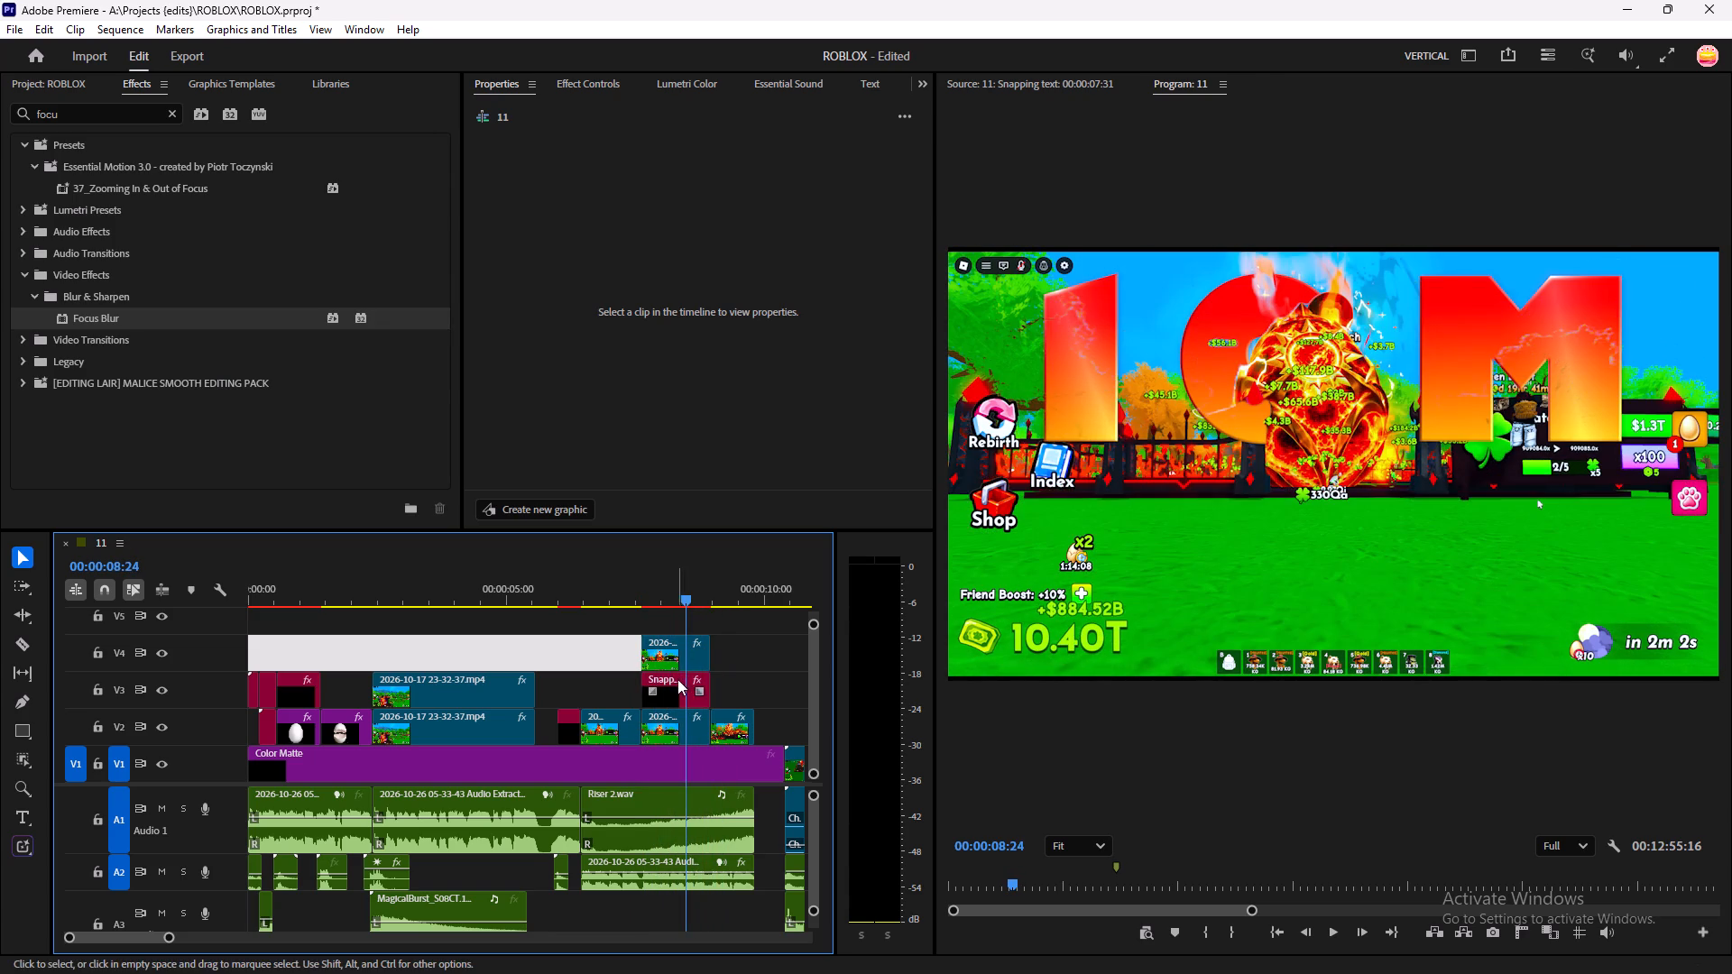
{"action": "left_click_drag", "start_coordinate": [685, 589], "coordinate": [677, 606]}
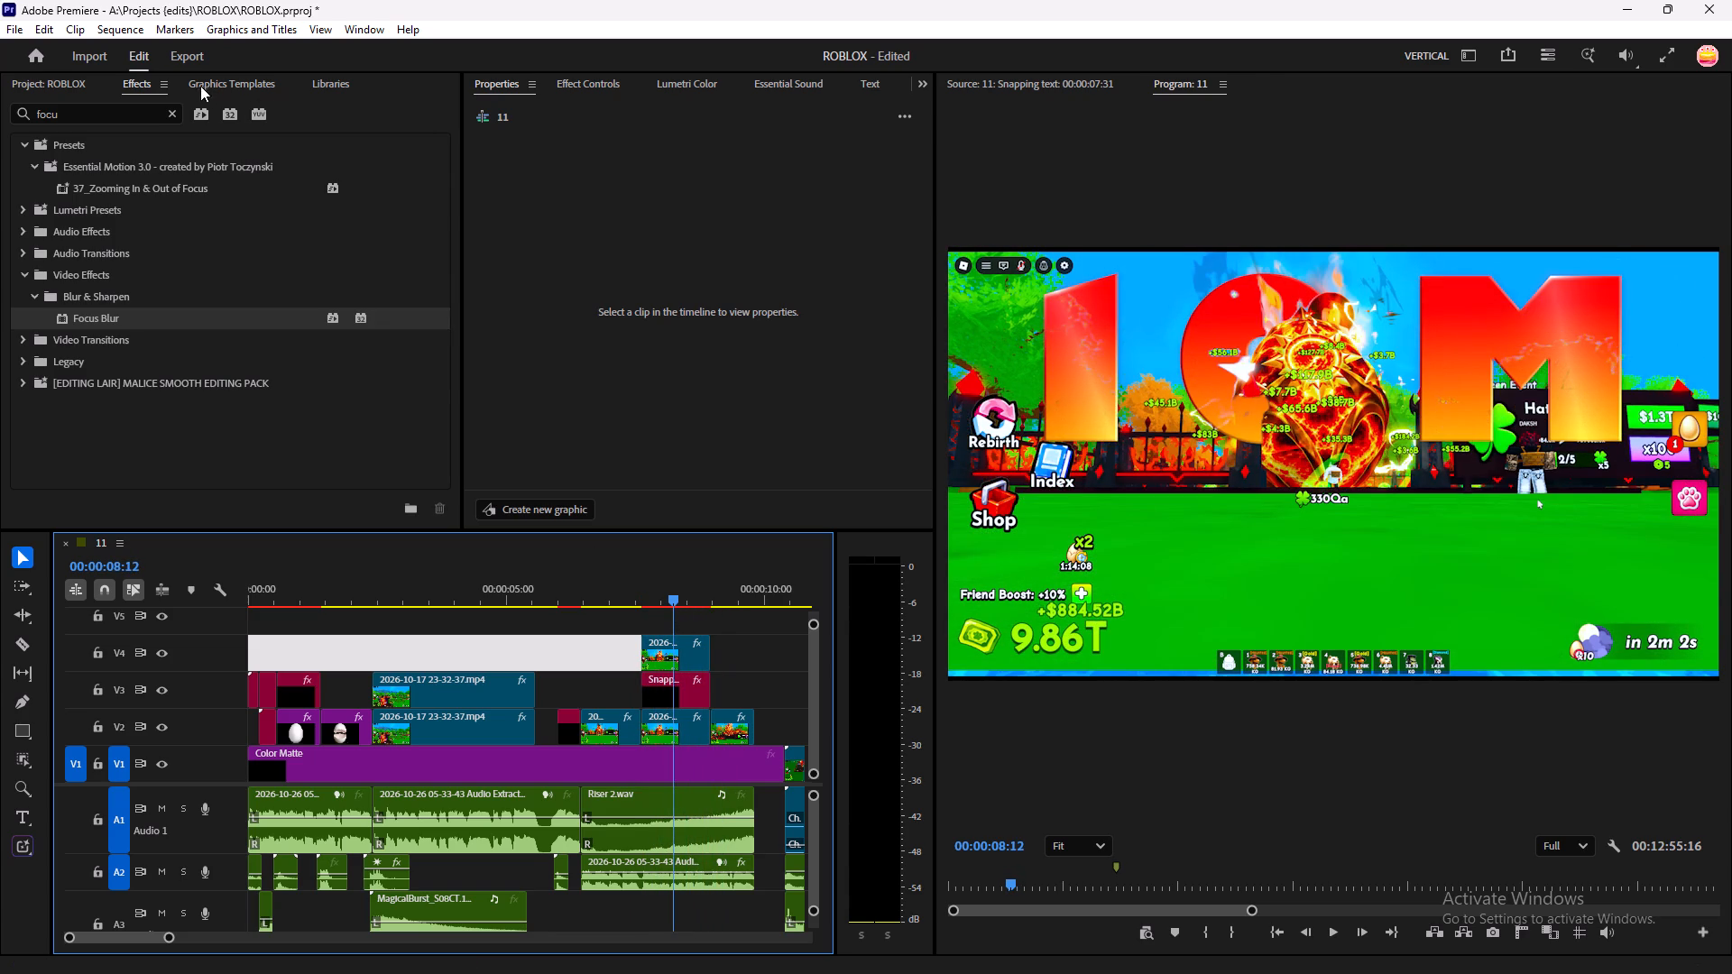
Search the effects for "shadow" and apply the Finzar Drop Shadow preset to the 10M Snapping text clip on V3.
{"action": "left_click", "coordinate": [178, 111]}
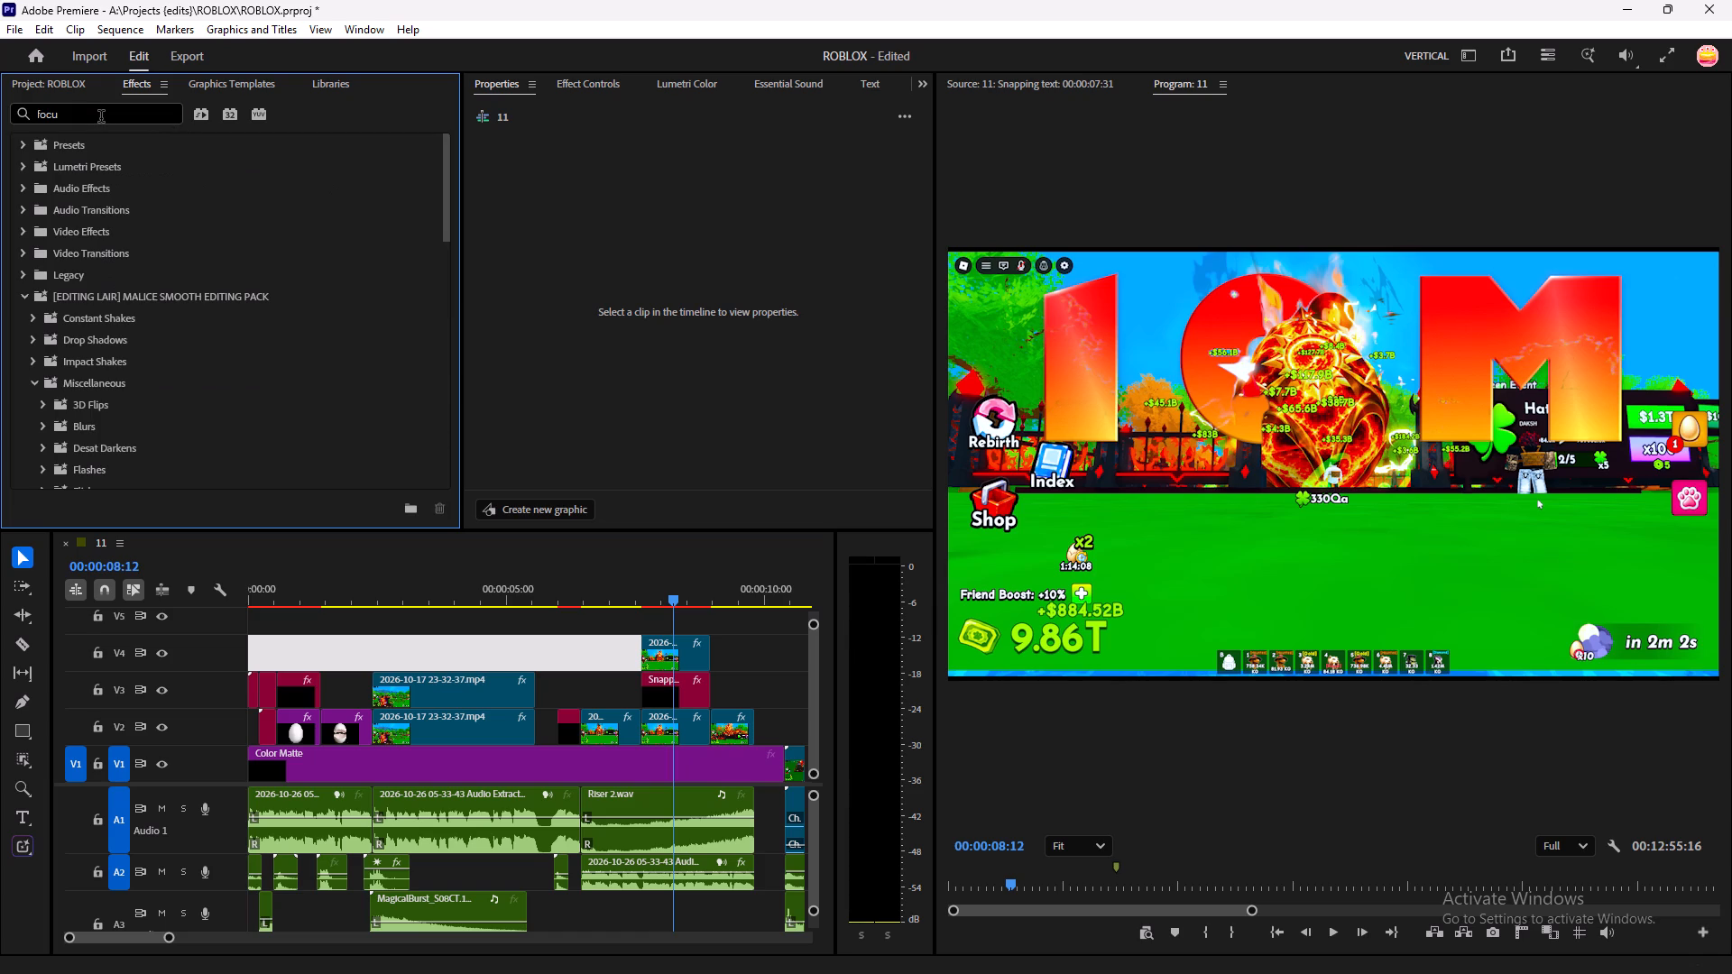
{"action": "left_click", "coordinate": [101, 118]}
{"action": "left_click", "coordinate": [21, 297]}
{"action": "left_click", "coordinate": [21, 297]}
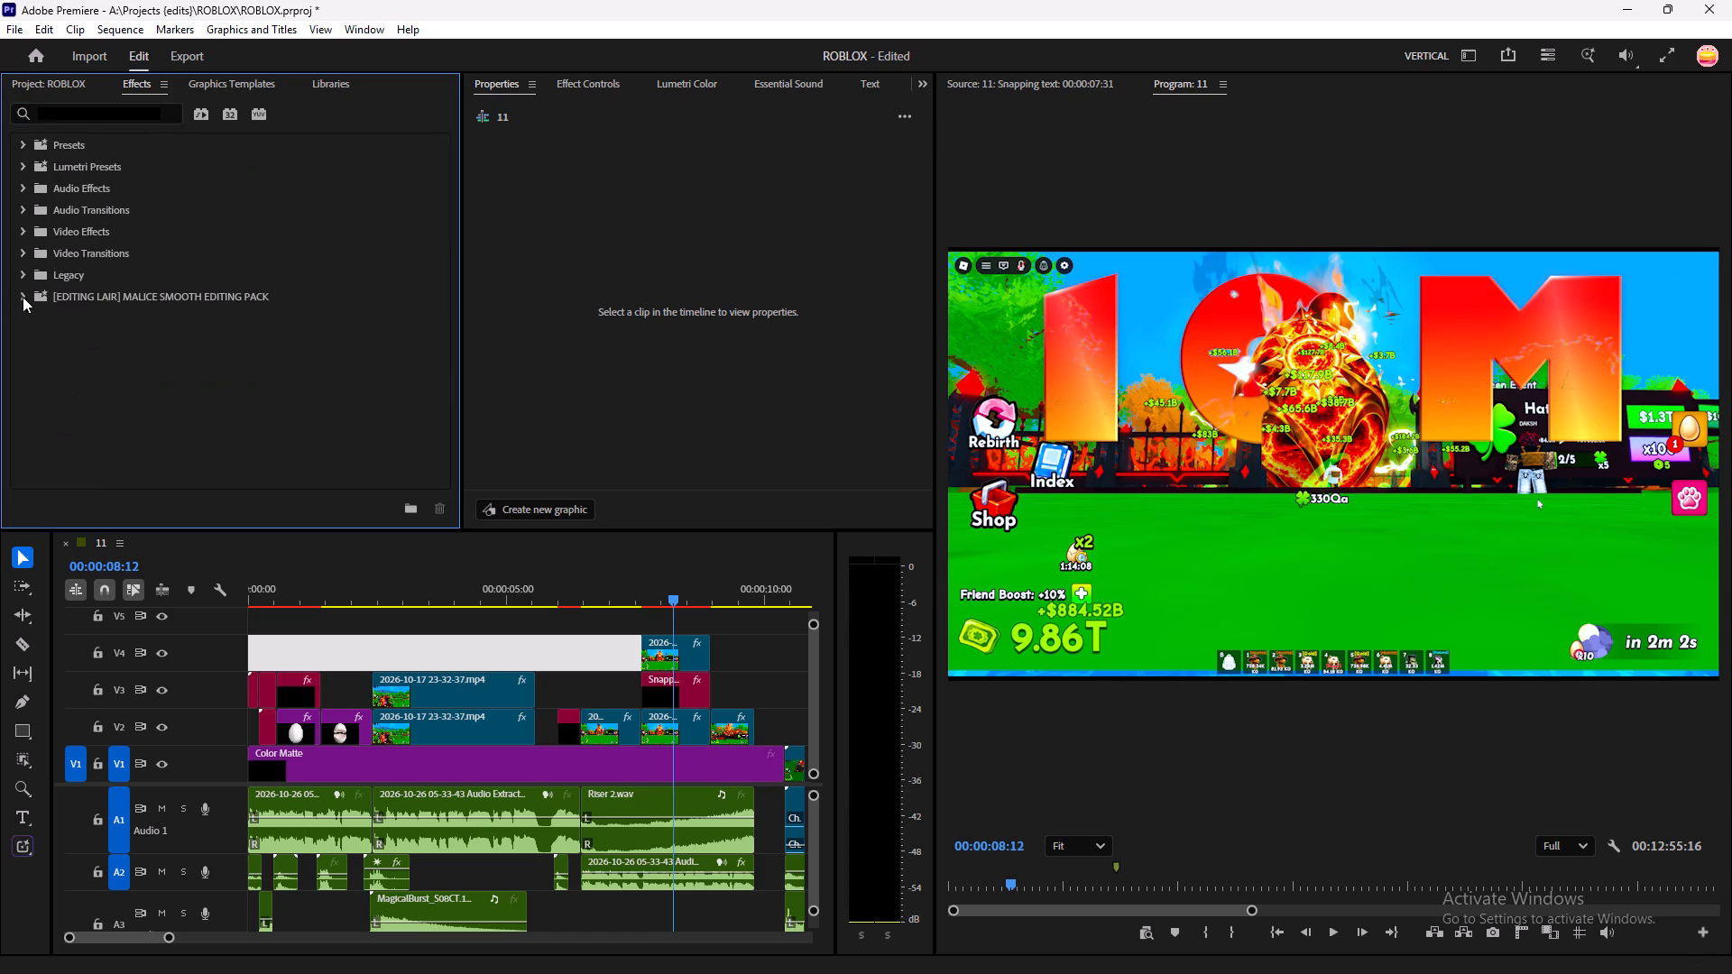
{"action": "left_click", "coordinate": [24, 297]}
{"action": "left_click", "coordinate": [24, 297]}
{"action": "left_click", "coordinate": [26, 297]}
{"action": "left_click", "coordinate": [66, 106]}
{"action": "left_click", "coordinate": [68, 113]}
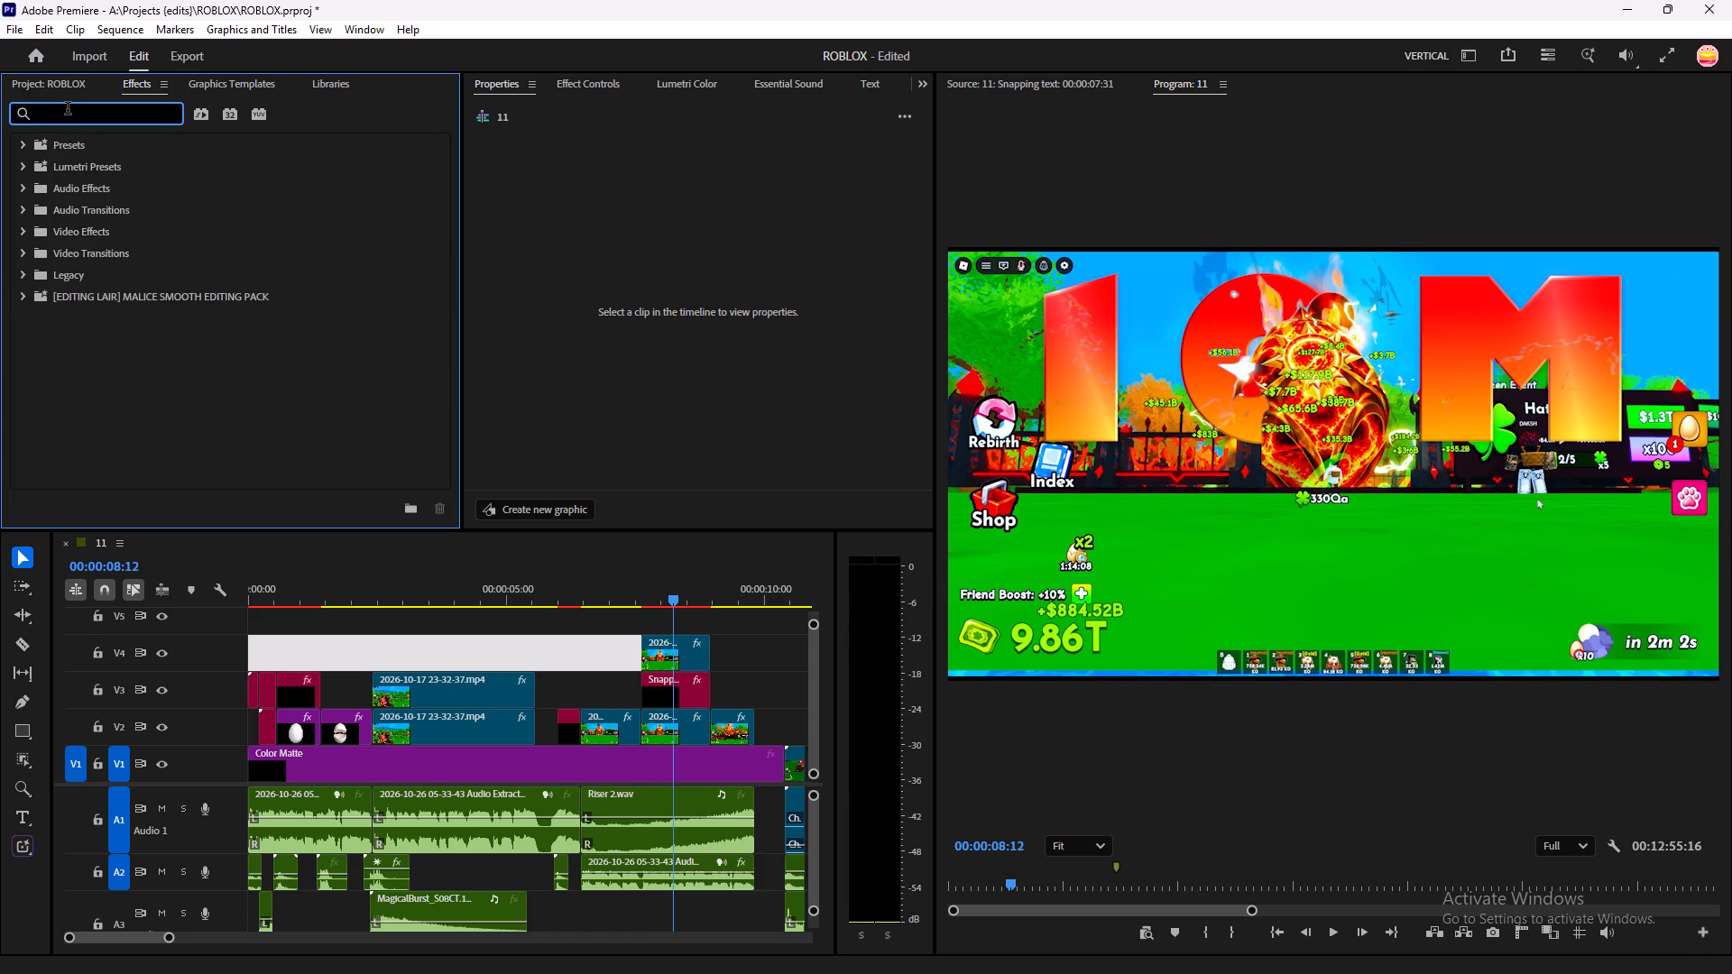
{"action": "type", "text": "shado"}
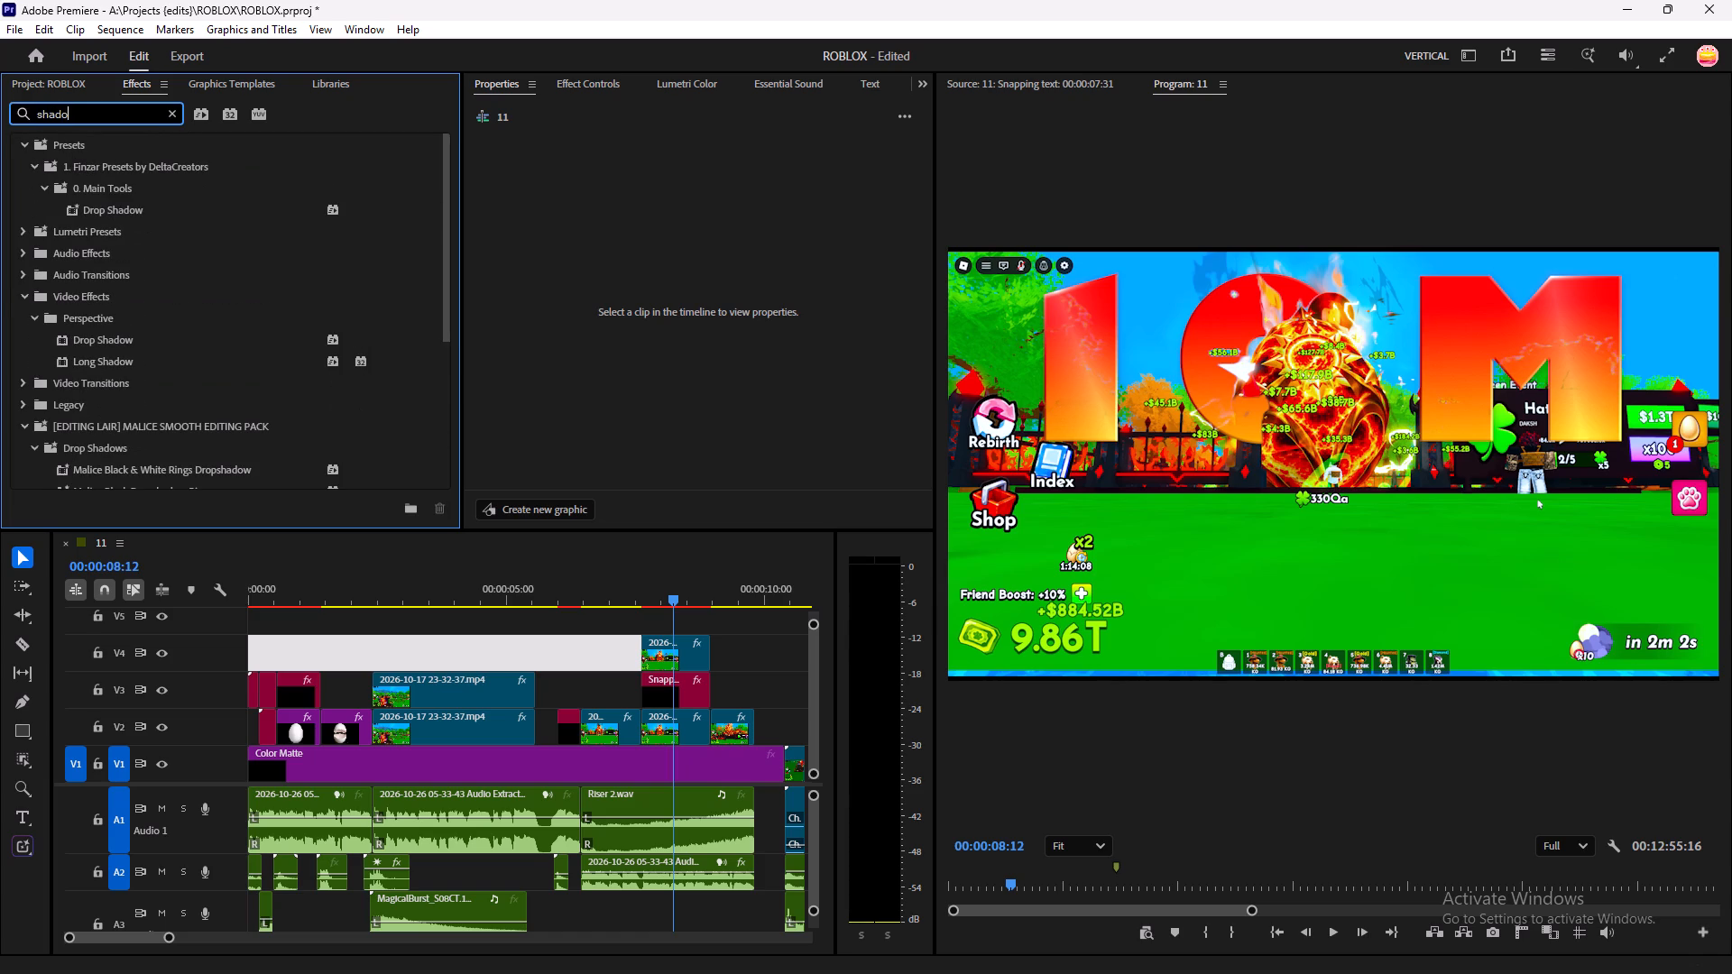
{"action": "key", "text": "w"}
{"action": "left_click", "coordinate": [133, 209]}
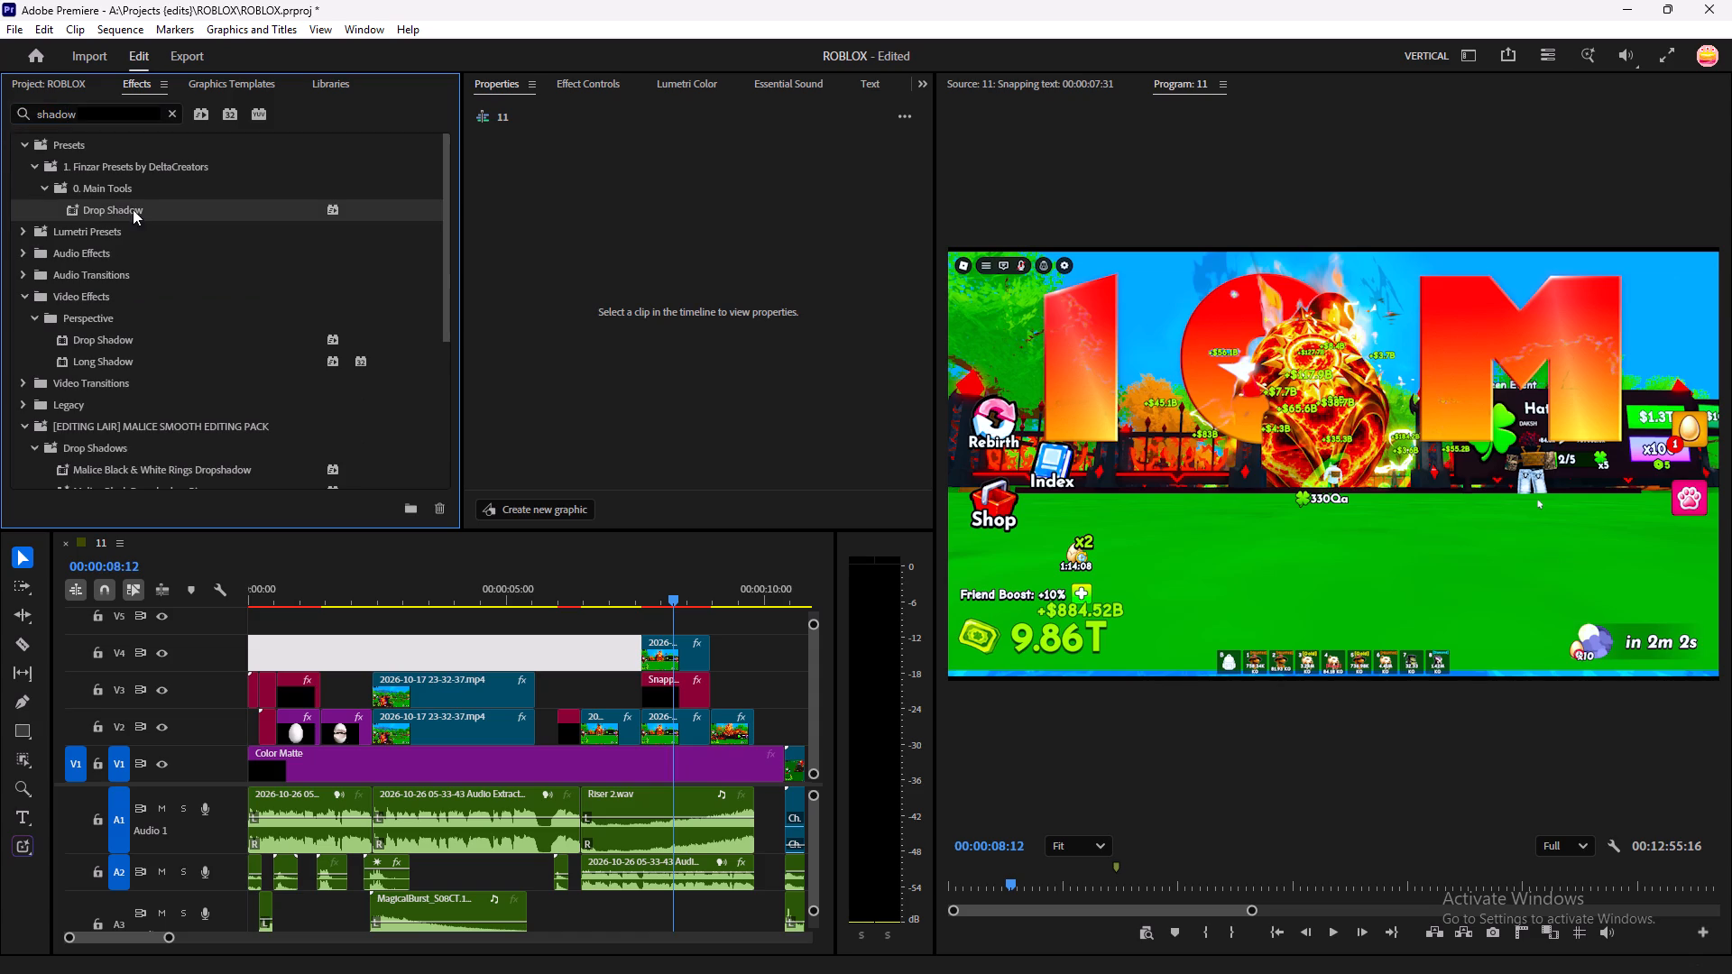
{"action": "left_click_drag", "start_coordinate": [78, 207], "coordinate": [654, 641]}
{"action": "left_click_drag", "start_coordinate": [654, 641], "coordinate": [674, 682]}
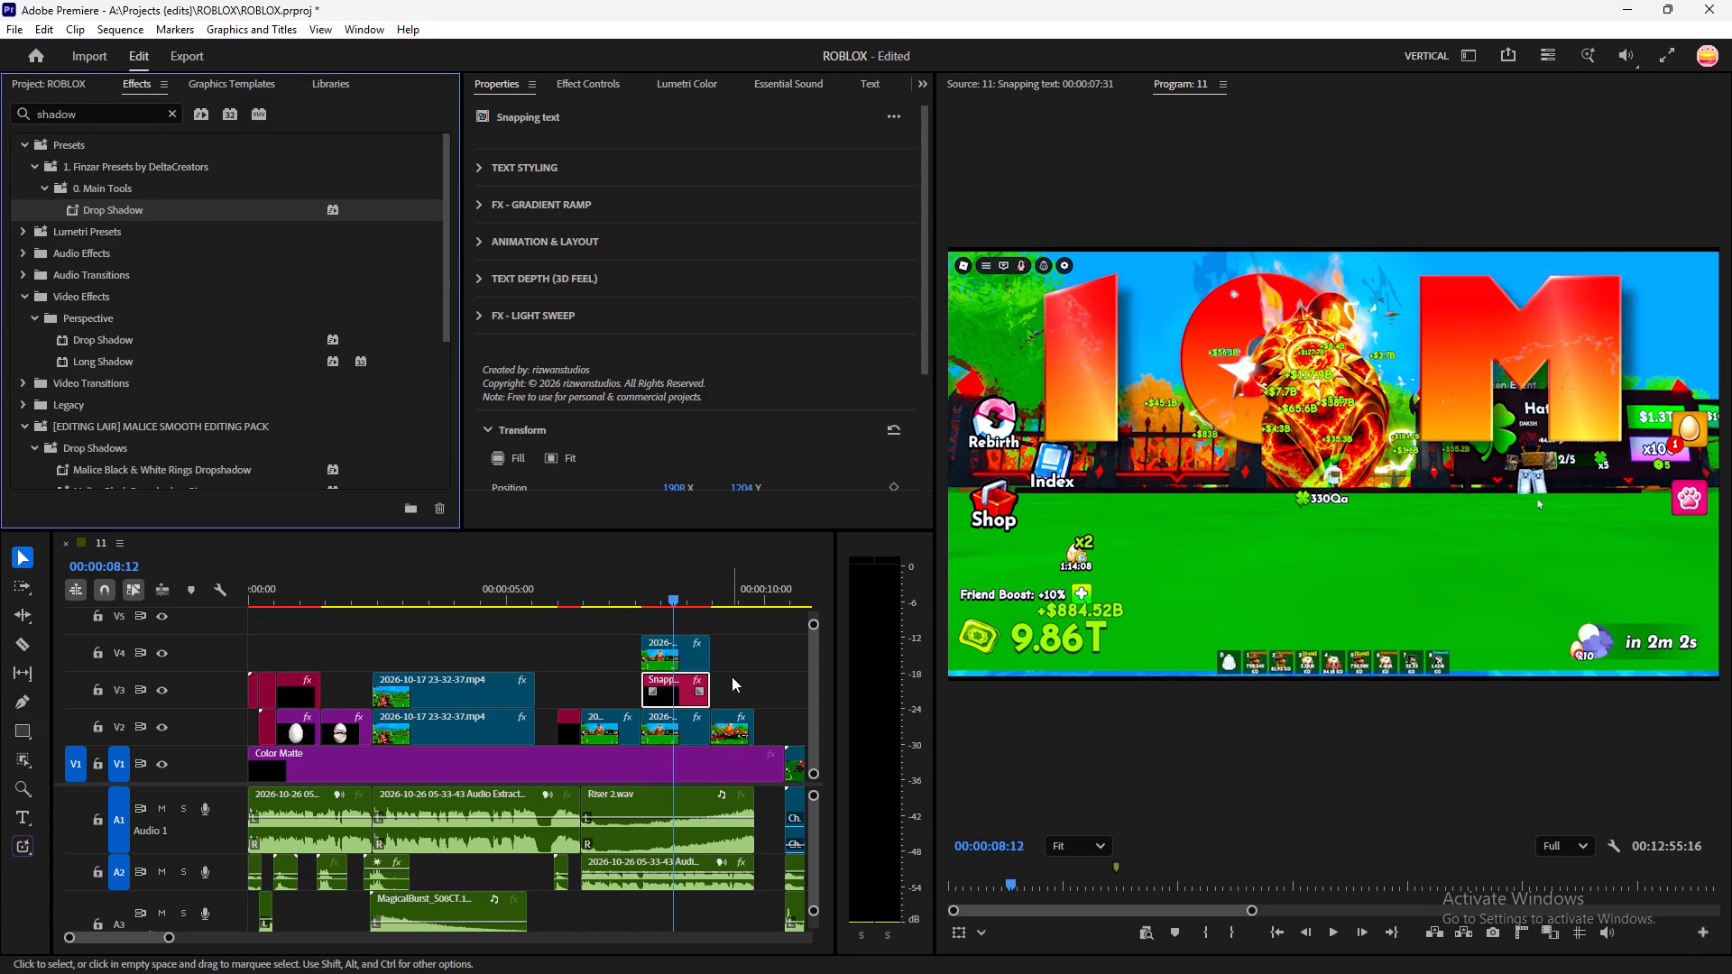
{"action": "left_click", "coordinate": [747, 682]}
Set the 10M text's Drop Shadow to 88% opacity, 136° direction, distance 20 and softness 23.
{"action": "left_click", "coordinate": [675, 700]}
{"action": "scroll", "coordinate": [537, 396], "scroll_direction": "down", "scroll_amount": 4}
{"action": "left_click", "coordinate": [581, 87]}
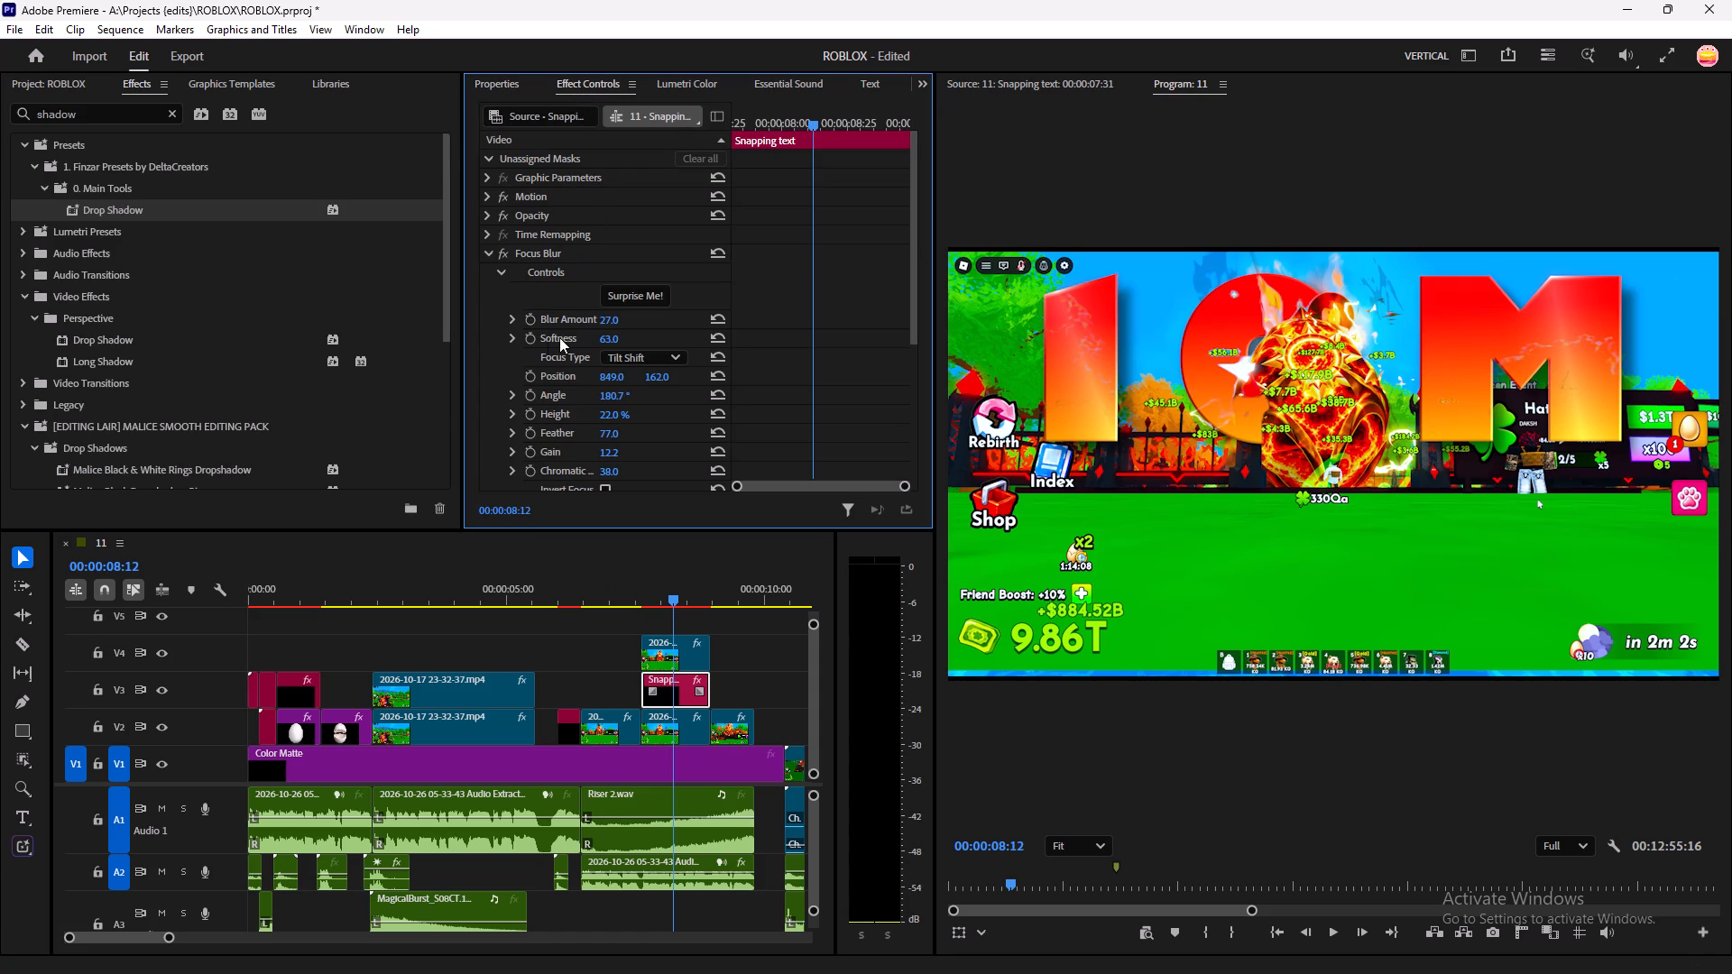
{"action": "left_click", "coordinate": [486, 251]}
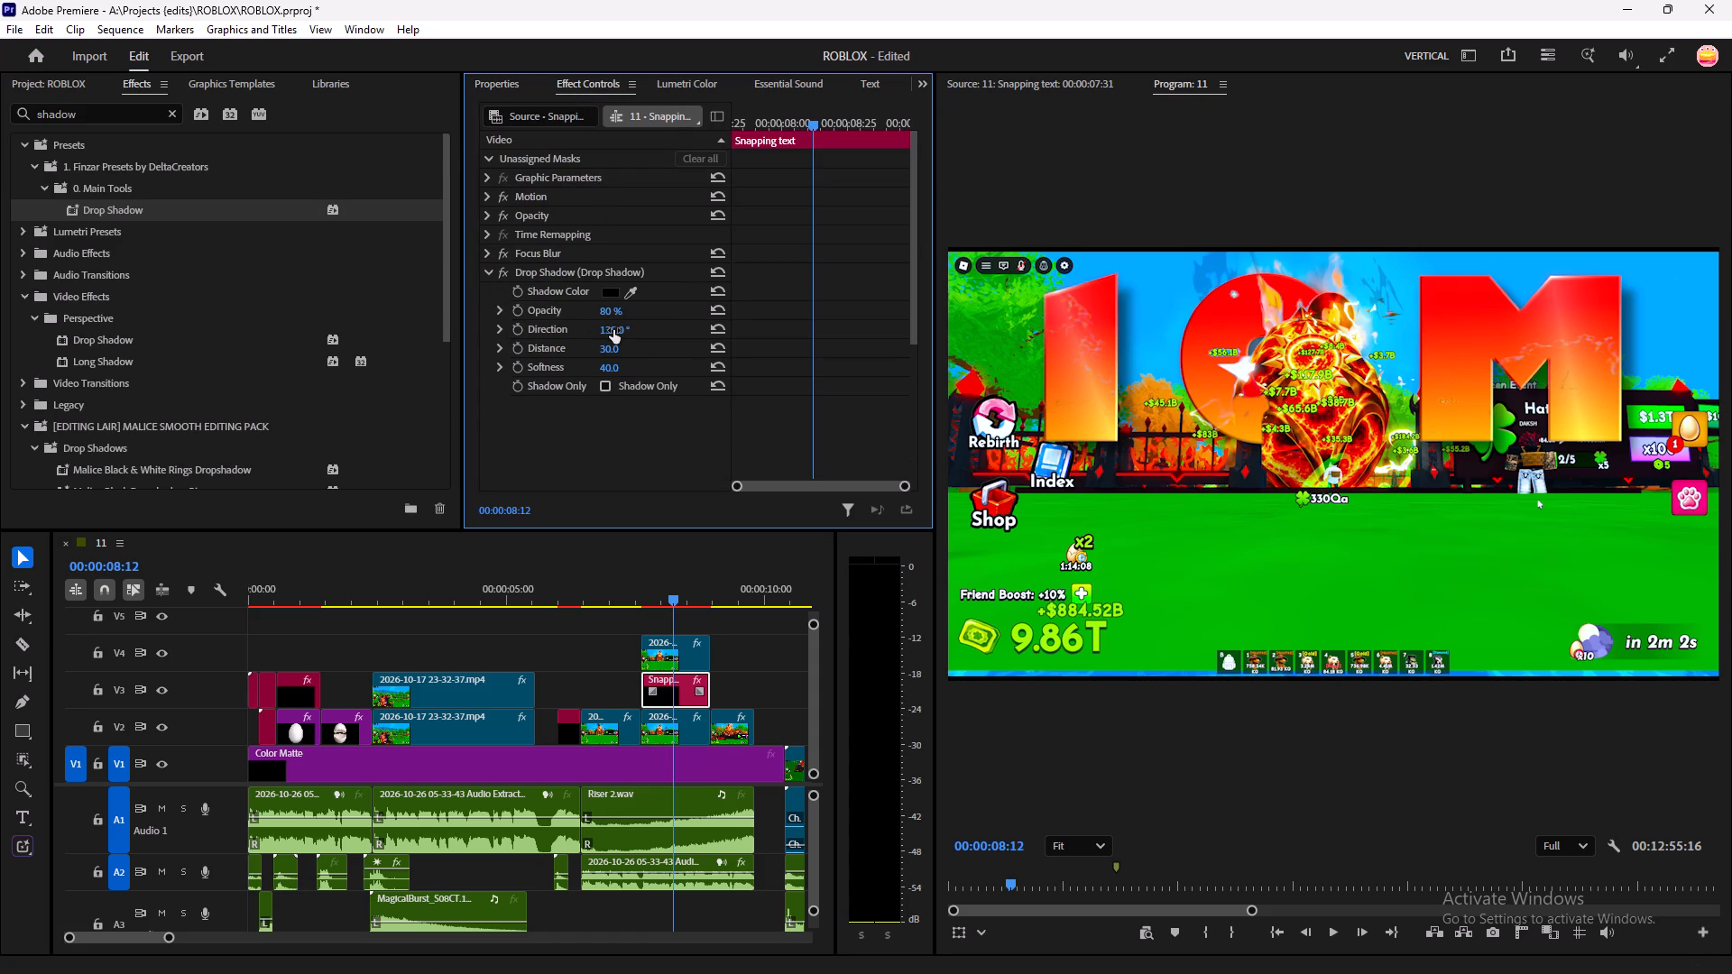
{"action": "left_click_drag", "start_coordinate": [615, 370], "coordinate": [585, 382]}
{"action": "left_click_drag", "start_coordinate": [585, 382], "coordinate": [594, 381]}
{"action": "left_click_drag", "start_coordinate": [612, 330], "coordinate": [597, 340]}
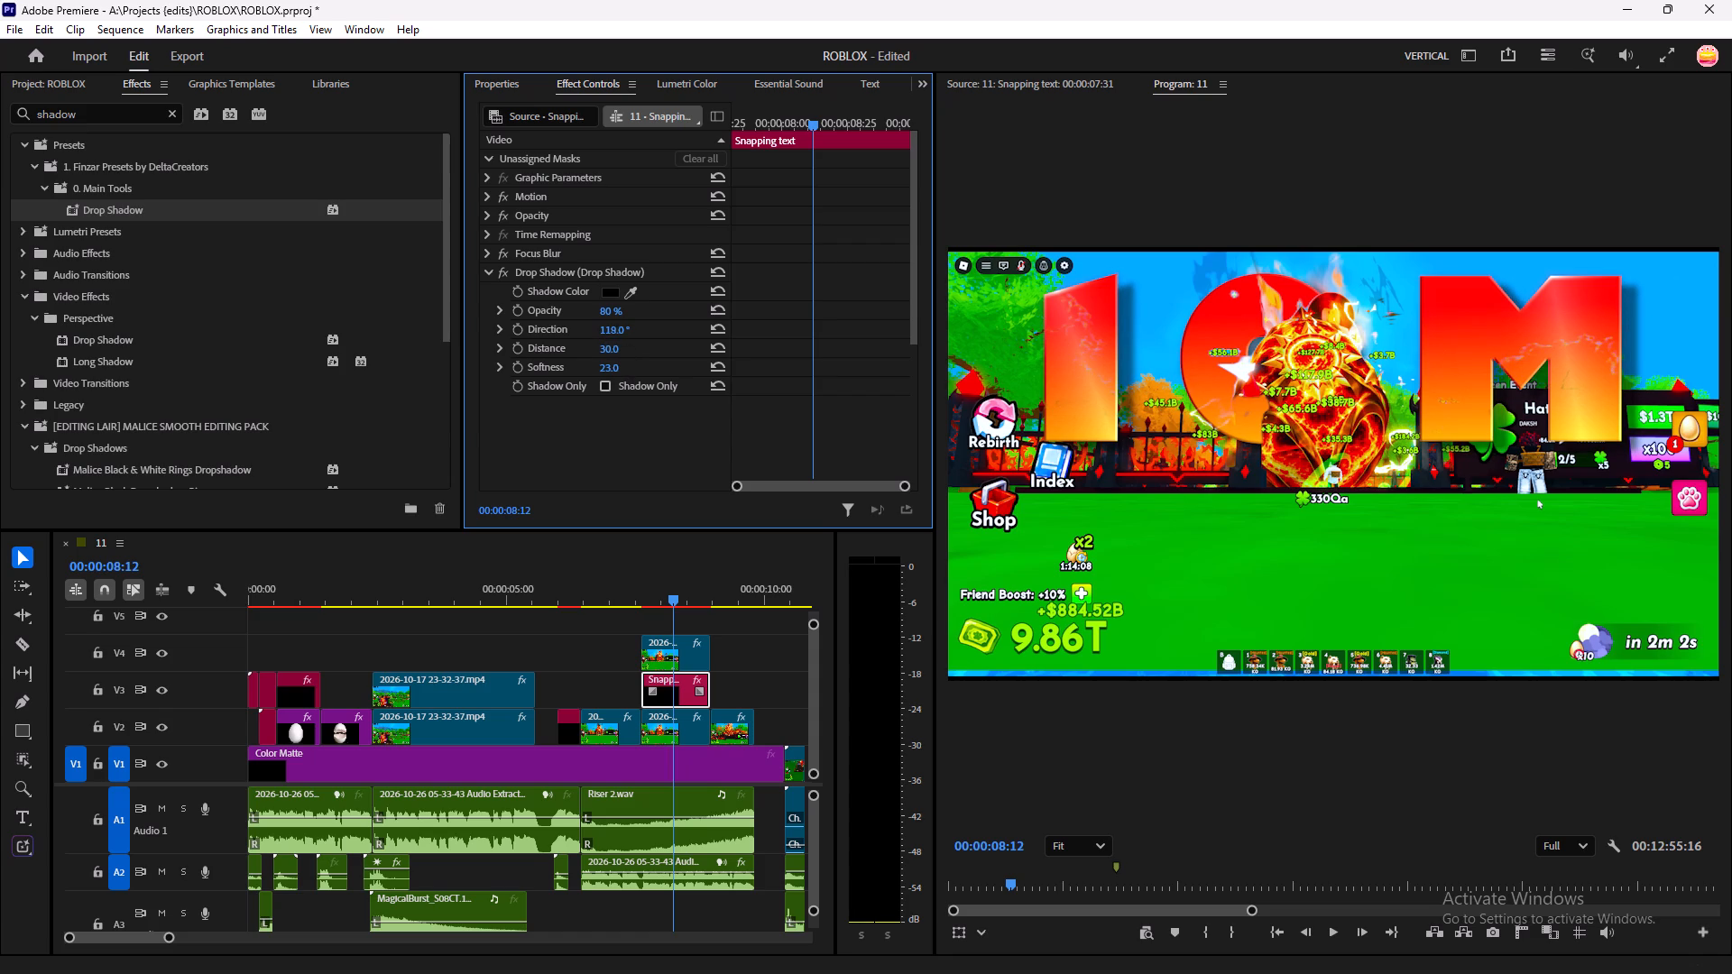
{"action": "left_click_drag", "start_coordinate": [597, 340], "coordinate": [613, 342]}
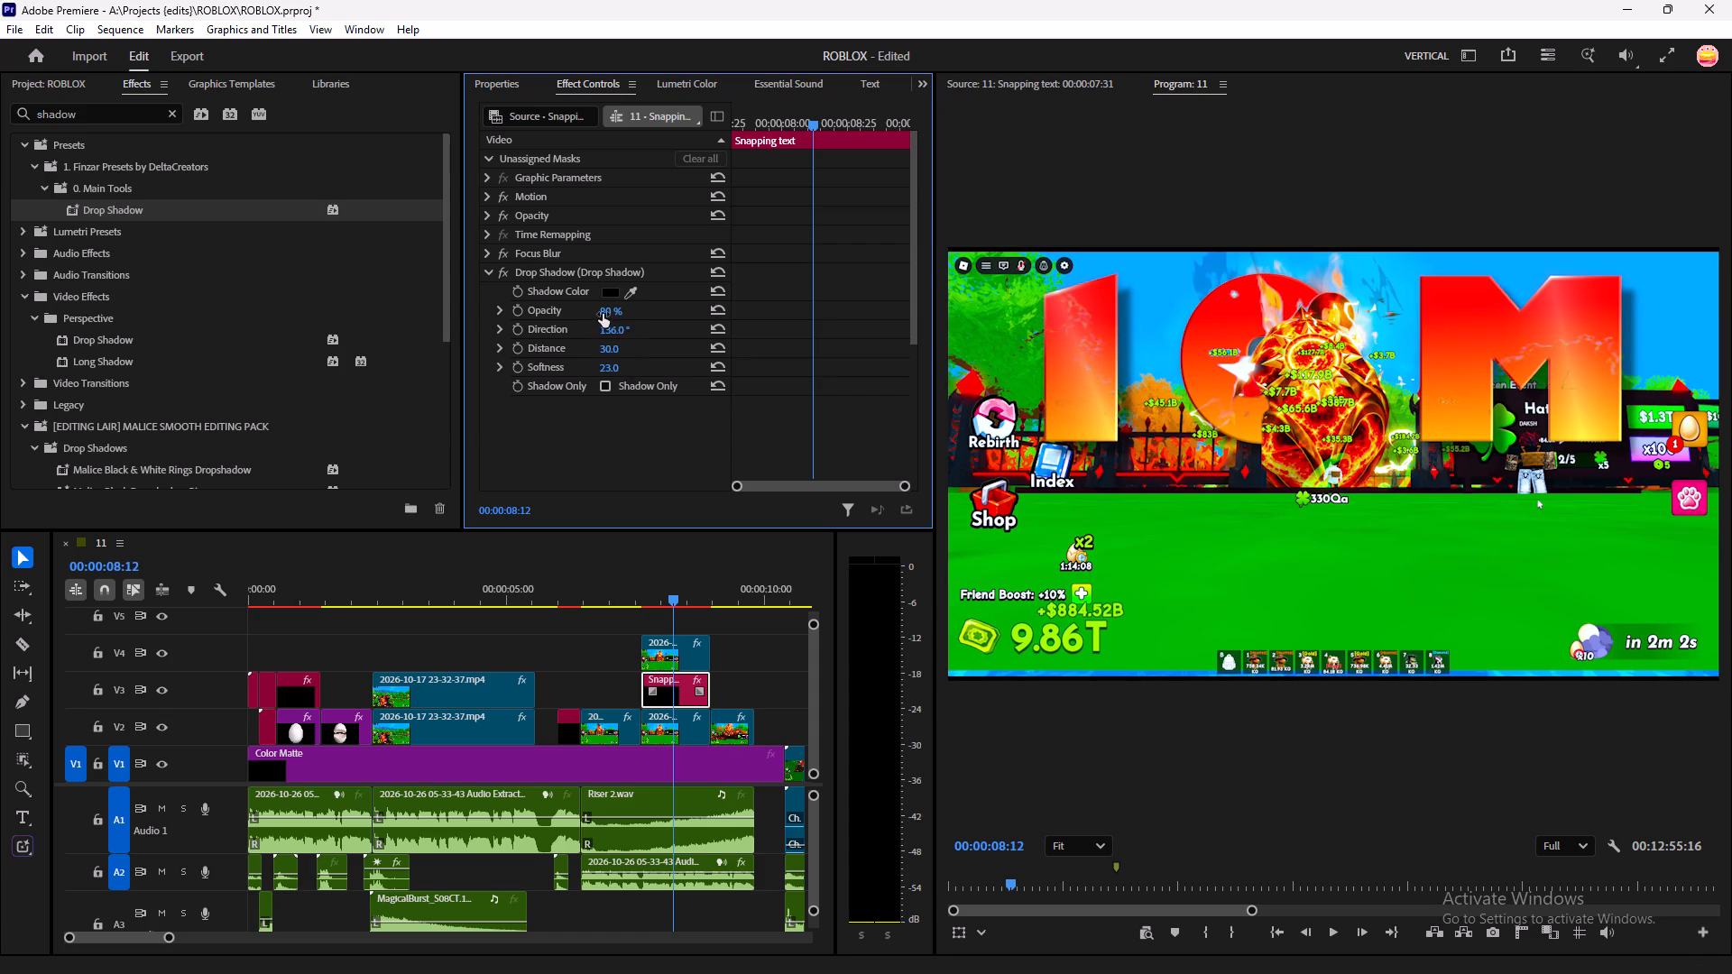
{"action": "left_click_drag", "start_coordinate": [605, 311], "coordinate": [628, 318]}
{"action": "left_click", "coordinate": [609, 354]}
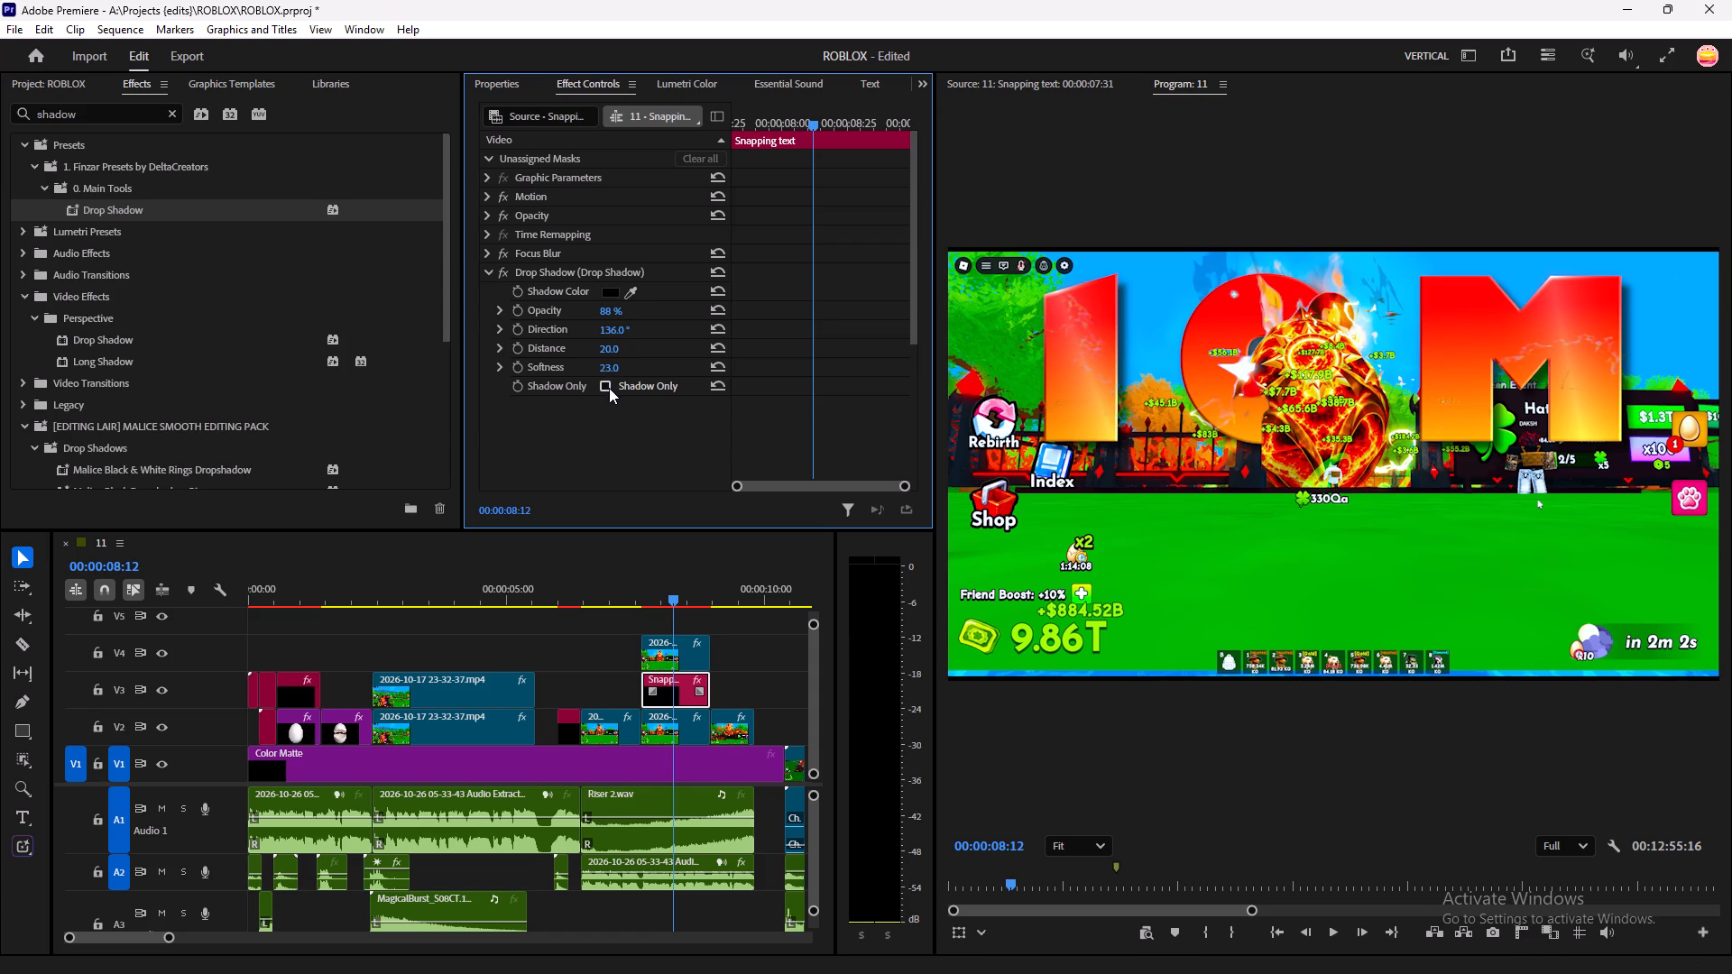
{"action": "left_click", "coordinate": [742, 639]}
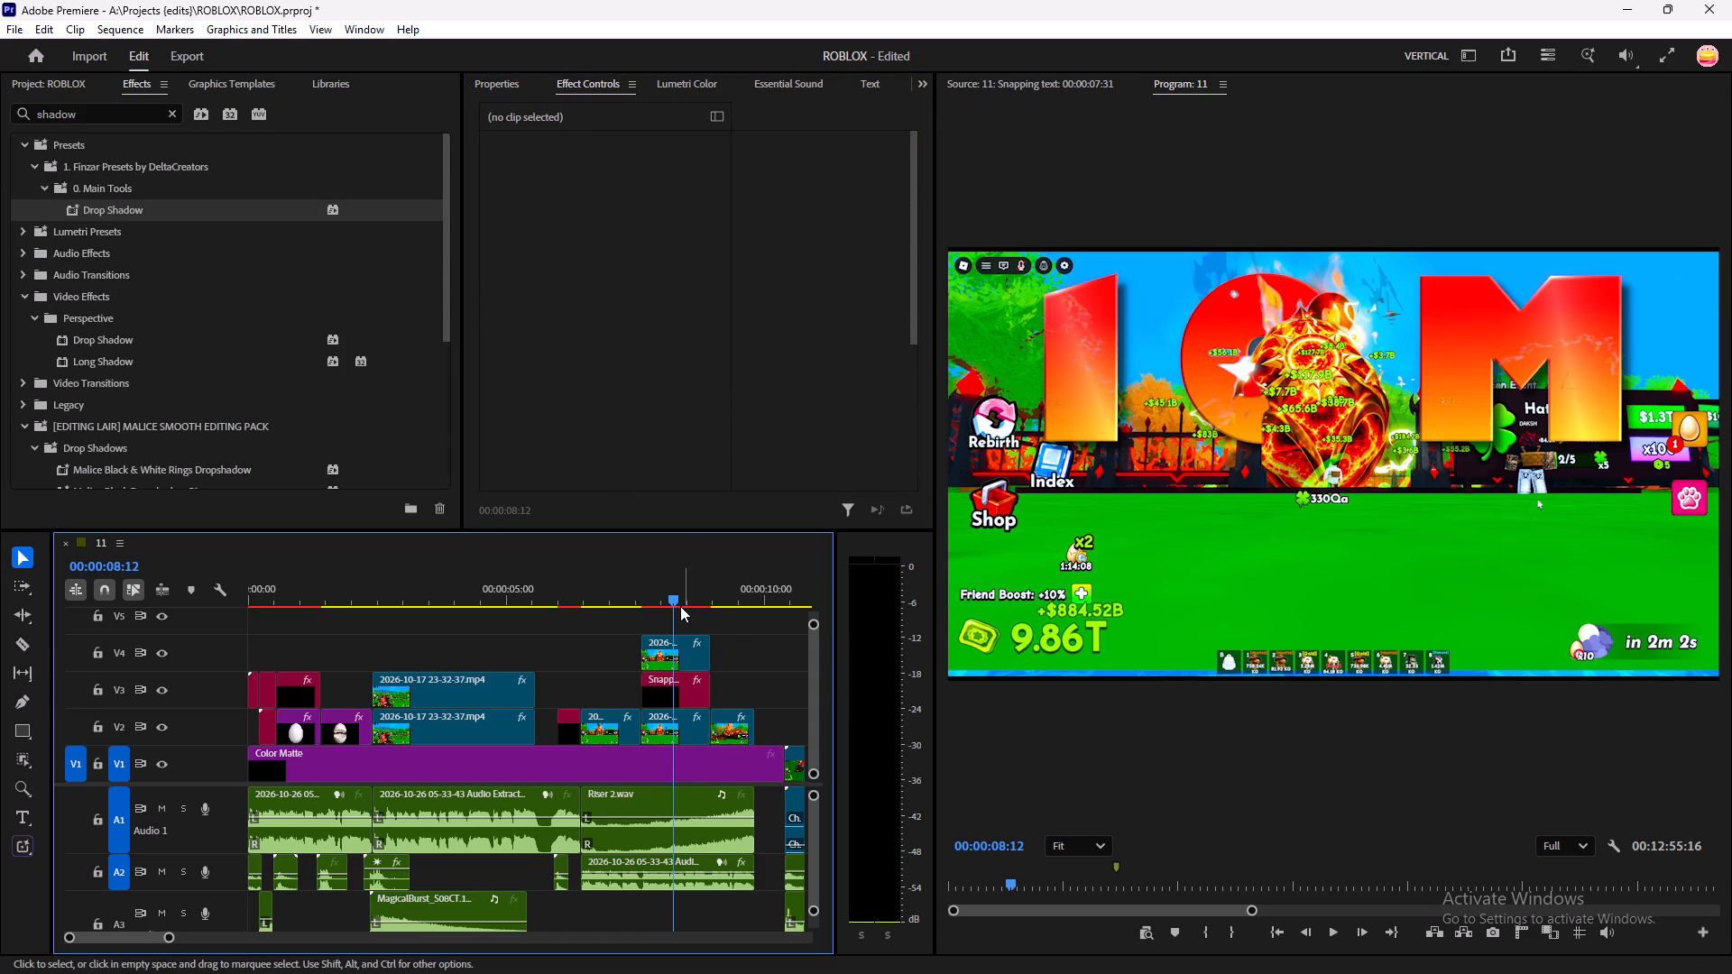
Apply the Finzar Drop Shadow preset to the red 100 Snapping text clip over the whole egg on V3.
{"action": "left_click_drag", "start_coordinate": [672, 596], "coordinate": [565, 627]}
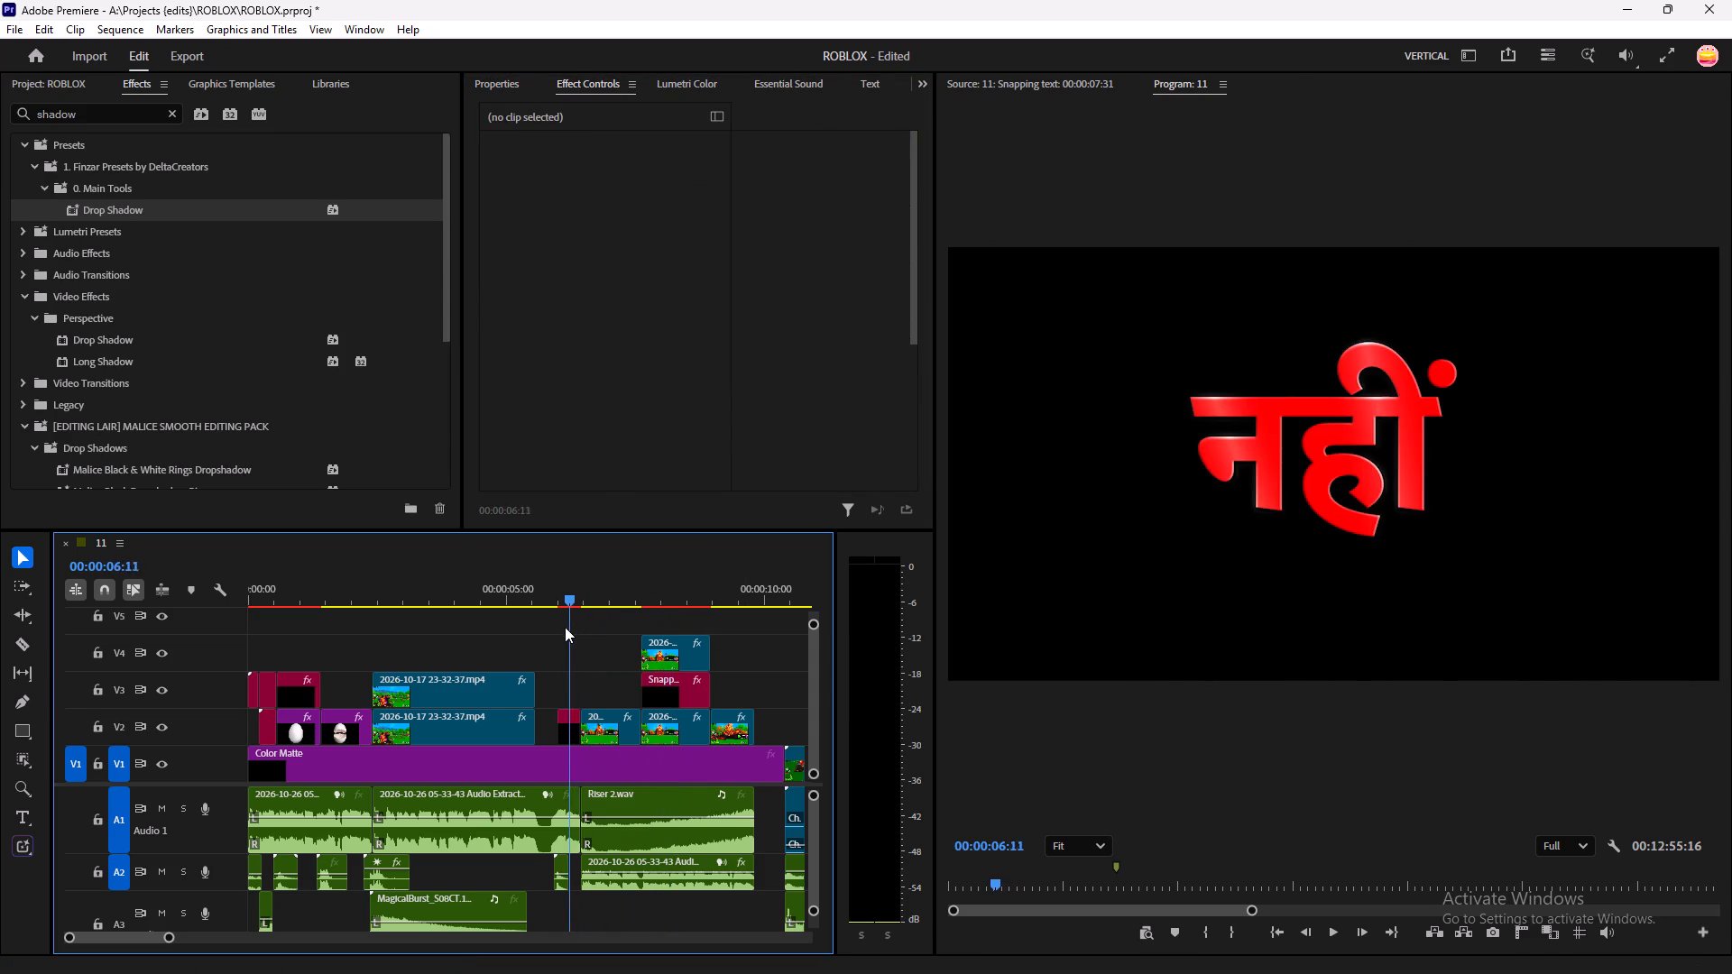
{"action": "left_click_drag", "start_coordinate": [565, 627], "coordinate": [526, 648]}
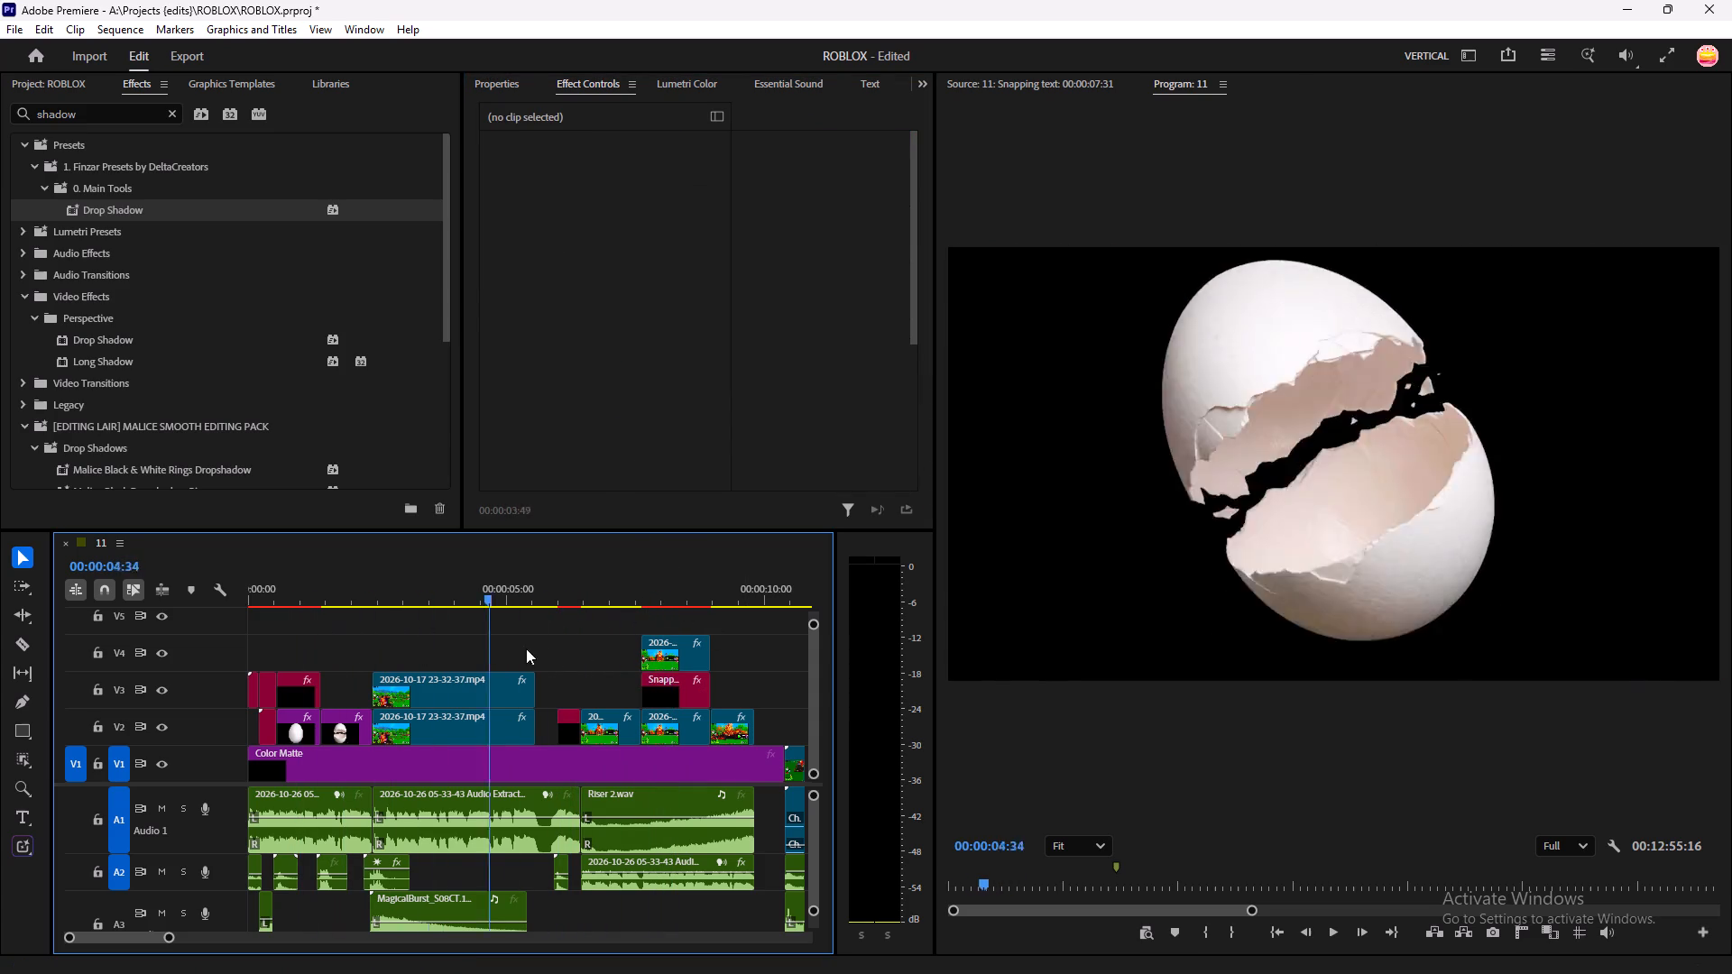
{"action": "left_click_drag", "start_coordinate": [526, 648], "coordinate": [290, 657]}
{"action": "left_click", "coordinate": [296, 698]}
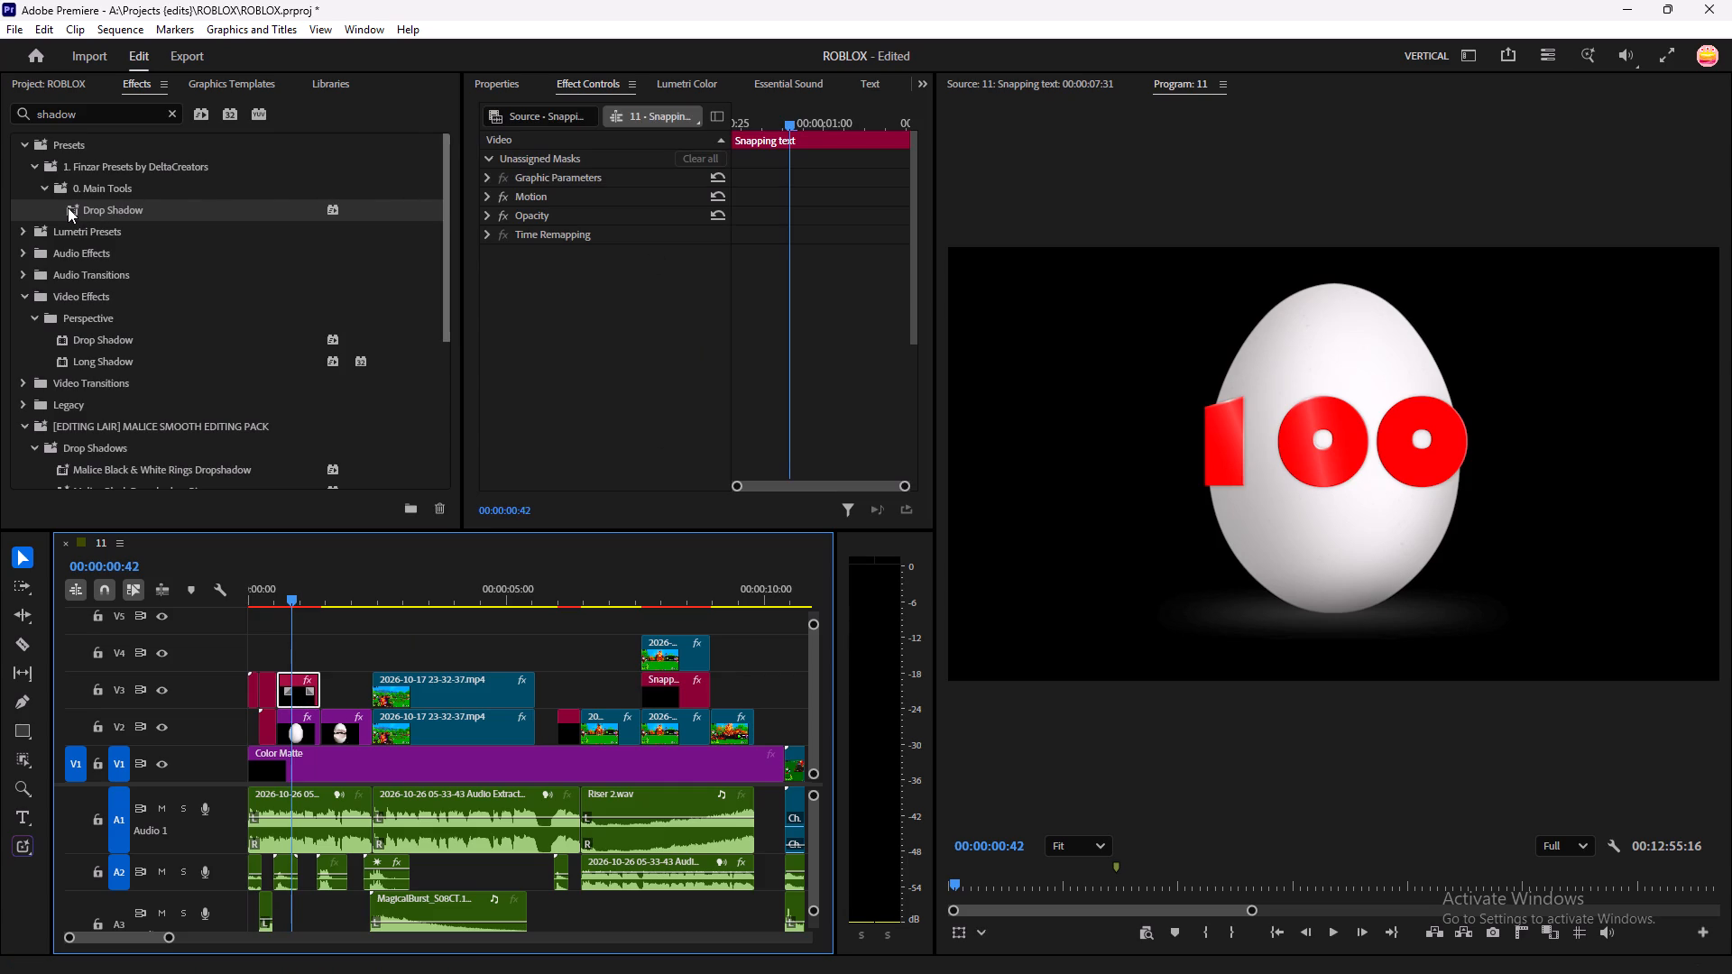
{"action": "left_click_drag", "start_coordinate": [68, 207], "coordinate": [78, 207]}
{"action": "left_click_drag", "start_coordinate": [71, 209], "coordinate": [303, 607]}
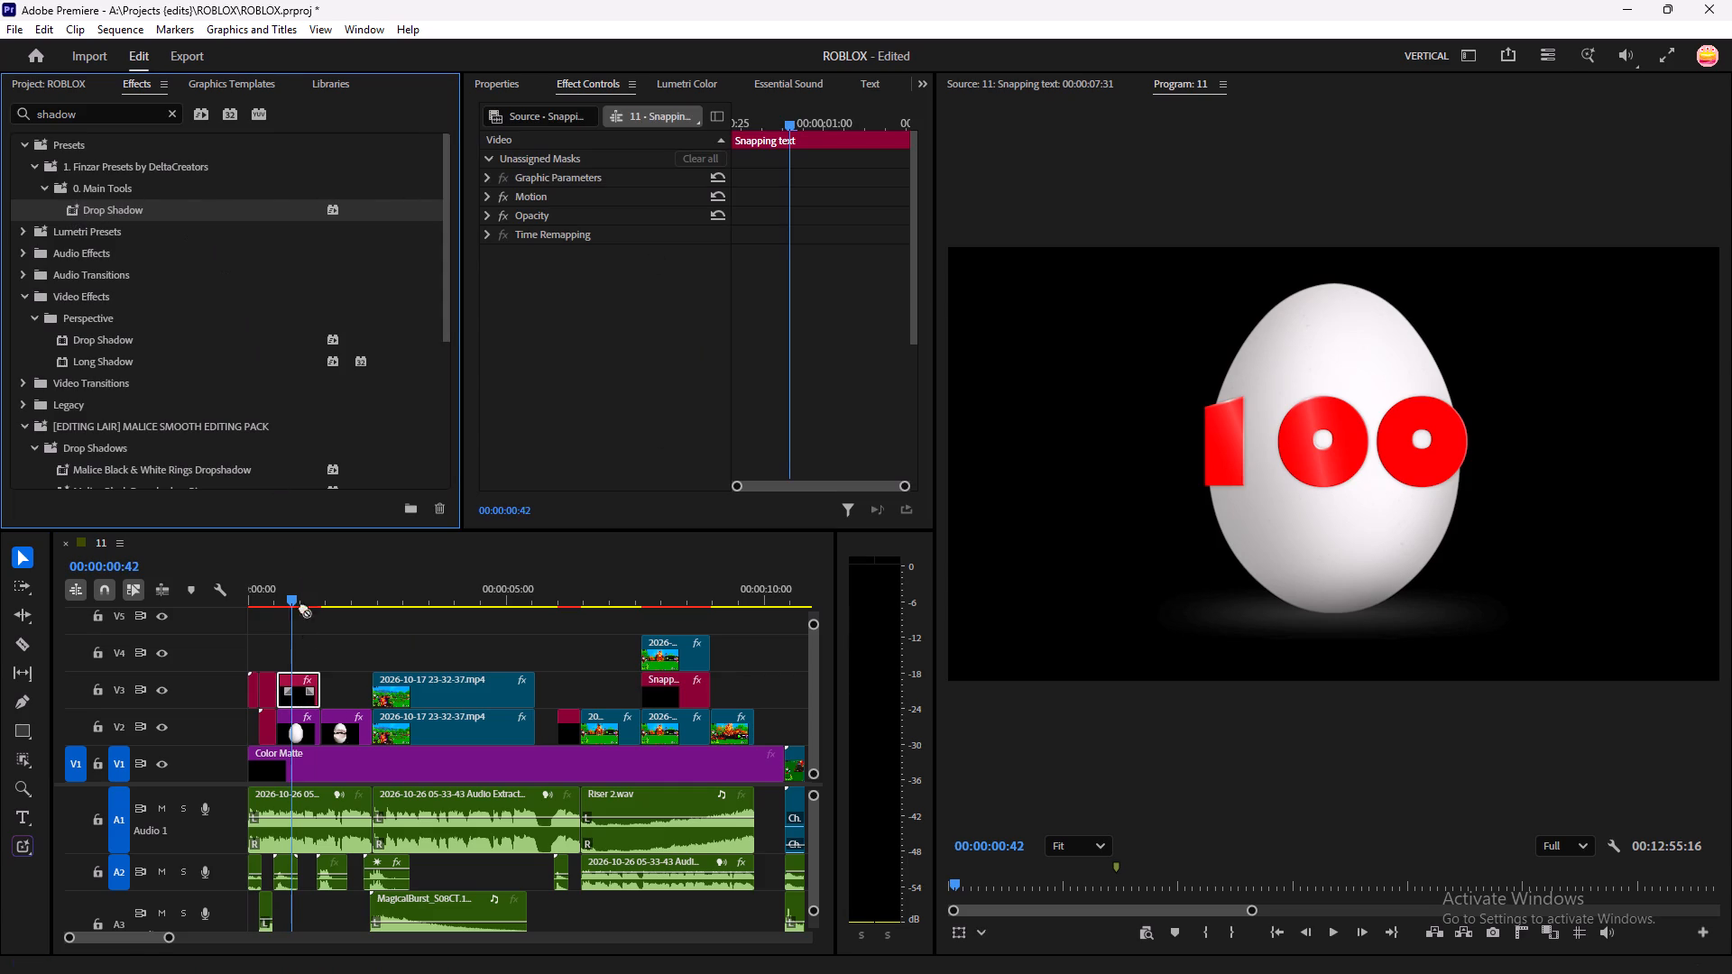
{"action": "left_click_drag", "start_coordinate": [303, 607], "coordinate": [304, 685]}
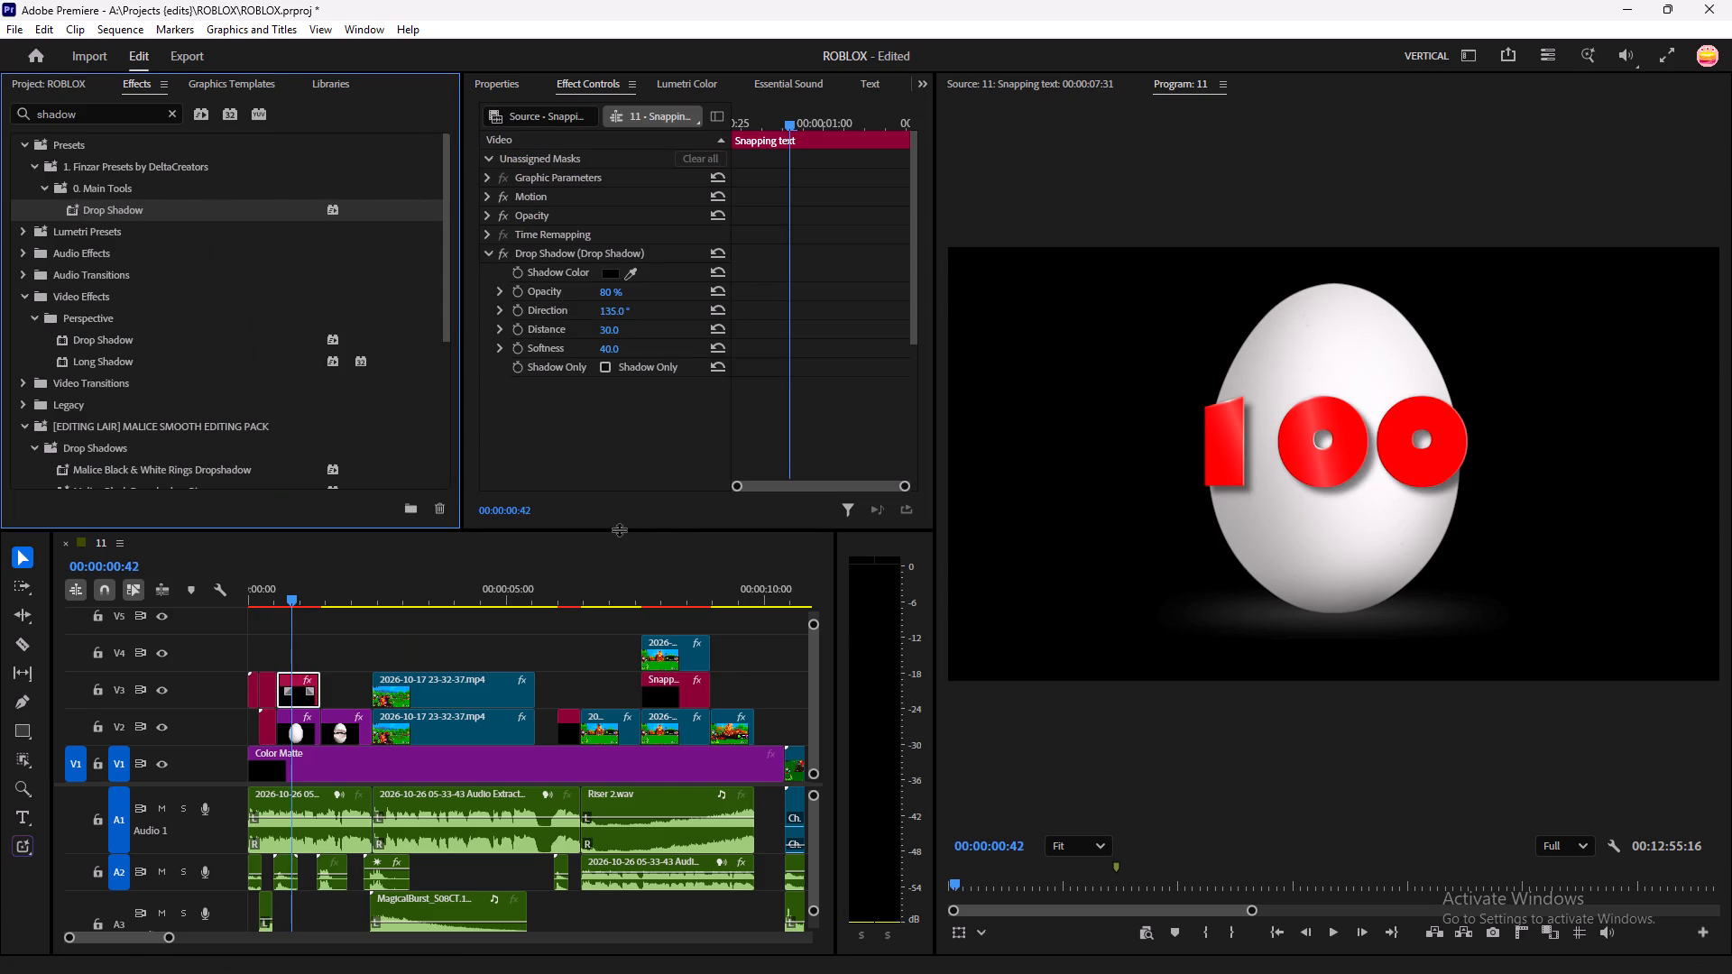
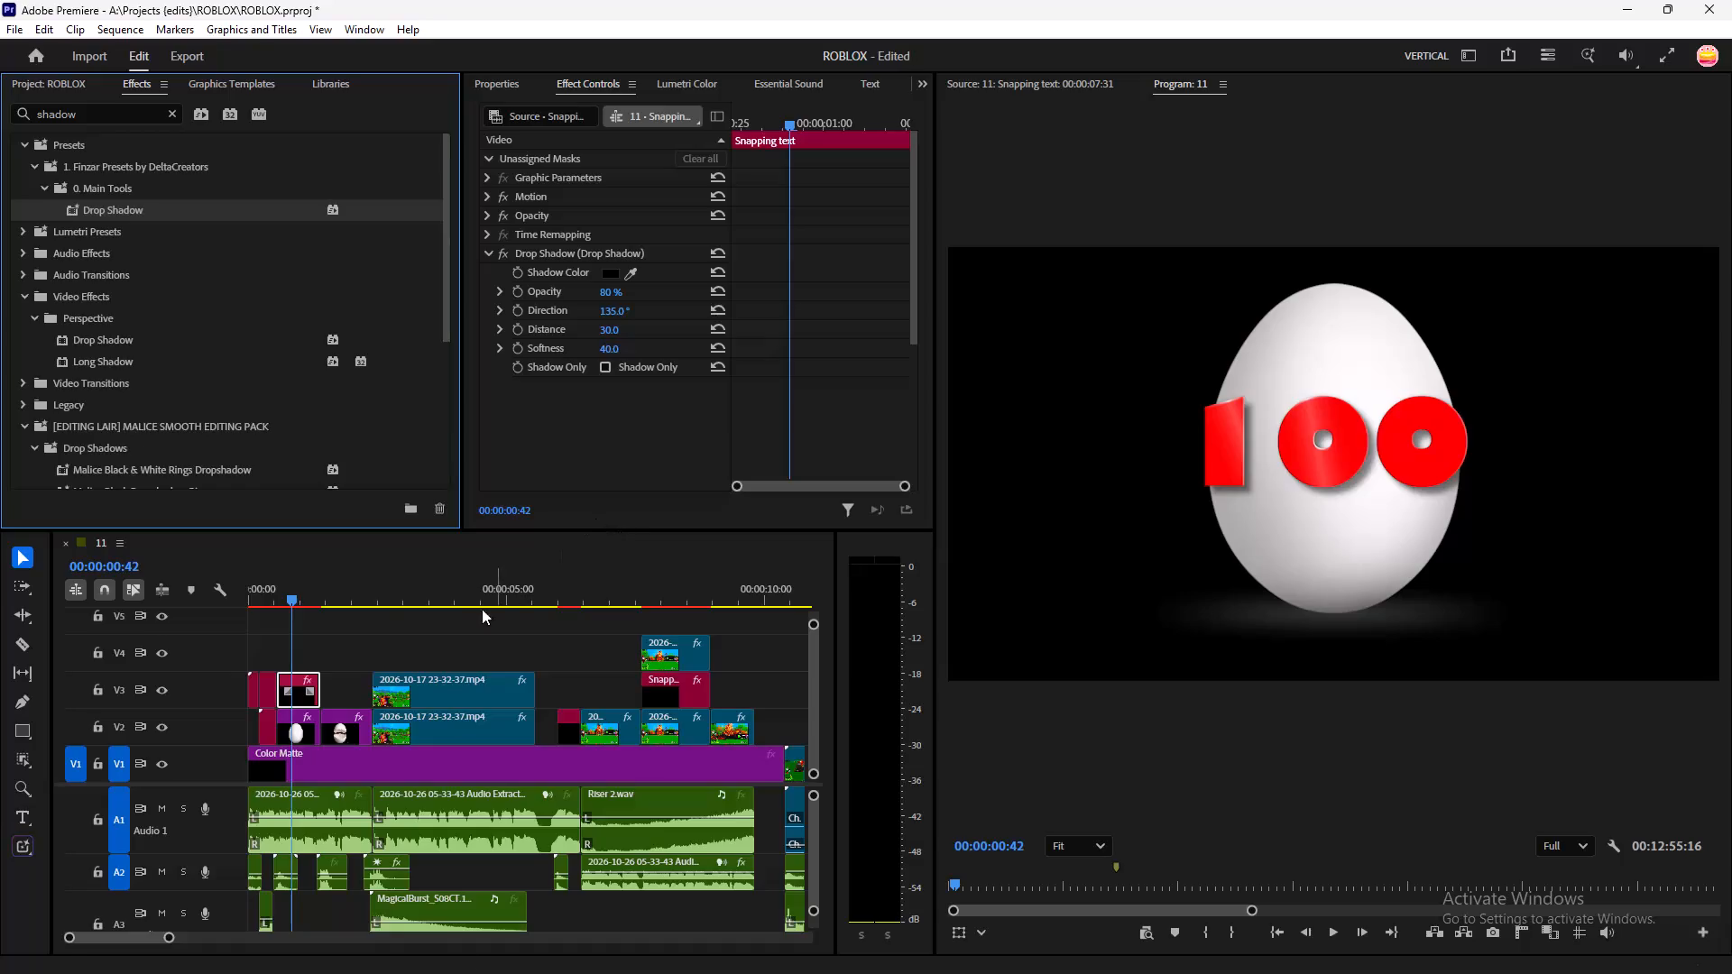
Review the intro from its start through the red 100 title over the egg and into the blurred gameplay footage.
{"action": "left_click_drag", "start_coordinate": [266, 583], "coordinate": [245, 663]}
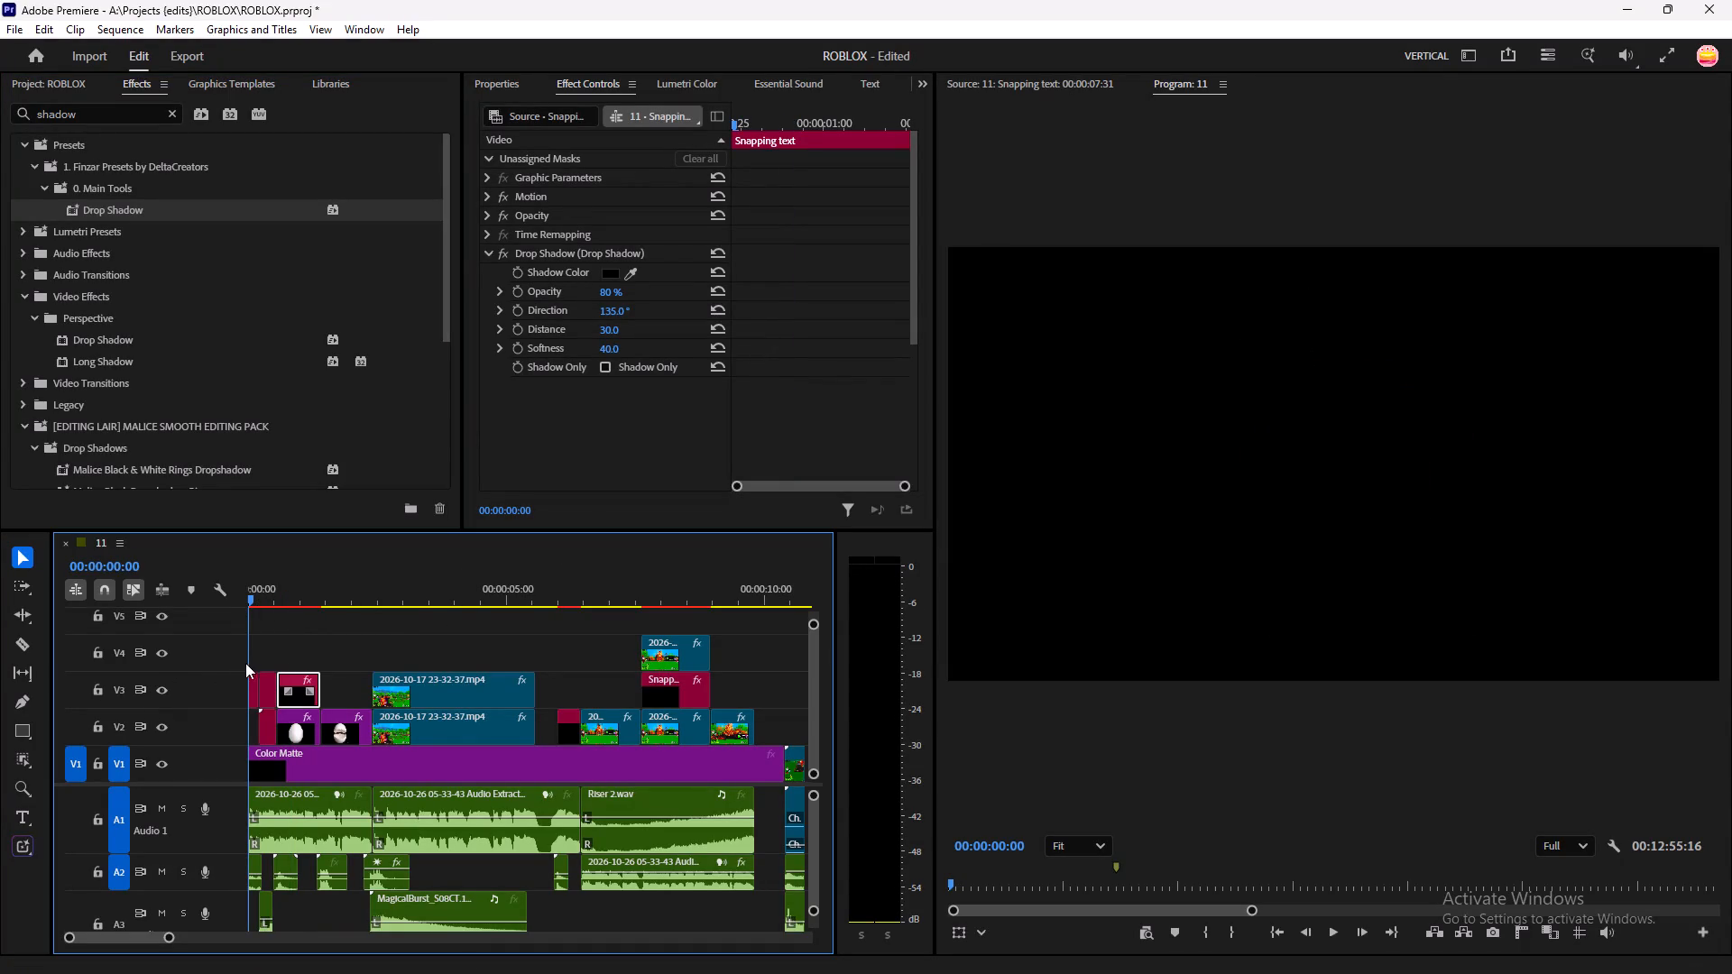
{"action": "left_click_drag", "start_coordinate": [245, 663], "coordinate": [301, 657]}
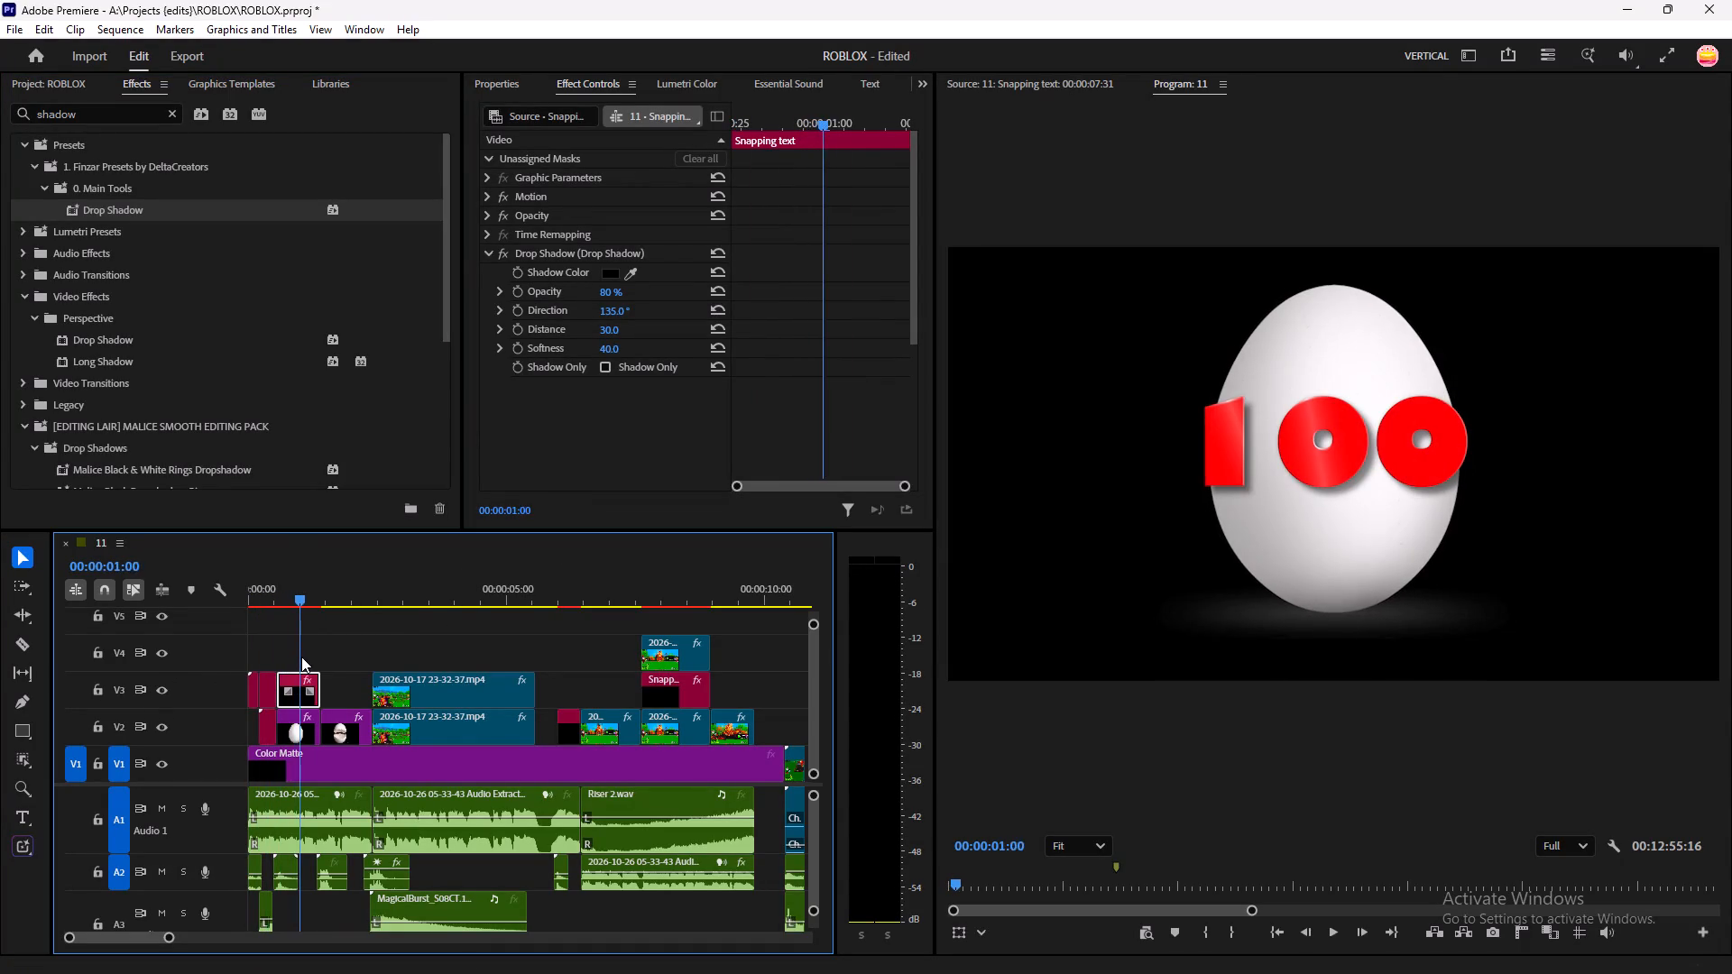
{"action": "left_click_drag", "start_coordinate": [301, 657], "coordinate": [439, 673]}
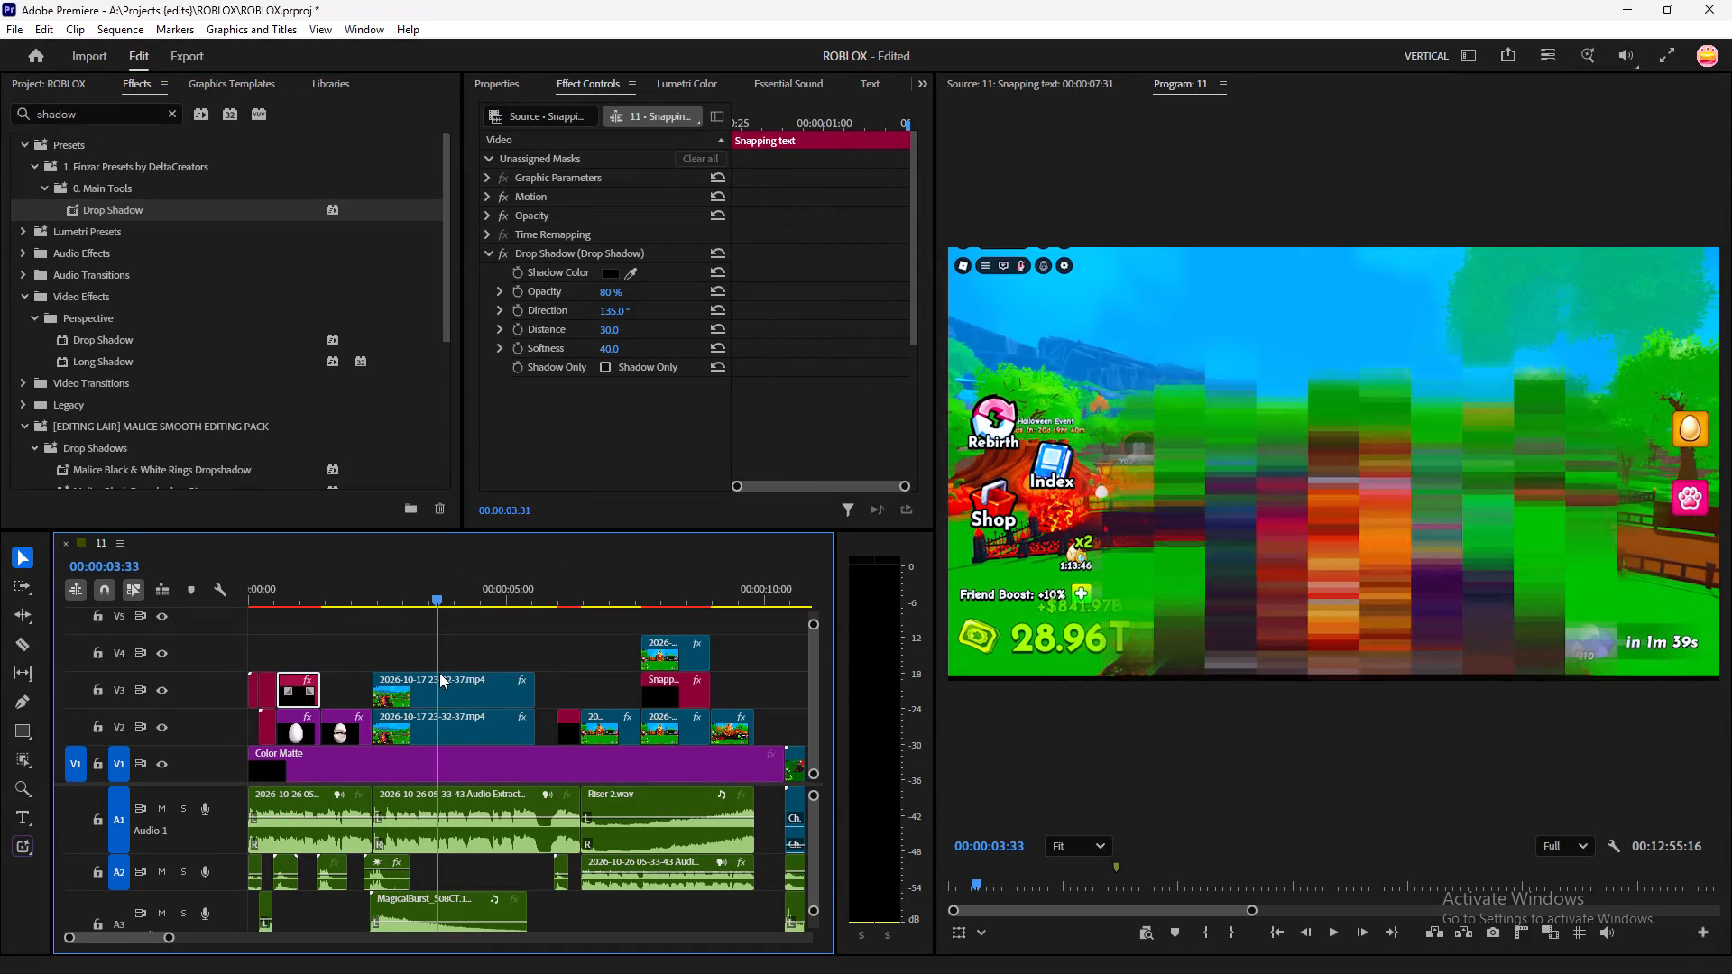
{"action": "left_click_drag", "start_coordinate": [439, 673], "coordinate": [443, 673]}
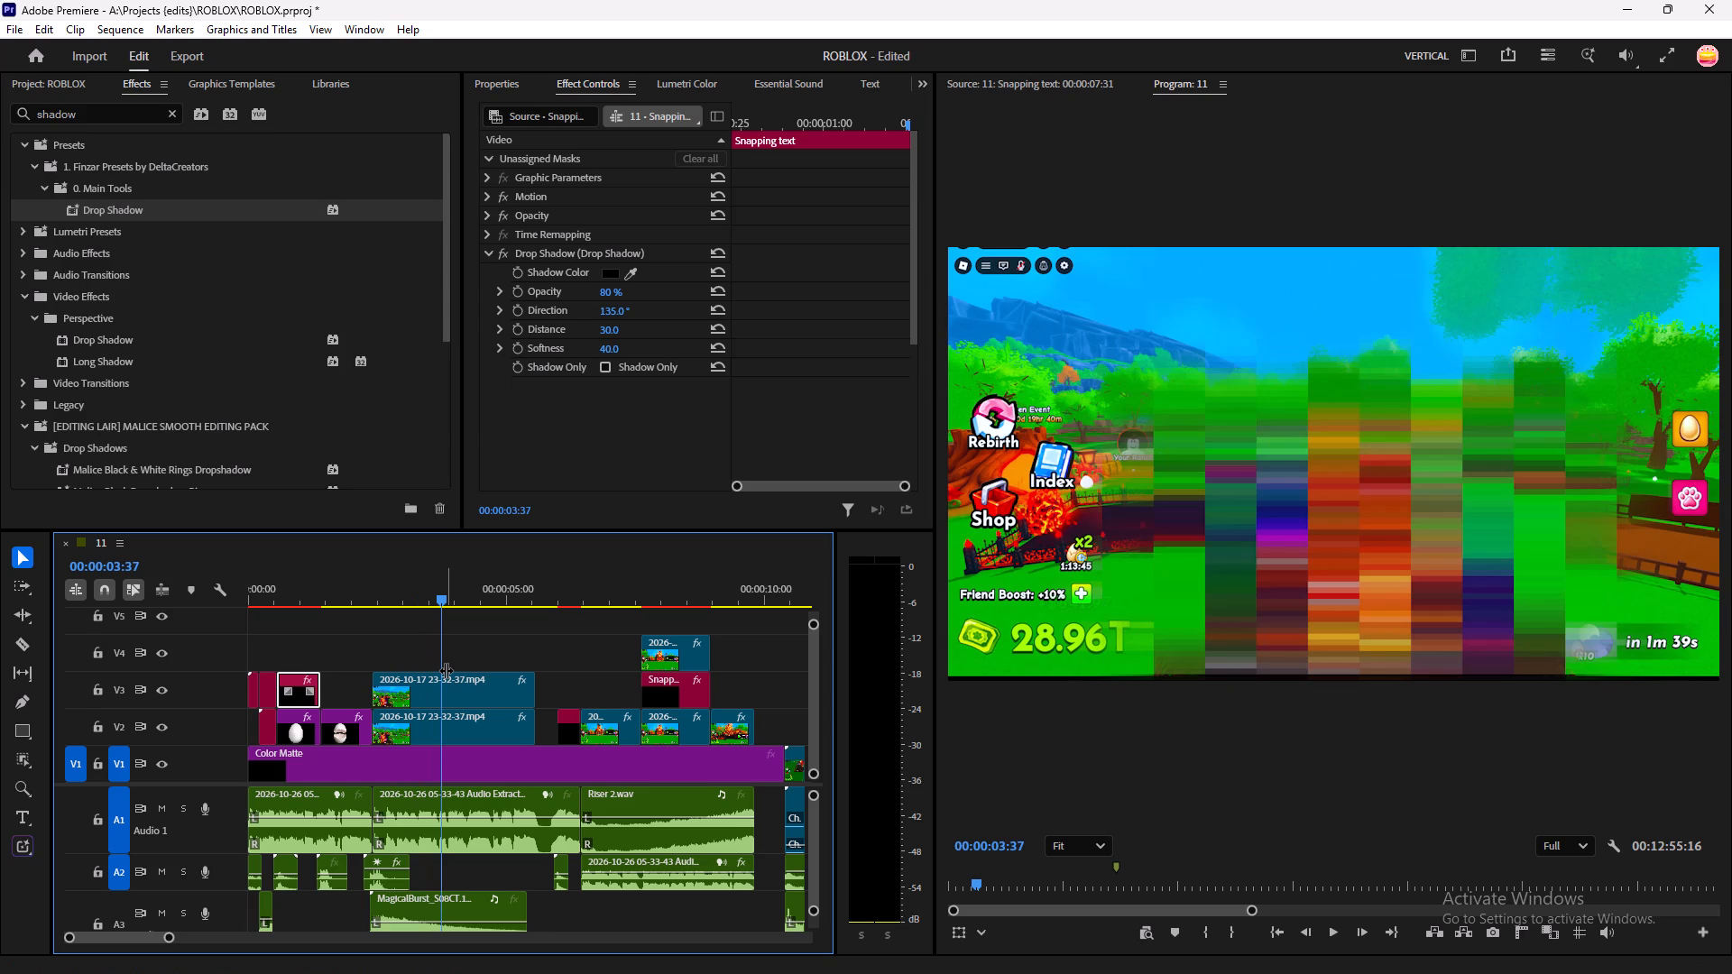
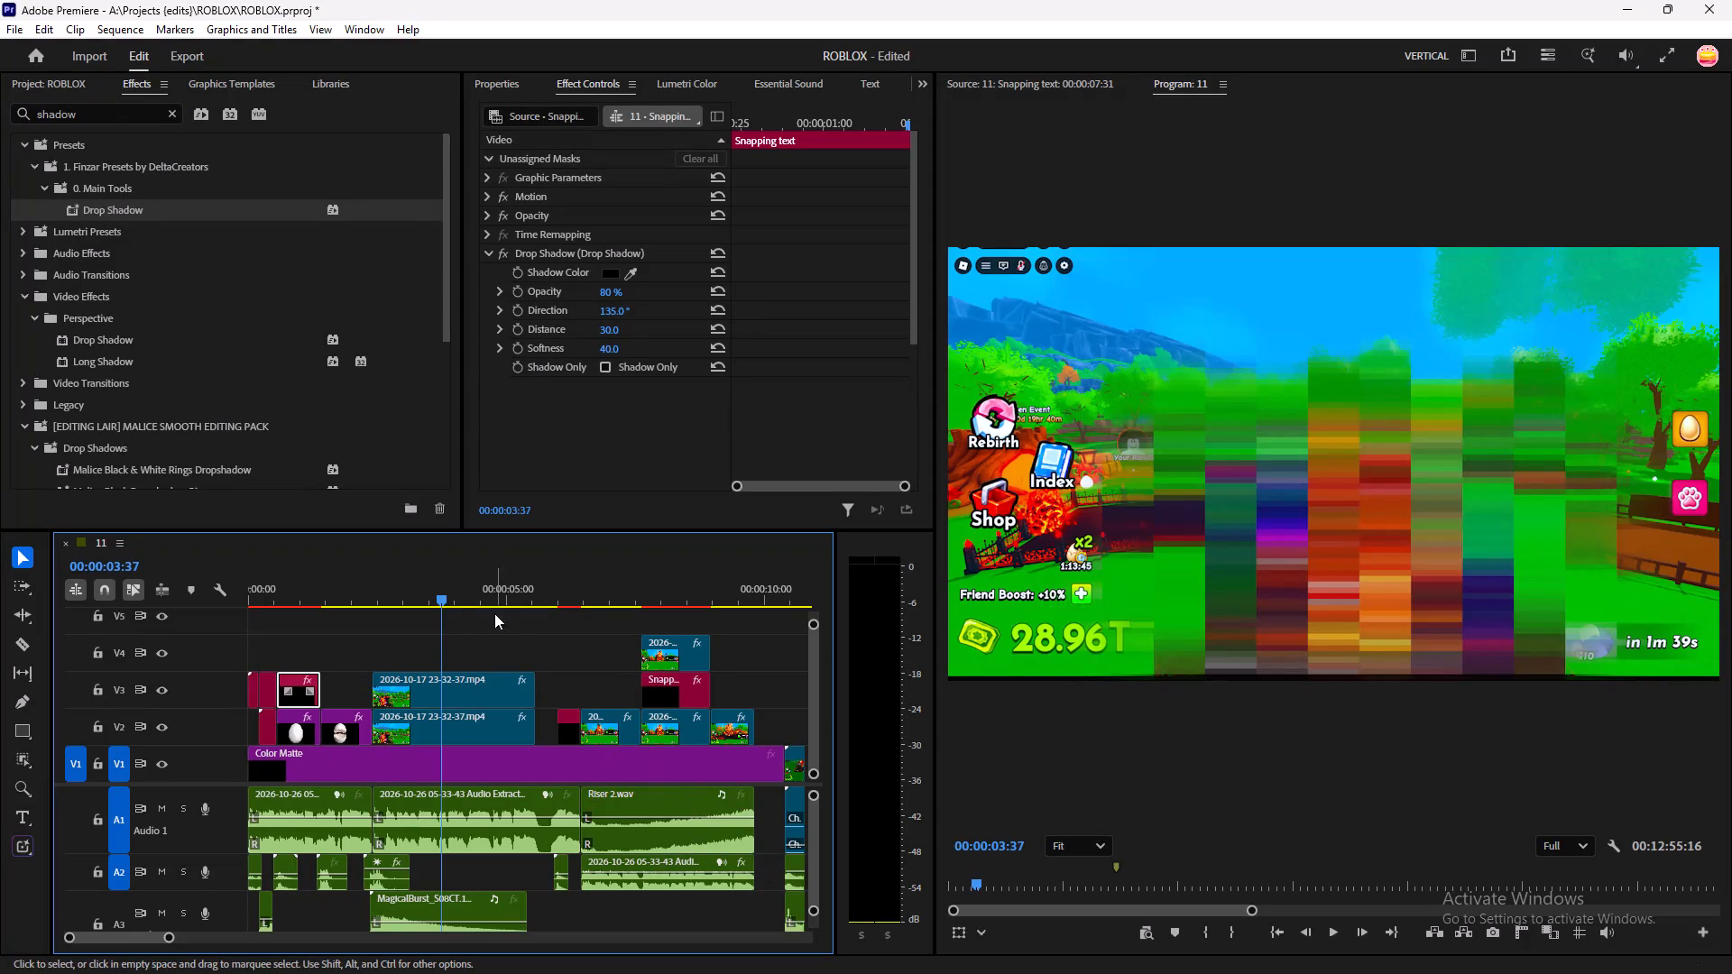
Review the blurred gameplay through its end at 00:00:05:30 and examine the extracted voice audio beneath the gap before the following text clip.
{"action": "left_click_drag", "start_coordinate": [438, 600], "coordinate": [449, 605]}
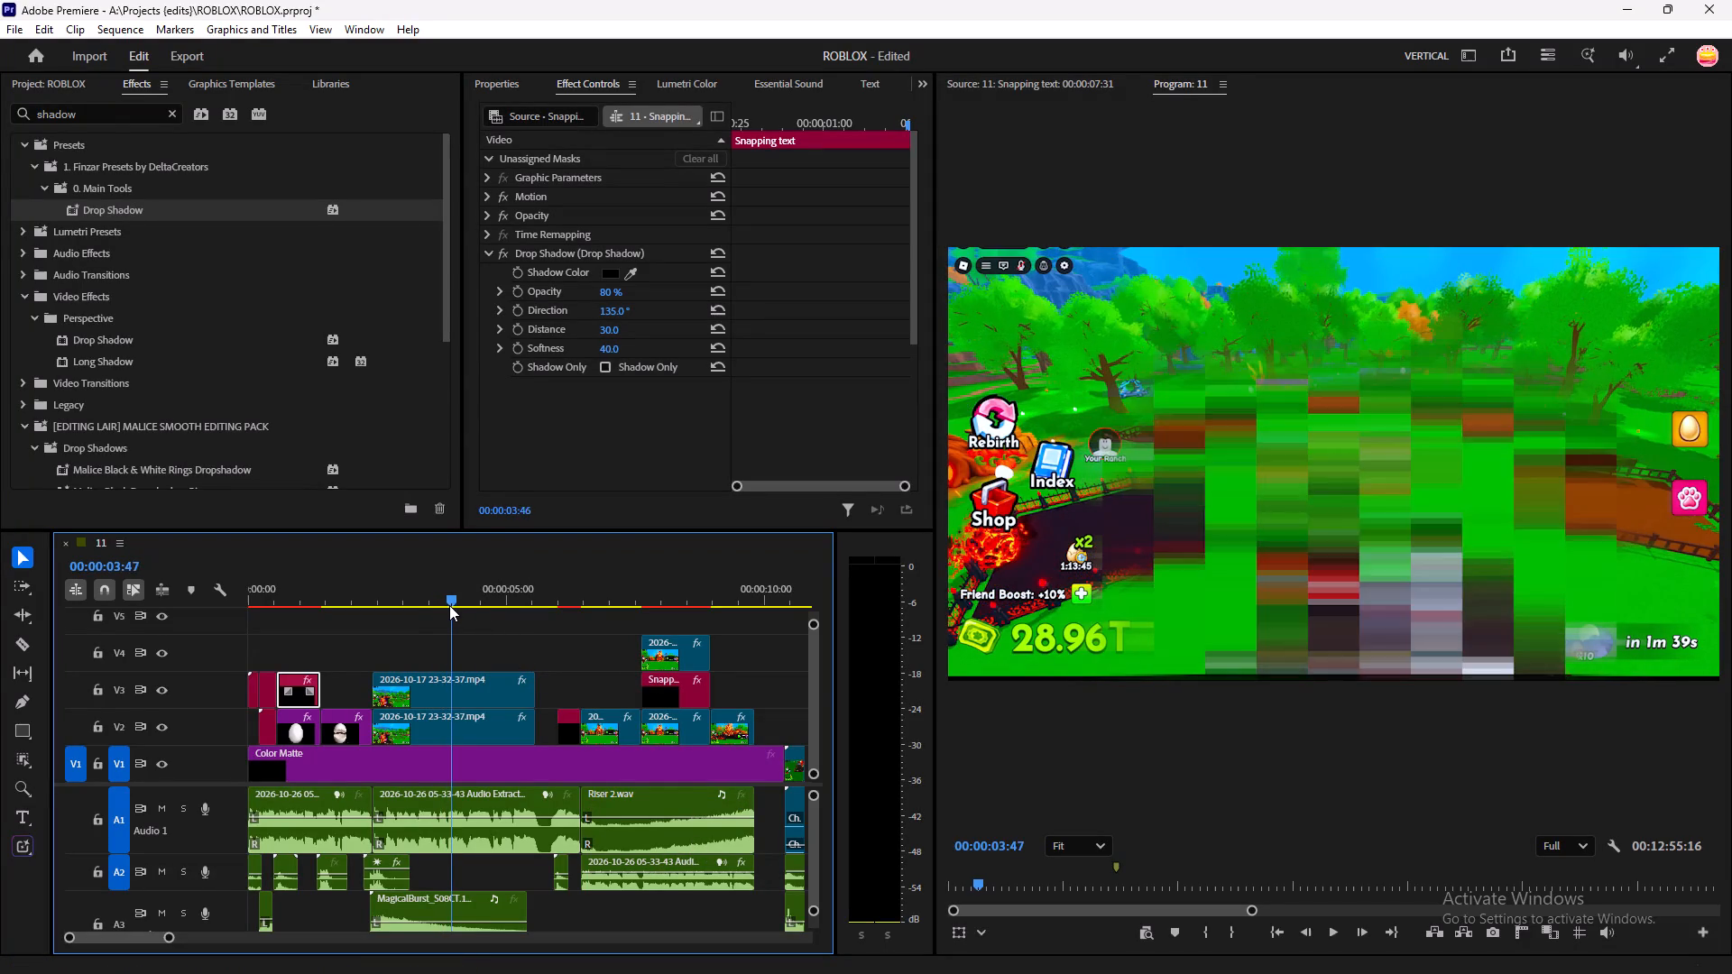
{"action": "left_click_drag", "start_coordinate": [449, 605], "coordinate": [493, 609]}
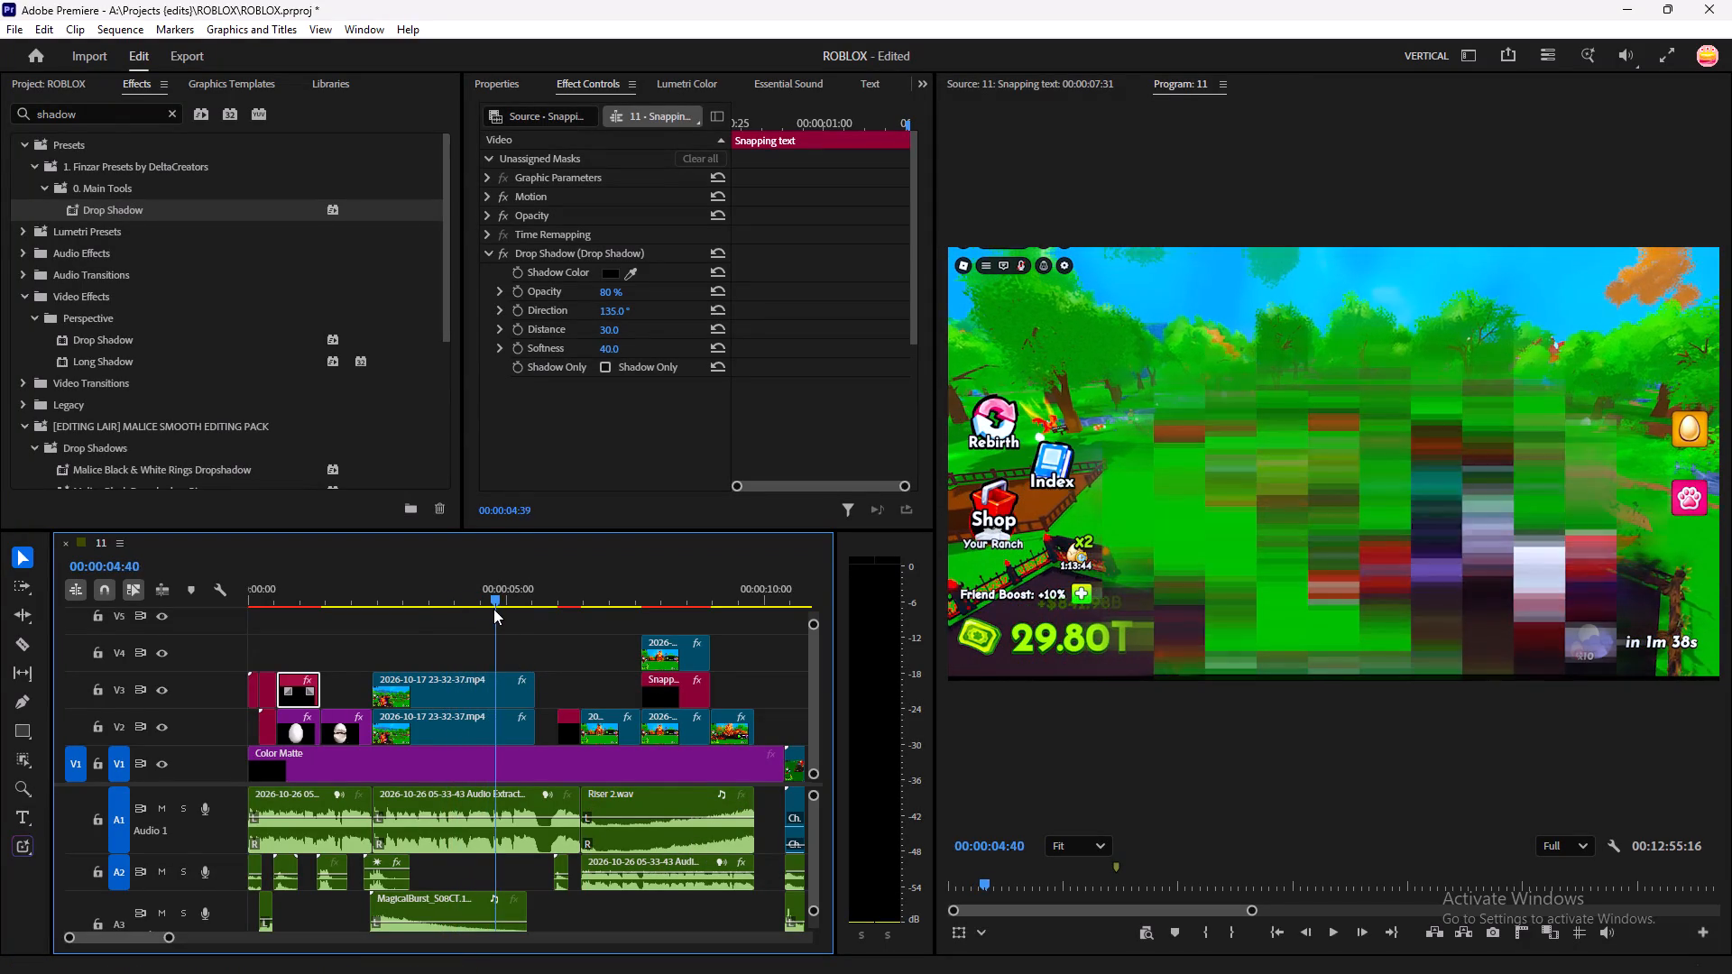
{"action": "left_click_drag", "start_coordinate": [493, 609], "coordinate": [536, 615]}
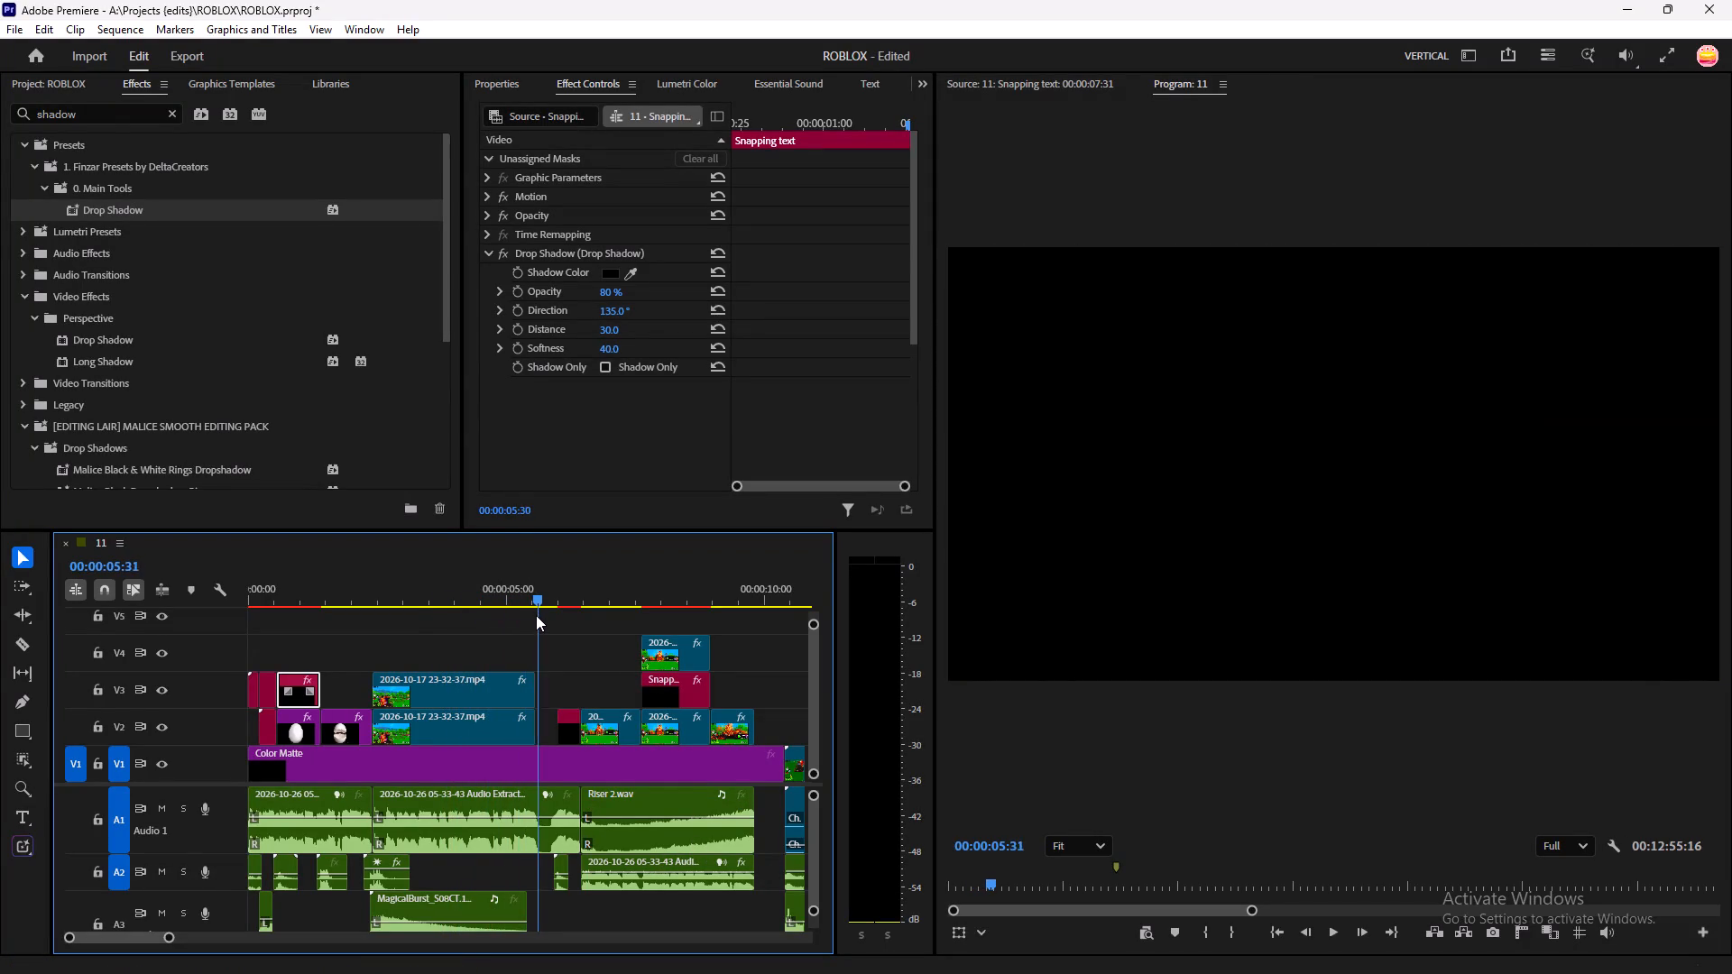
{"action": "left_click_drag", "start_coordinate": [536, 615], "coordinate": [534, 628]}
{"action": "key", "text": "equal"}
{"action": "key", "text": "equal"}
{"action": "key", "text": "equal"}
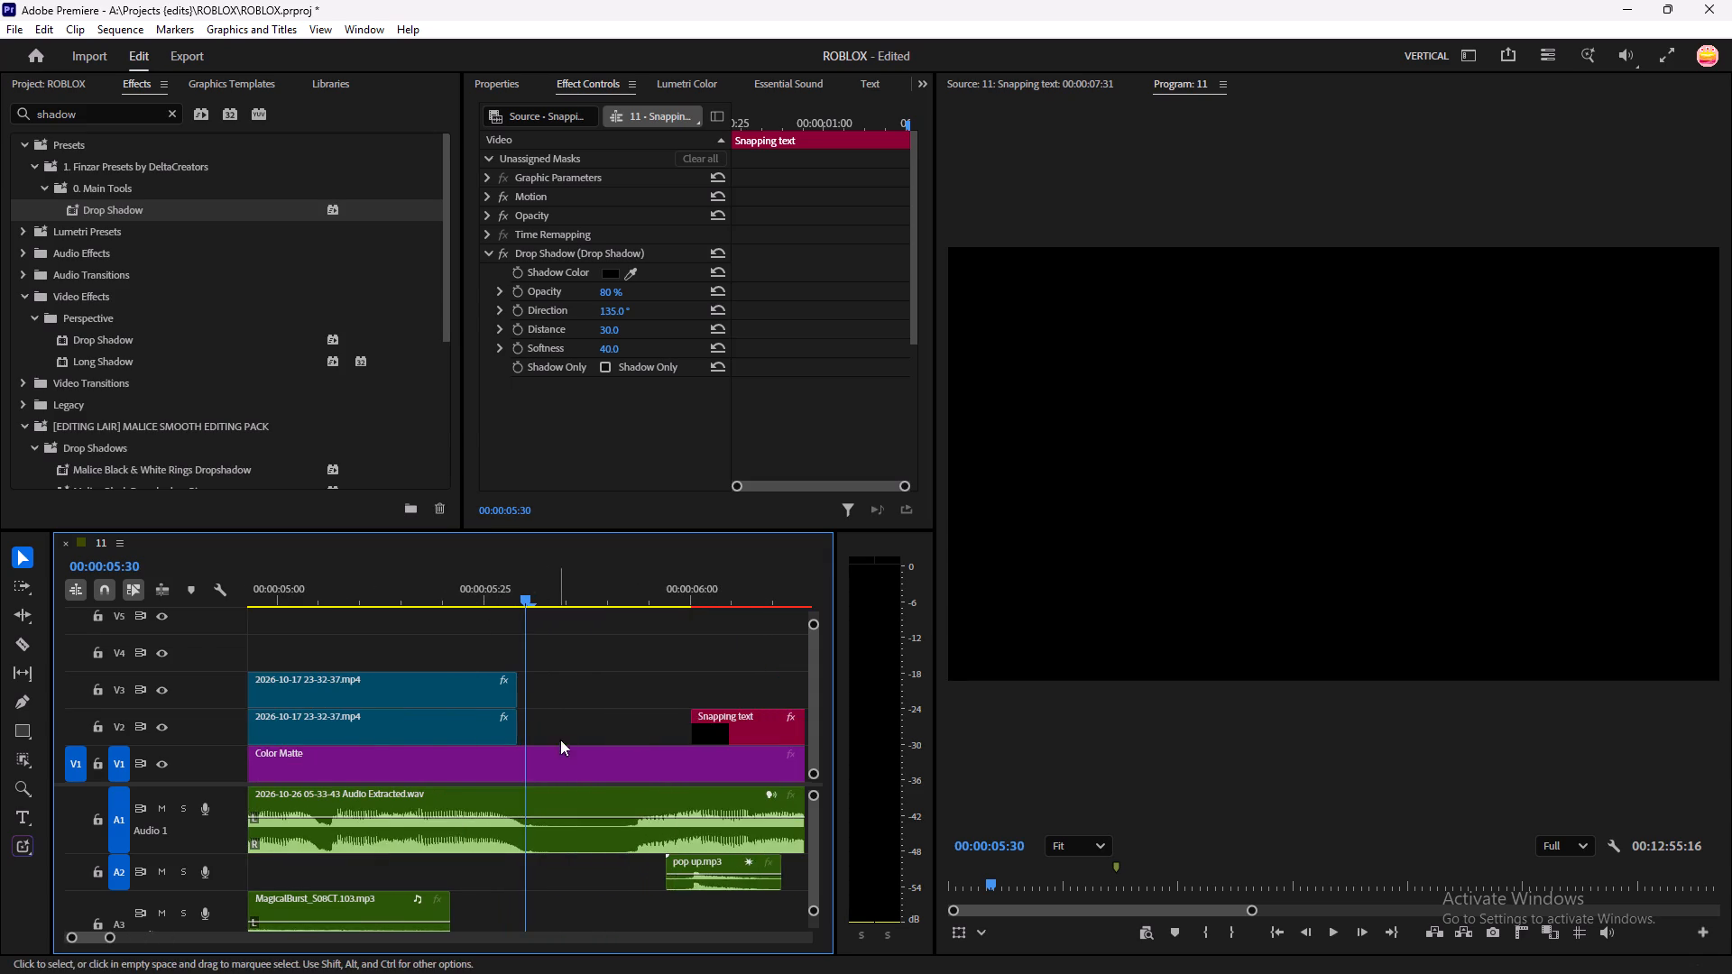
{"action": "key", "text": "equal"}
{"action": "left_click", "coordinate": [570, 809]}
{"action": "key", "text": "minus"}
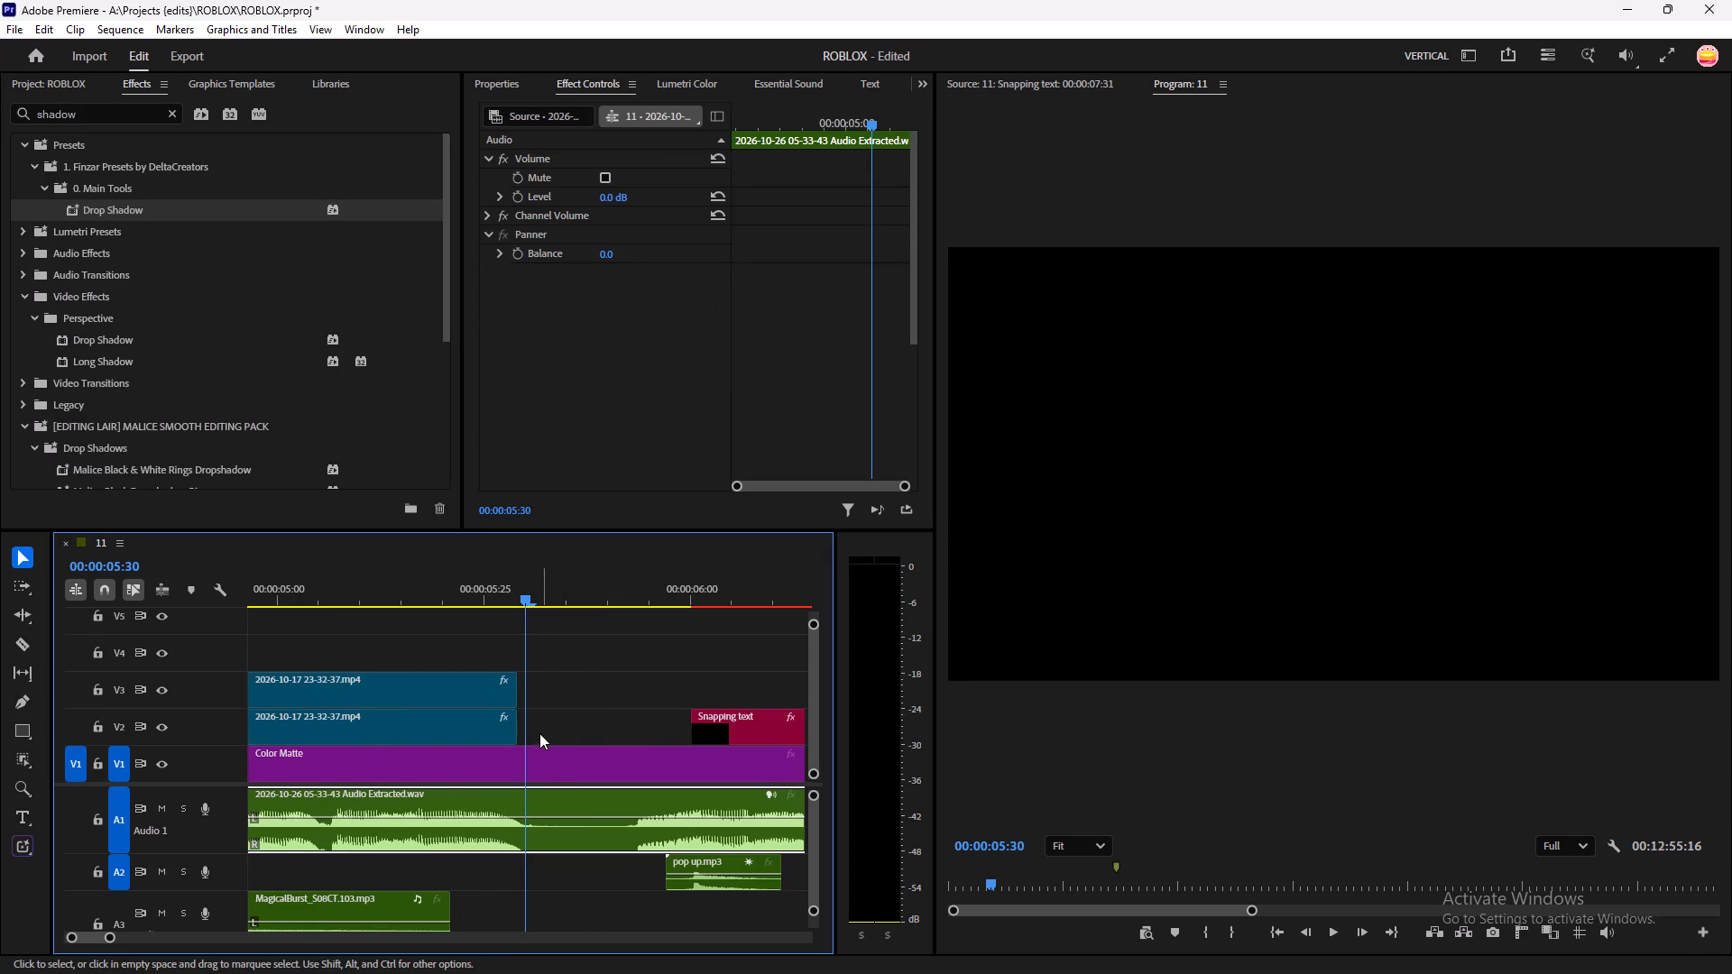
{"action": "key", "text": "equal"}
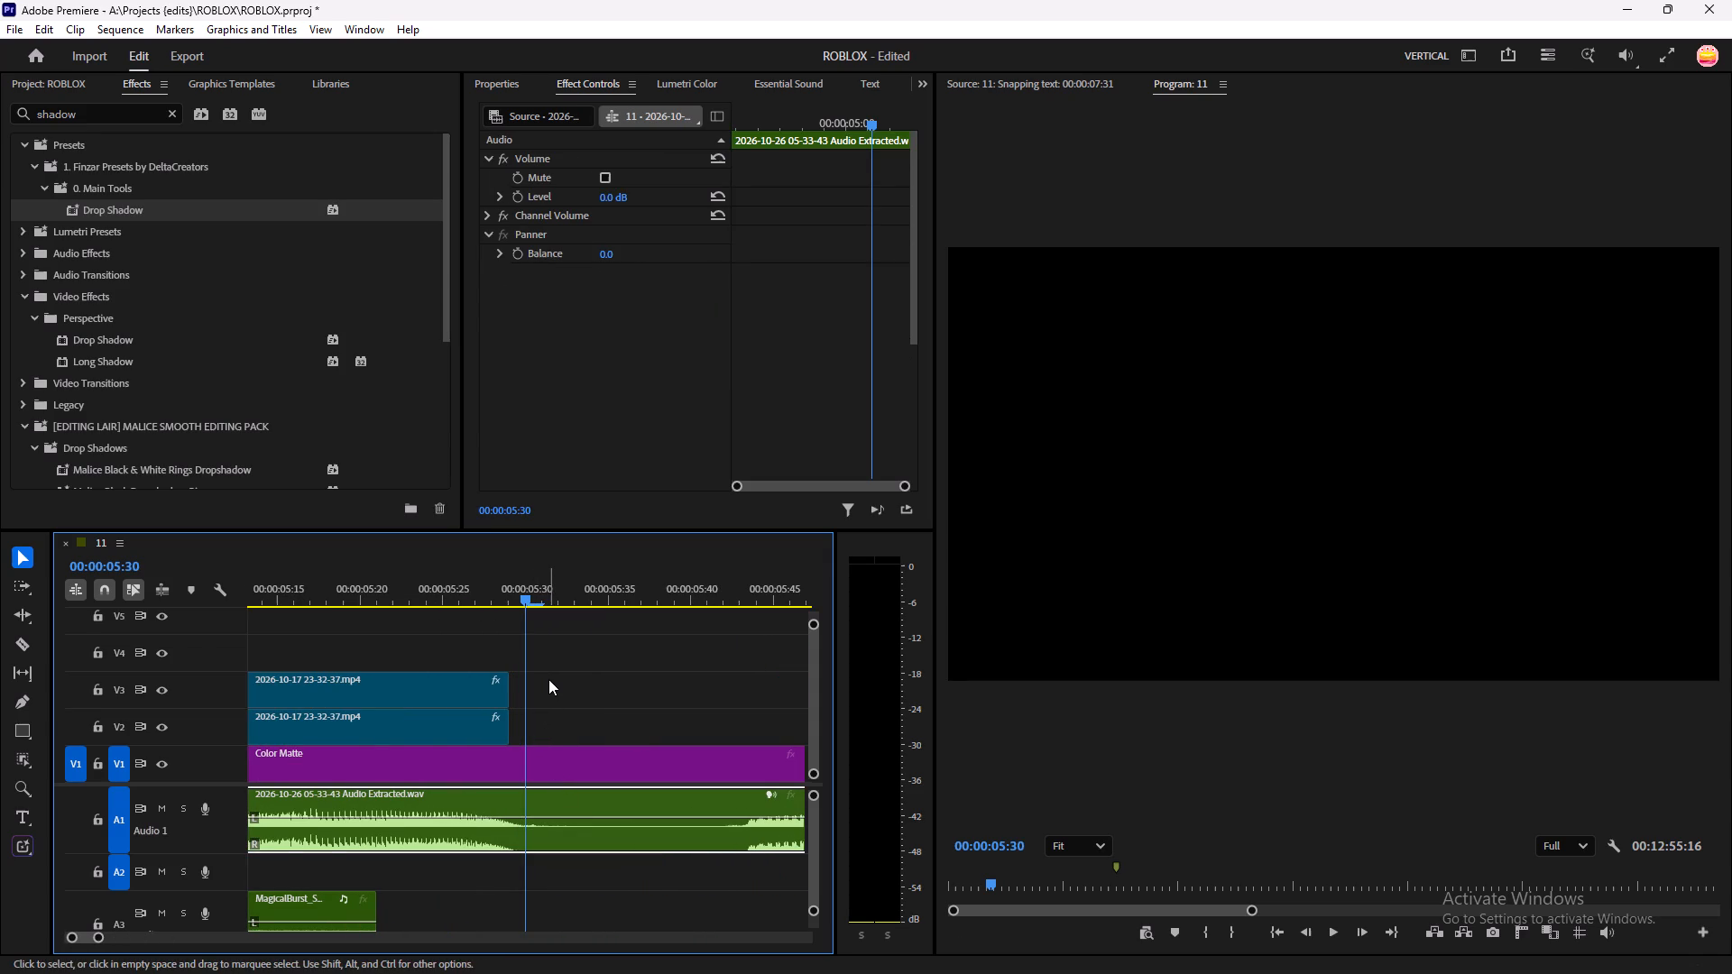